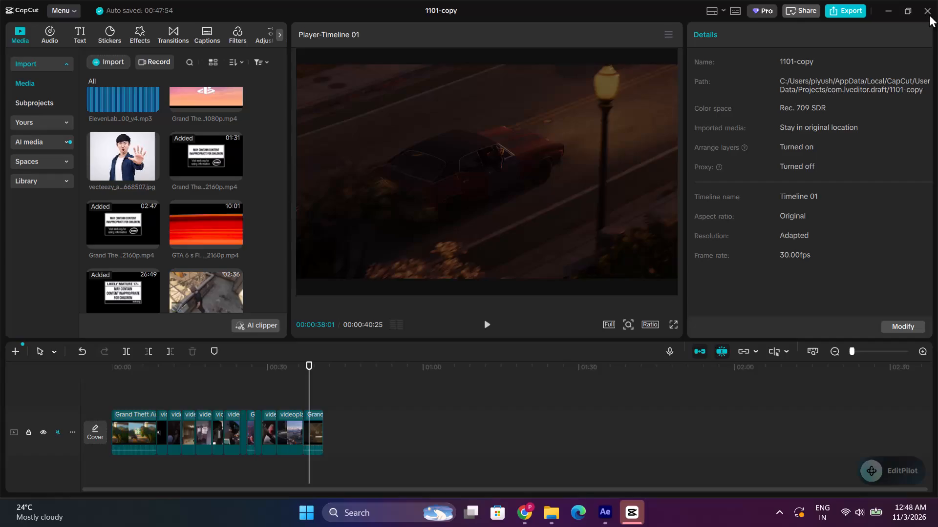
Switch to After Effects and scrub the FINAL DRAFT composition between about 0:04:42 and 0:04:49, stopping on the "Expectations become enormous" title.
click(604, 515)
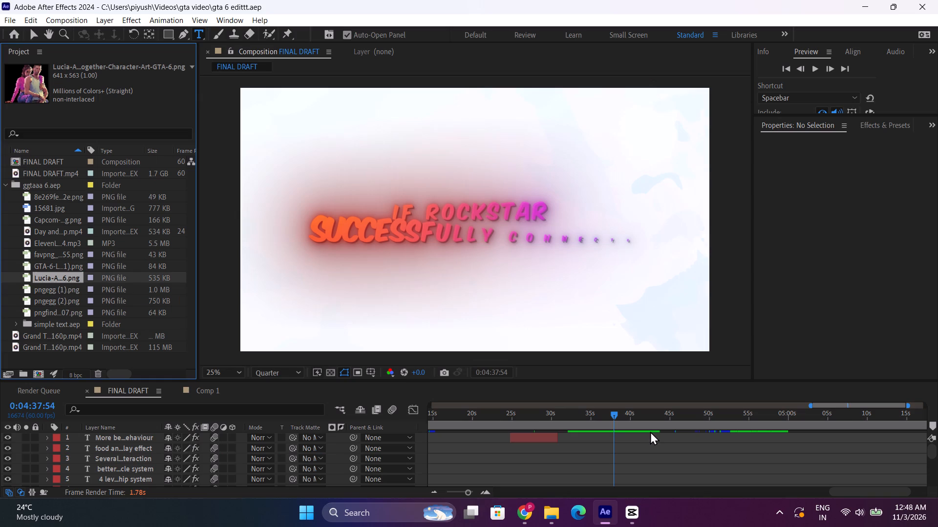
scroll(650, 431, down, 9)
drag(633, 416, 648, 416)
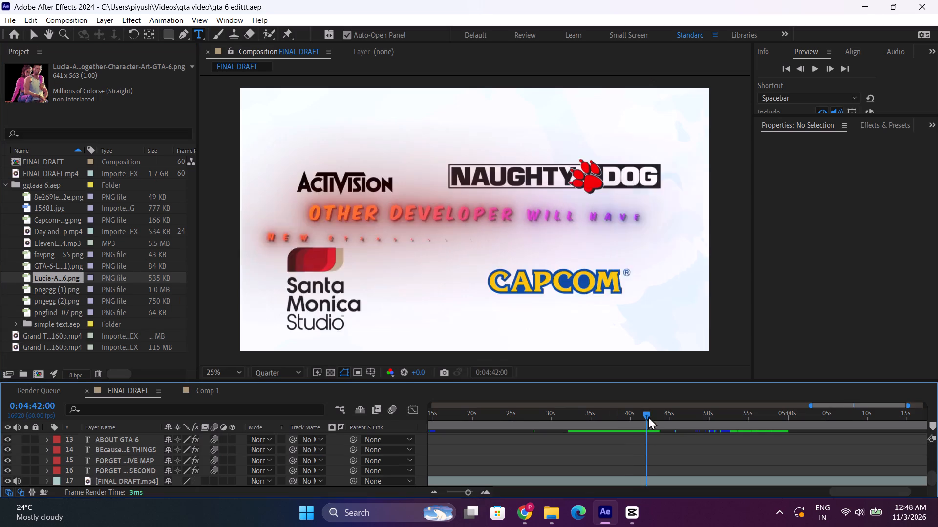
drag(648, 416, 687, 421)
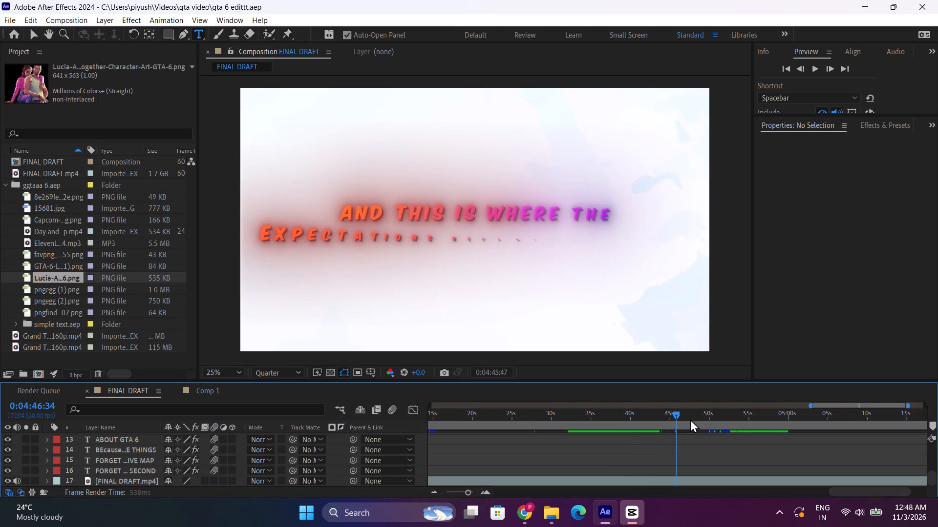
drag(703, 418, 683, 417)
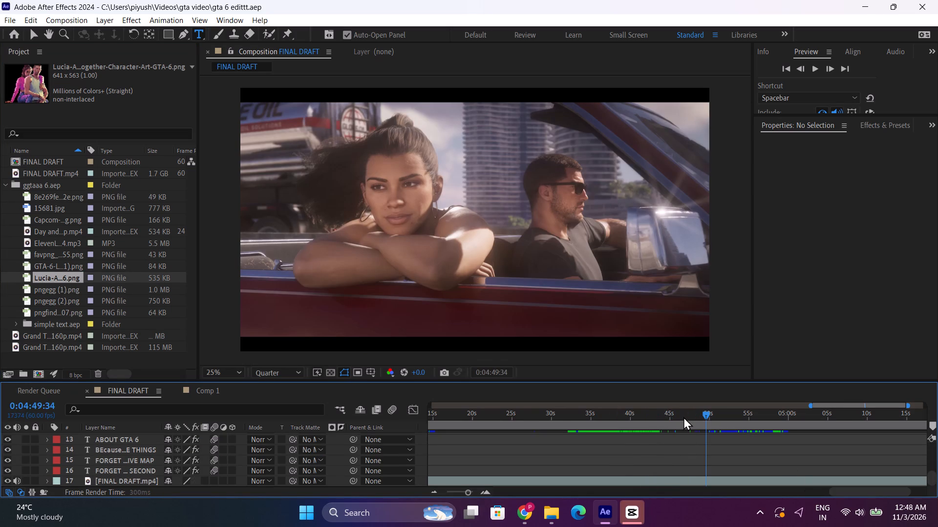
drag(683, 417, 681, 417)
Import the extra video file from the Twixtors folder into the project.
double_click(6, 284)
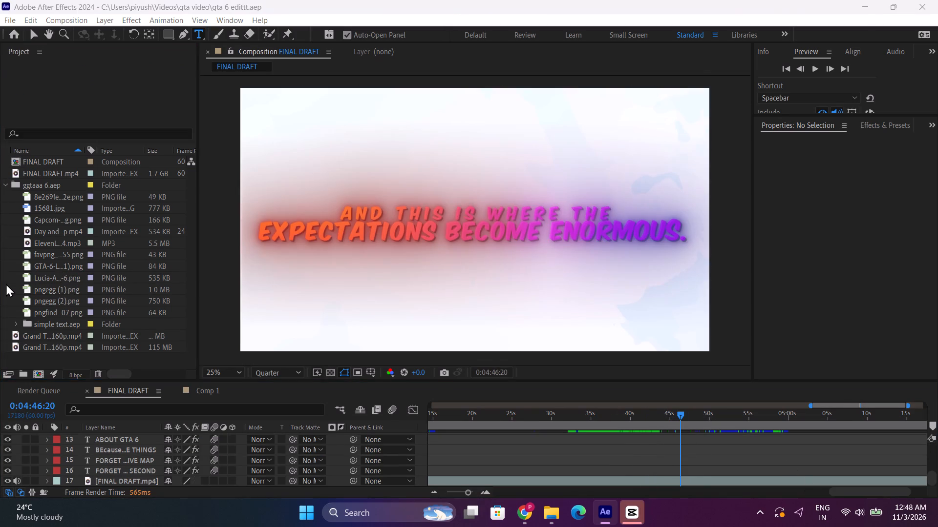
scroll(301, 212, down, 2)
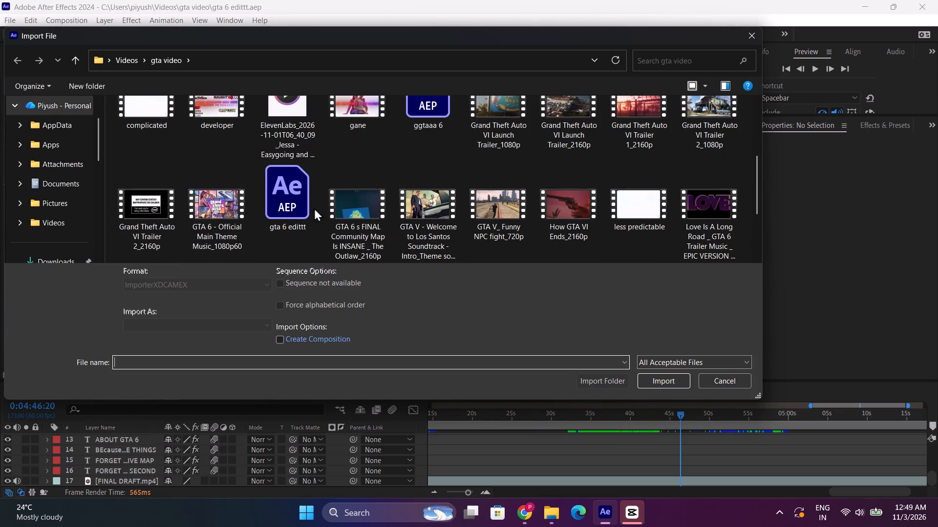
scroll(83, 210, down, 2)
click(64, 226)
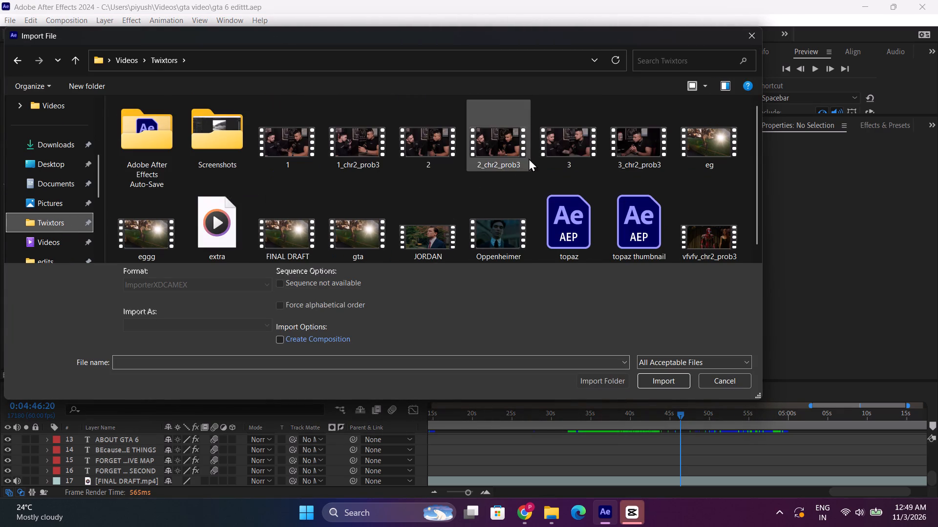
double_click(233, 209)
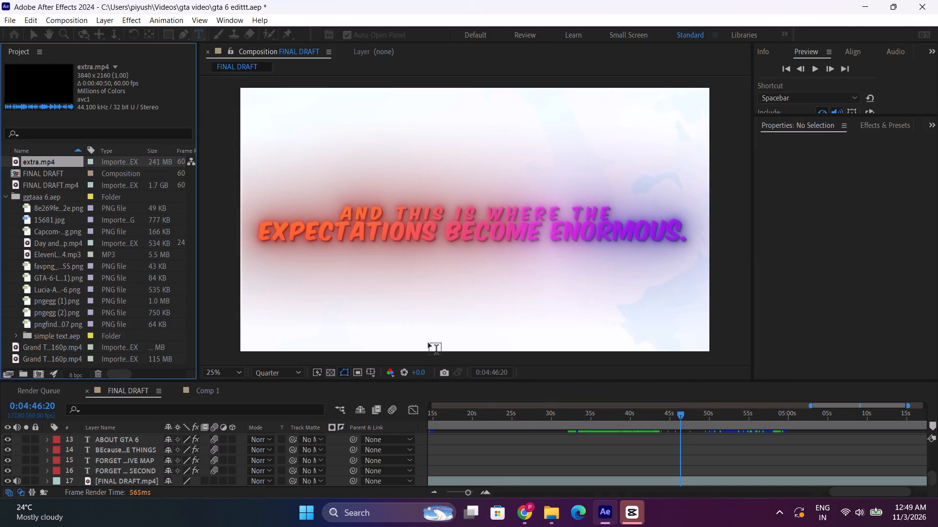
Place composition marker 1 at 0:04:47:34, the frame where the "Expectations become enormous" title cuts to the car shot.
click(681, 413)
click(829, 76)
triple_click(830, 72)
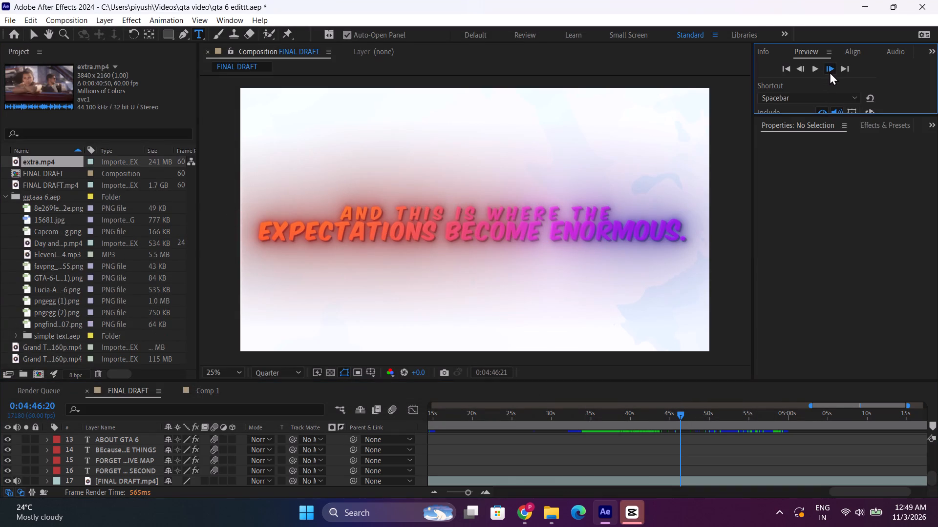
triple_click(830, 72)
triple_click(830, 72)
click(830, 72)
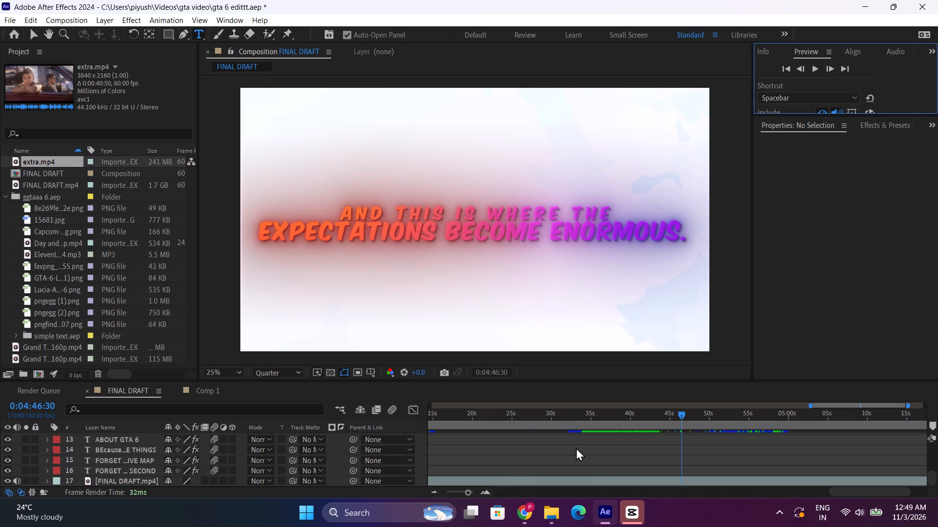
scroll(578, 446, down, 2)
triple_click(485, 490)
drag(687, 417, 690, 416)
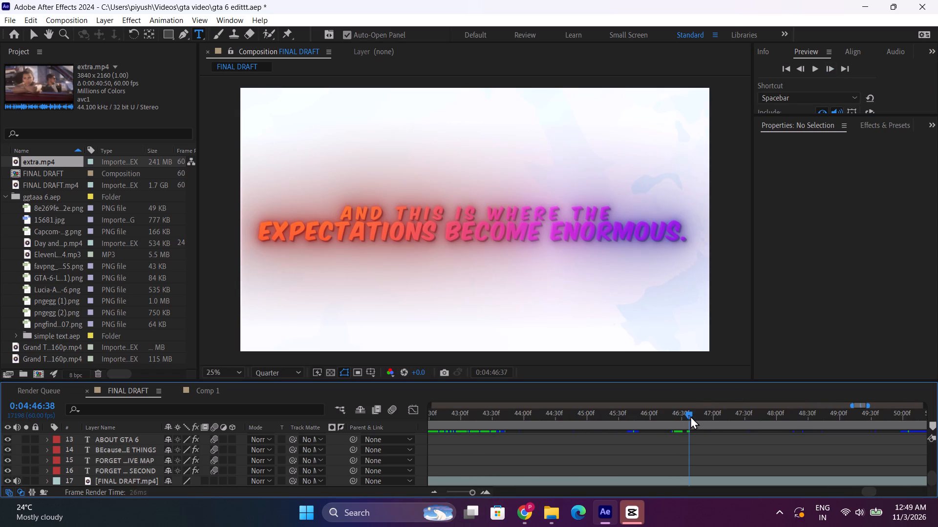
drag(690, 416, 727, 419)
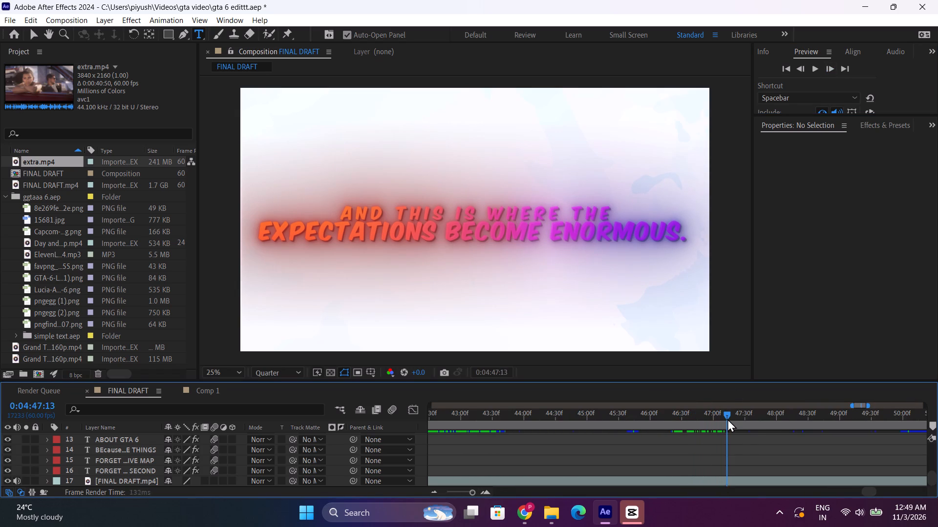
drag(727, 419, 751, 421)
drag(750, 421, 737, 424)
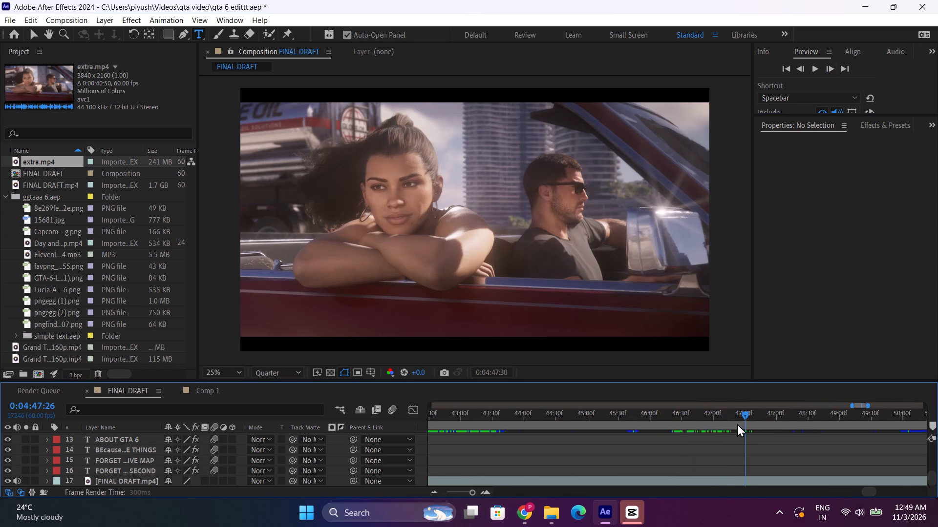
triple_click(831, 68)
triple_click(831, 68)
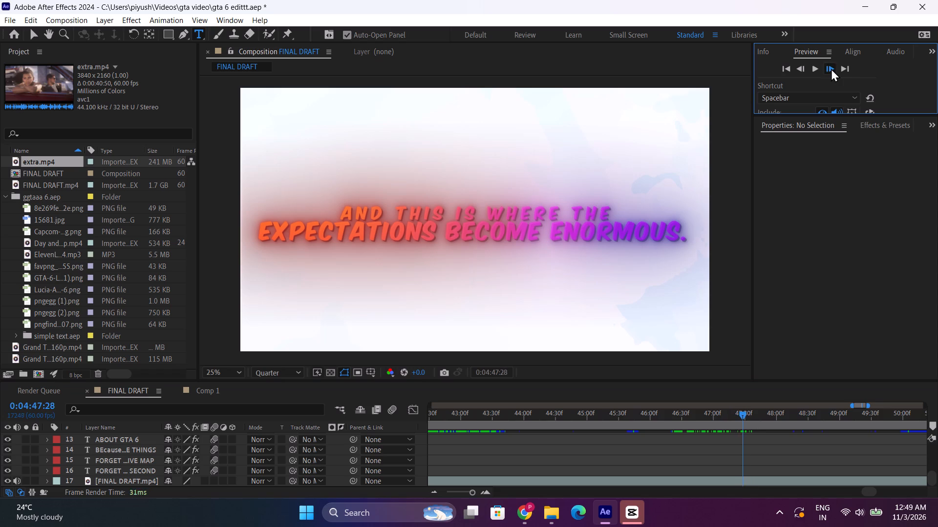
triple_click(831, 68)
double_click(831, 68)
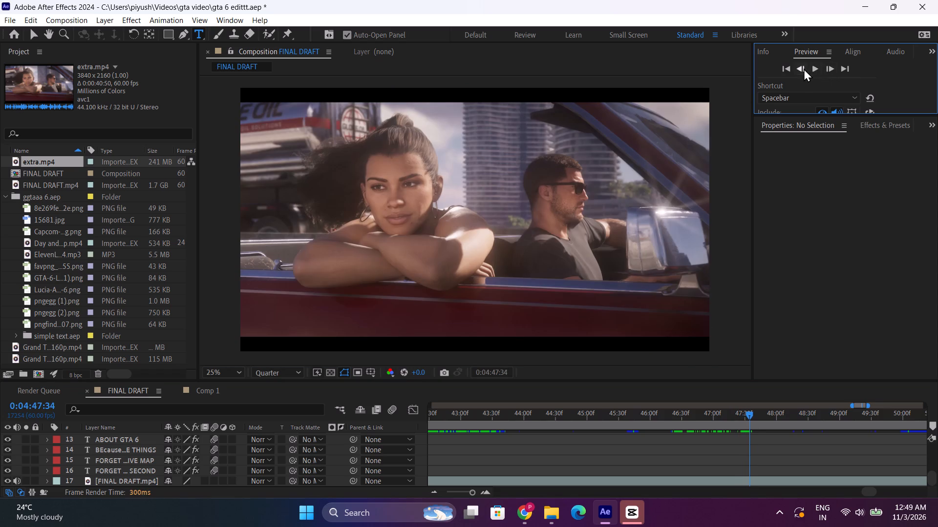
click(804, 68)
click(831, 70)
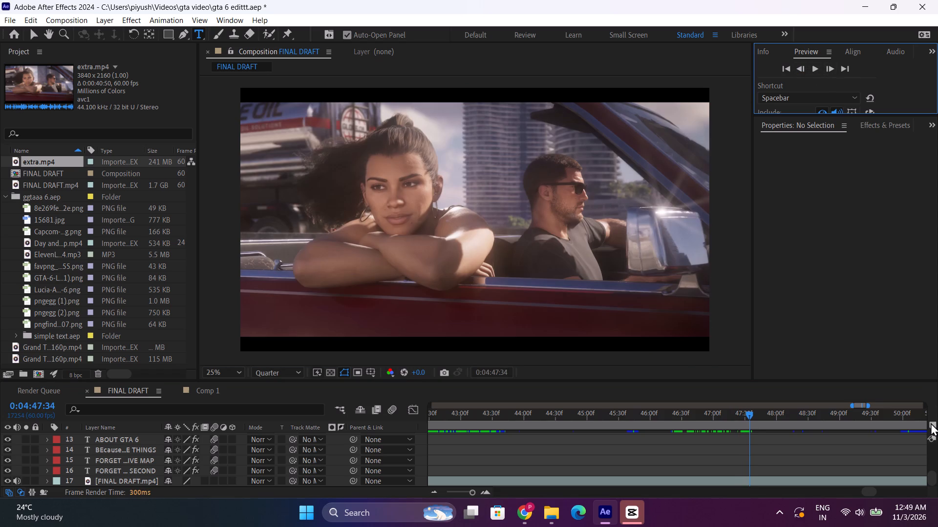
click(932, 424)
Add extra.mp4 to the FINAL DRAFT timeline starting at marker 1, directly above the "FORGET ... SECOND" text layer.
drag(52, 164, 564, 405)
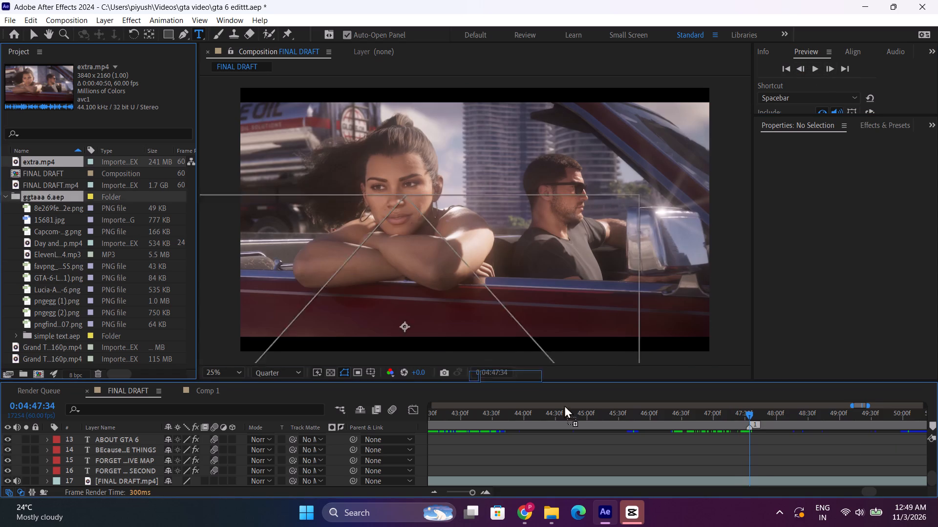
drag(564, 405, 750, 465)
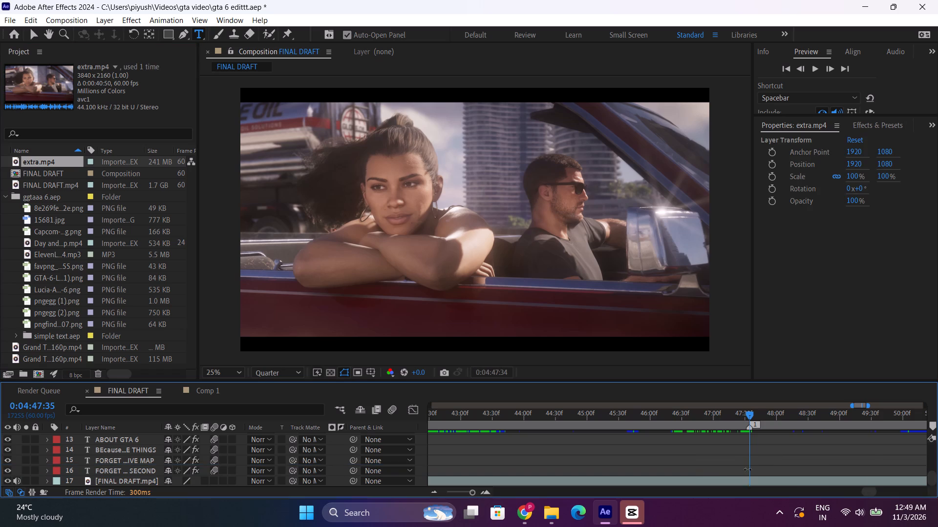
scroll(760, 467, down, 2)
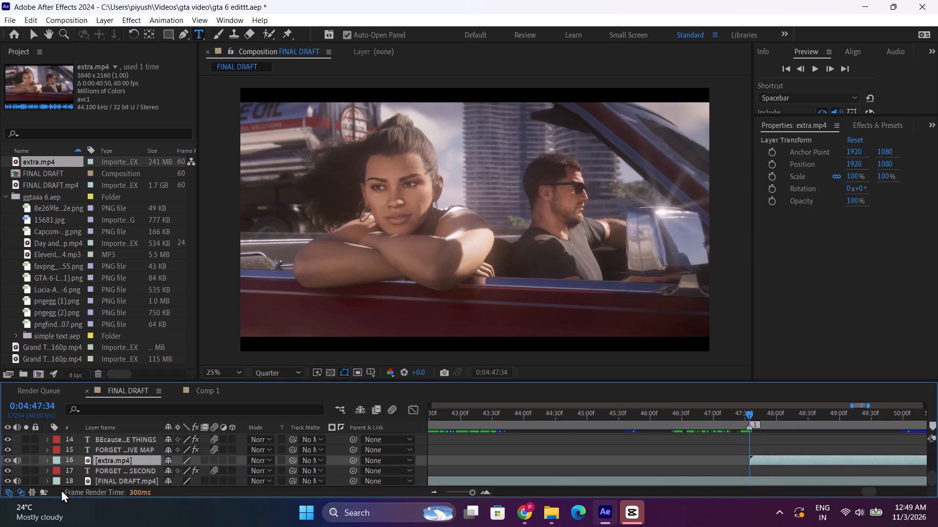
Compare extra.mp4 with the footage beneath it by toggling the layer's visibility on a magnified view.
click(9, 461)
click(9, 461)
scroll(298, 240, up, 2)
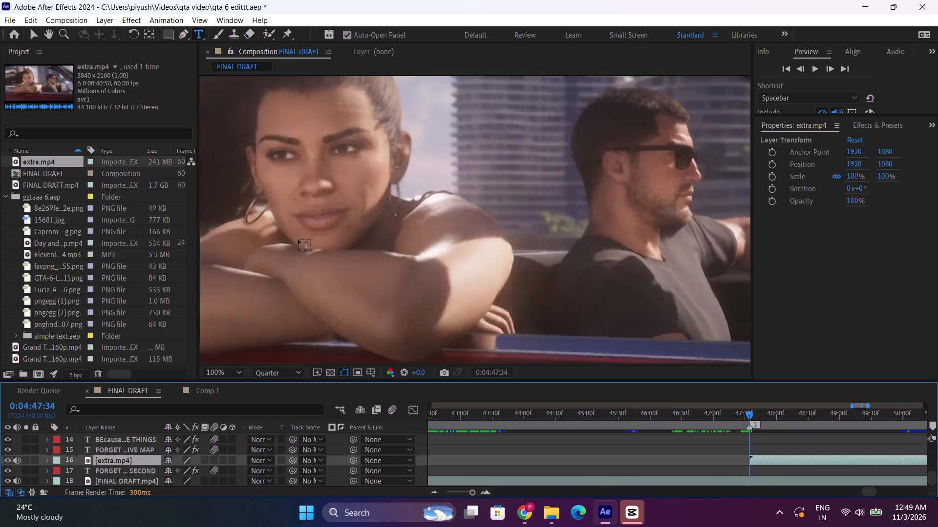
click(9, 461)
click(9, 461)
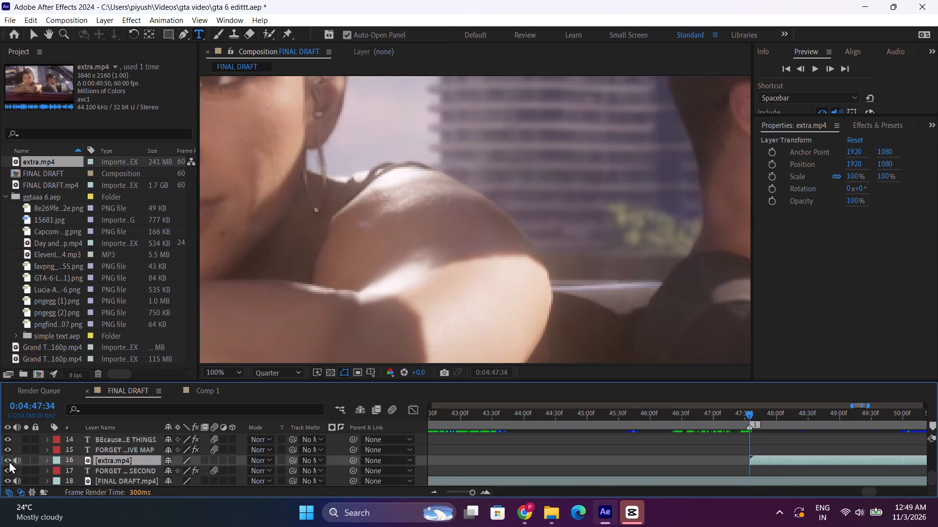
Set the composition preview resolution to Full and compare extra.mp4 with the underlying footage again at 400% zoom.
click(275, 374)
click(273, 405)
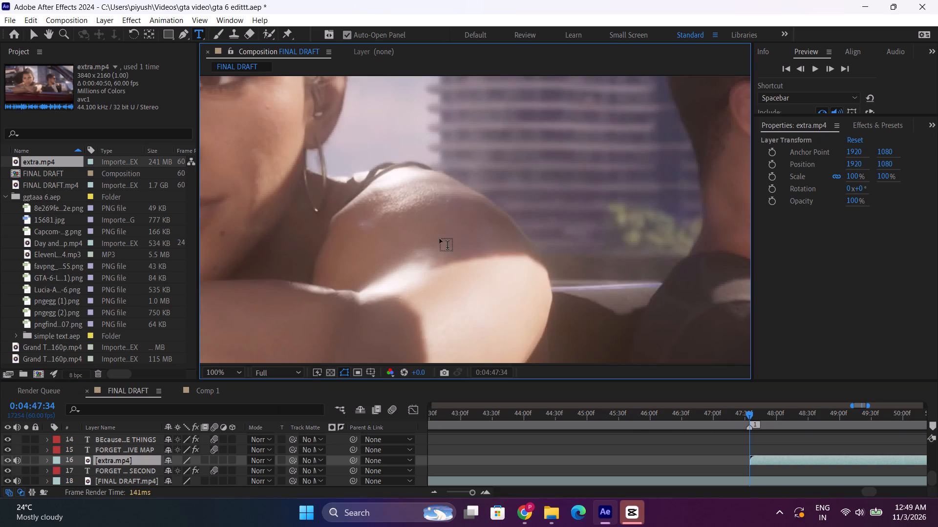
scroll(440, 239, up, 2)
click(8, 462)
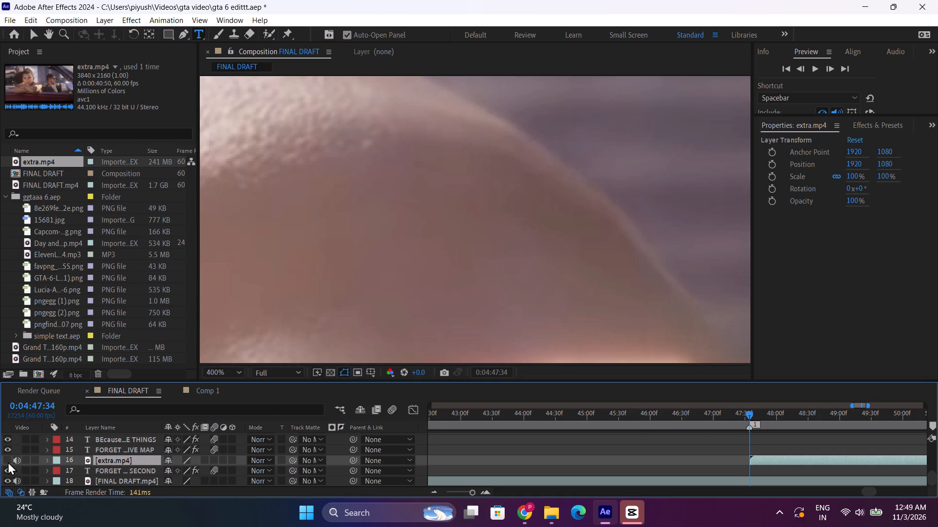
click(8, 462)
Scrub through the placed extra.mp4 clip from its start to near its end at about 0:05:27.
drag(785, 417, 870, 426)
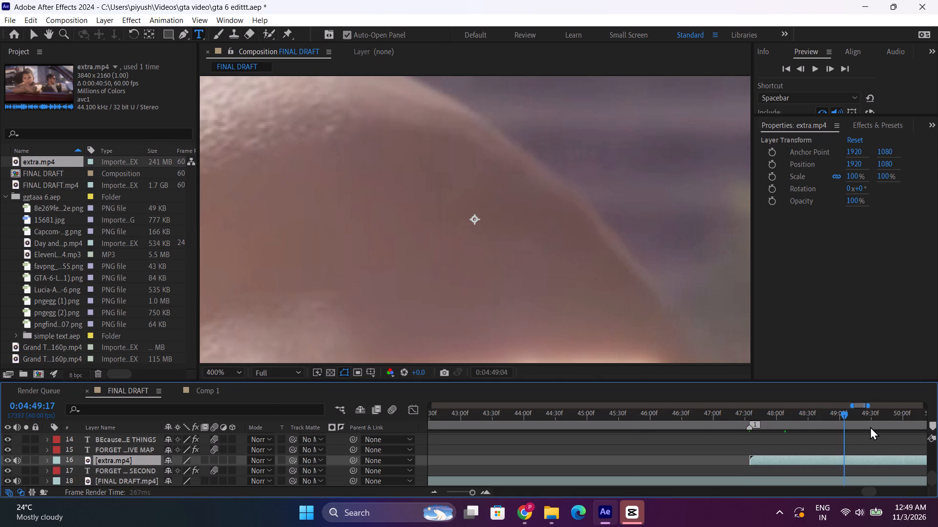
drag(870, 426, 937, 432)
scroll(556, 225, down, 3)
scroll(529, 300, down, 1)
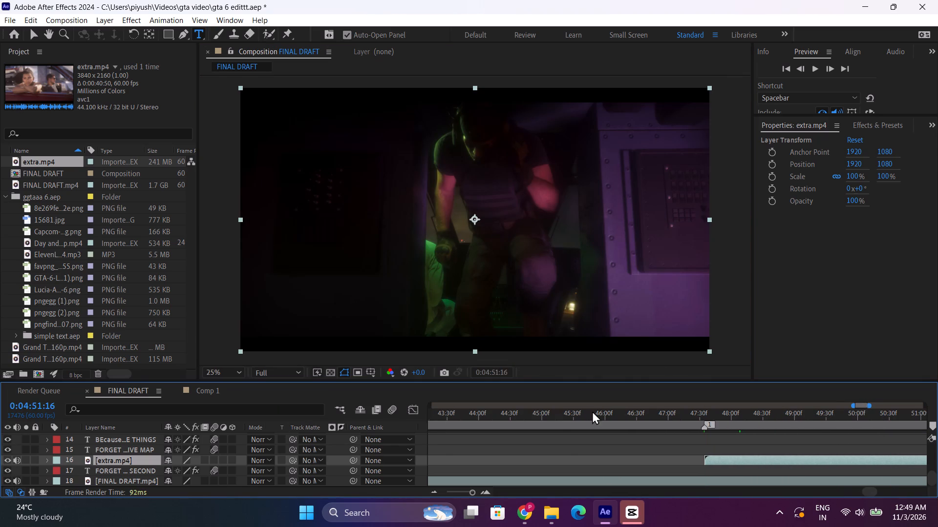
click(831, 412)
drag(831, 413, 937, 437)
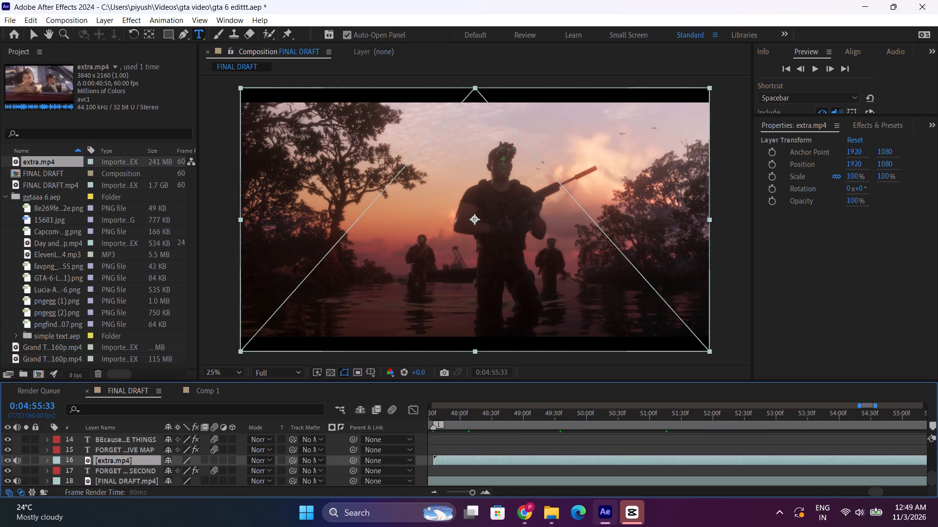
drag(937, 437, 818, 435)
triple_click(437, 492)
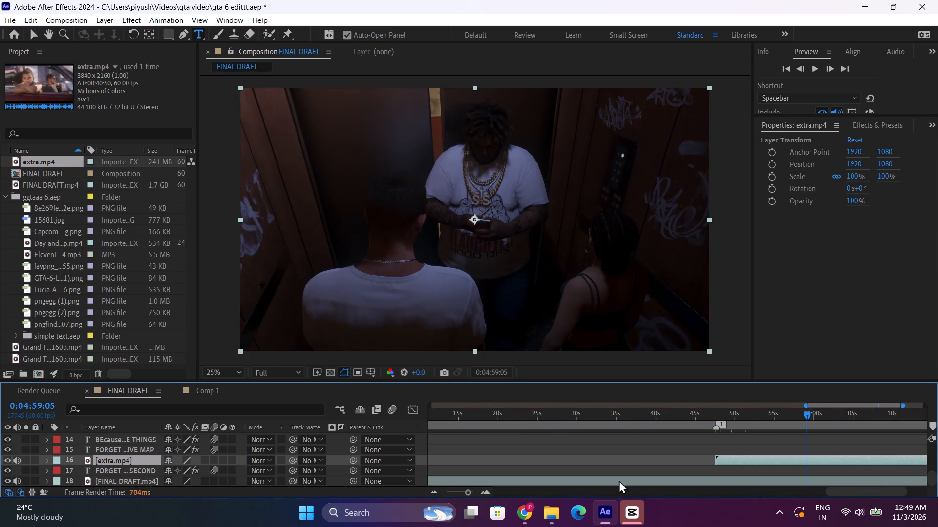
drag(882, 488, 937, 489)
drag(905, 411, 909, 411)
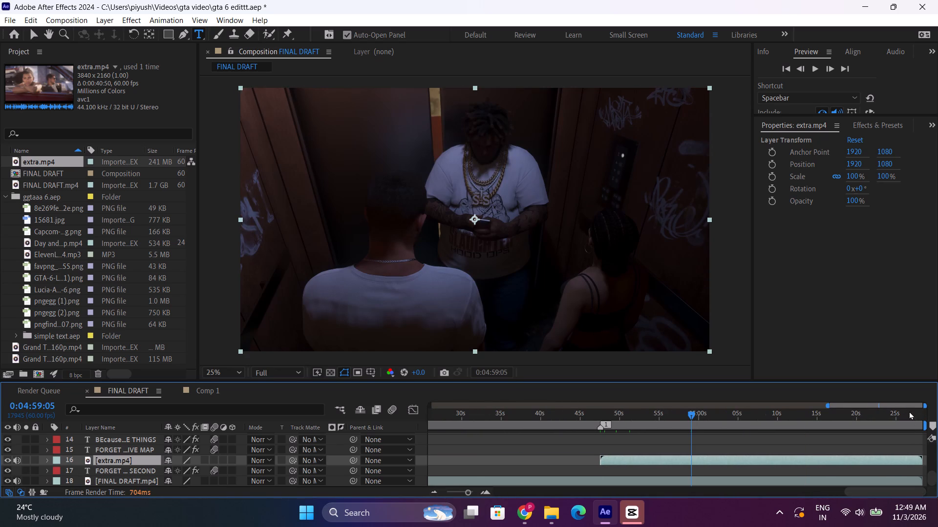
drag(909, 411, 912, 410)
Mute the extra.mp4 layer's audio and hide its video, with the playhead back near the clip's start at 0:04:47:57.
click(18, 463)
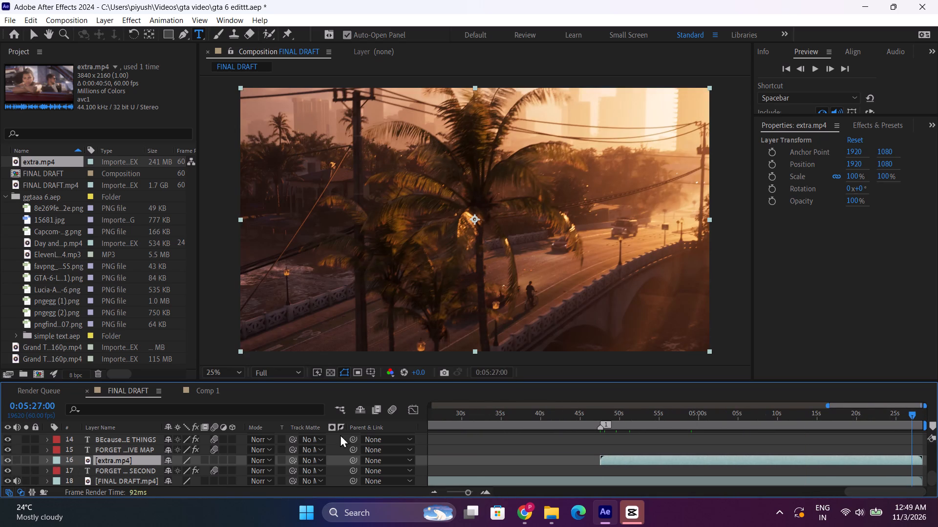
click(605, 411)
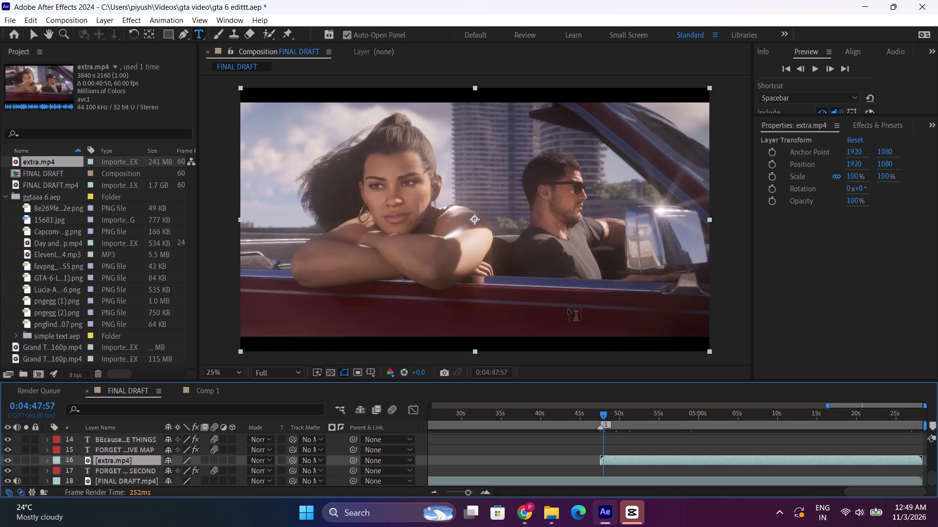
click(9, 458)
Hide the video of the FINAL DRAFT.mp4 layer, keeping its audio on.
scroll(721, 413, up, 4)
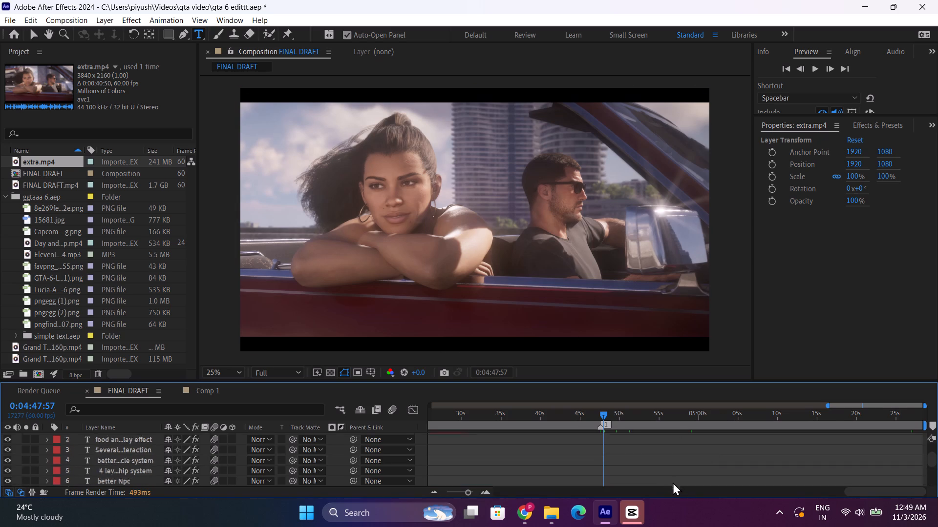
scroll(673, 482, up, 3)
click(434, 492)
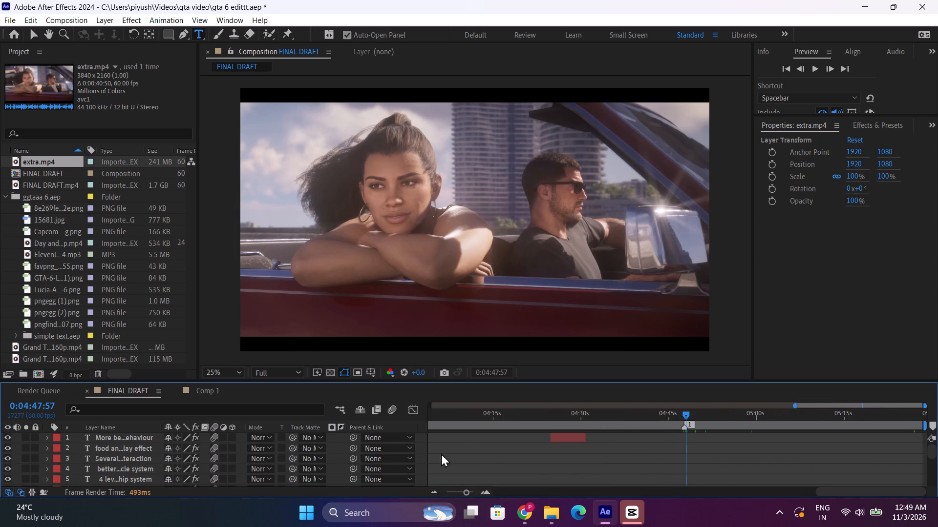
scroll(441, 453, down, 4)
scroll(705, 447, down, 2)
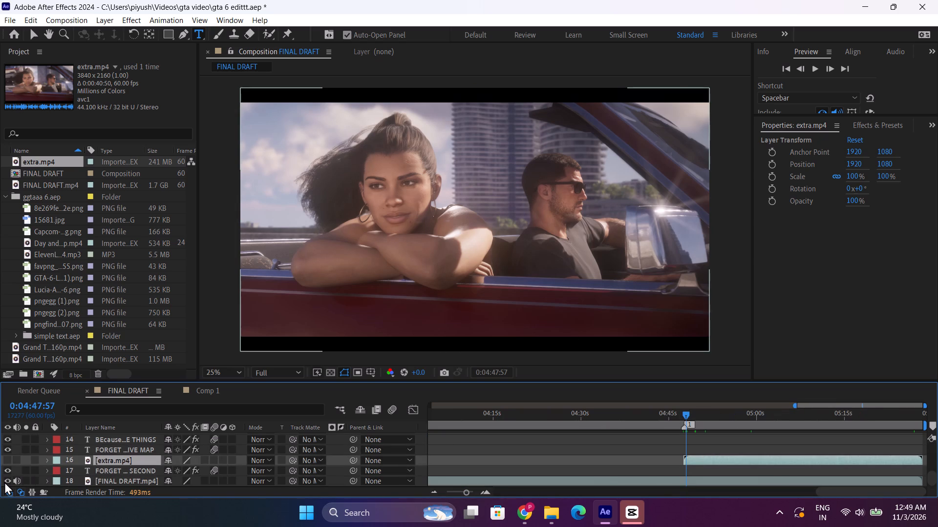
click(4, 482)
Preview playback around the start of extra.mp4, restarting it from 0:04:47:28.
key(space)
double_click(483, 492)
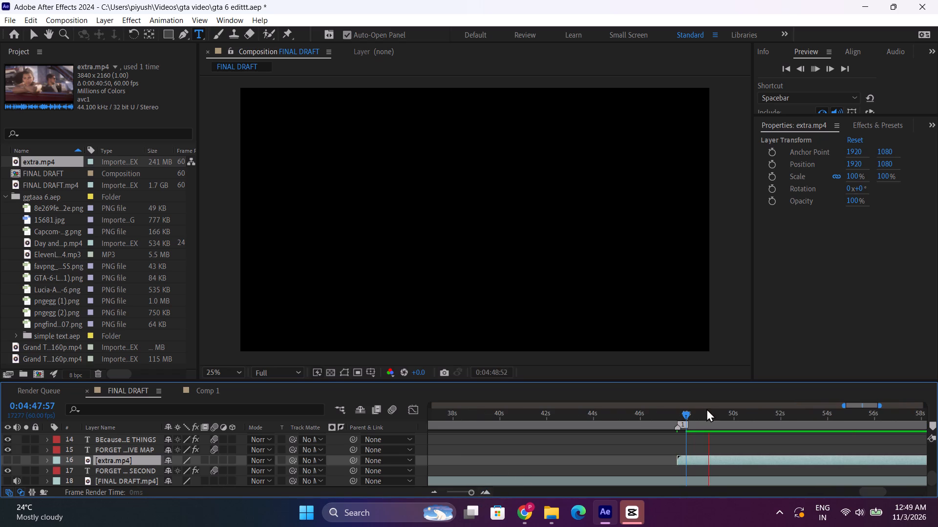
drag(686, 414, 676, 417)
key(space)
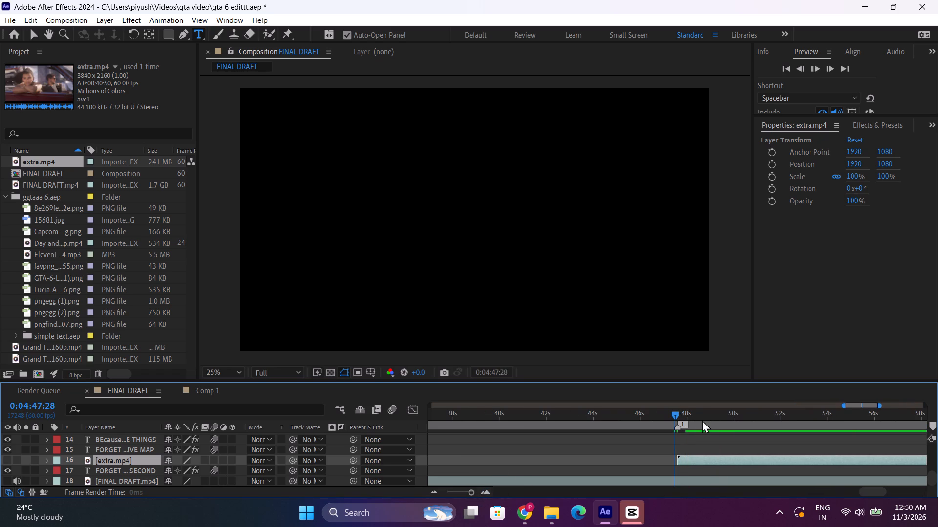
Preview playback from 0:04:54:48.
drag(703, 420, 872, 421)
click(847, 423)
key(space)
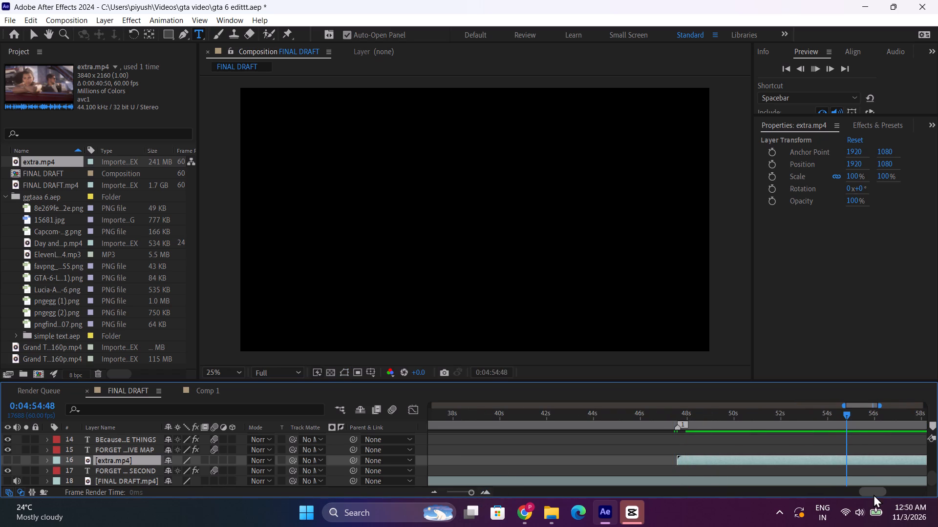
drag(873, 492, 885, 486)
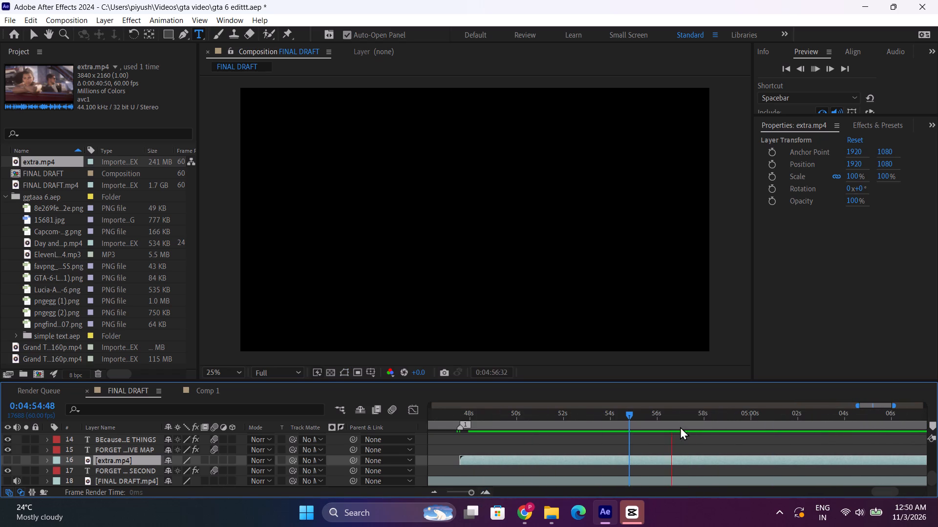
click(669, 415)
Duplicate the "More believable behaviour" text layer and place the copy at about 0:05:00:00 in the timeline.
triple_click(432, 495)
scroll(570, 446, up, 5)
click(660, 435)
click(651, 417)
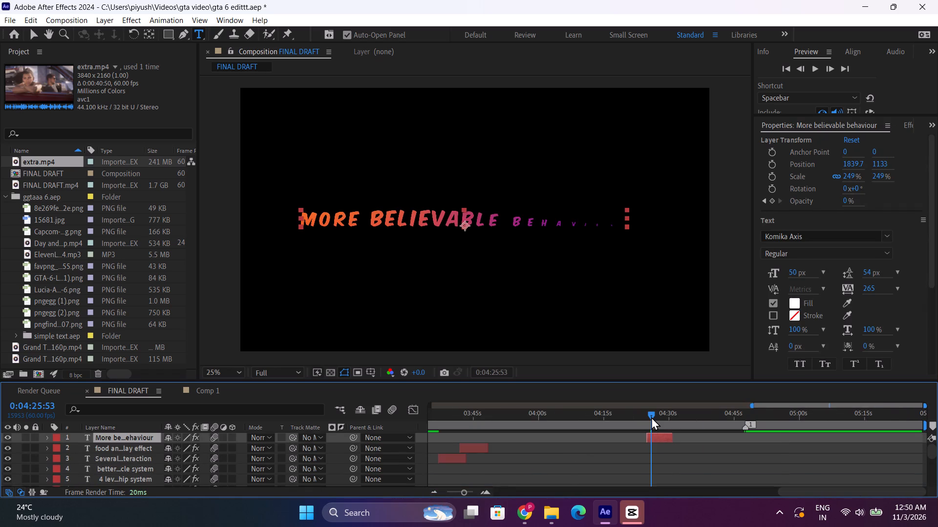
key(ctrl+d)
drag(659, 433, 810, 444)
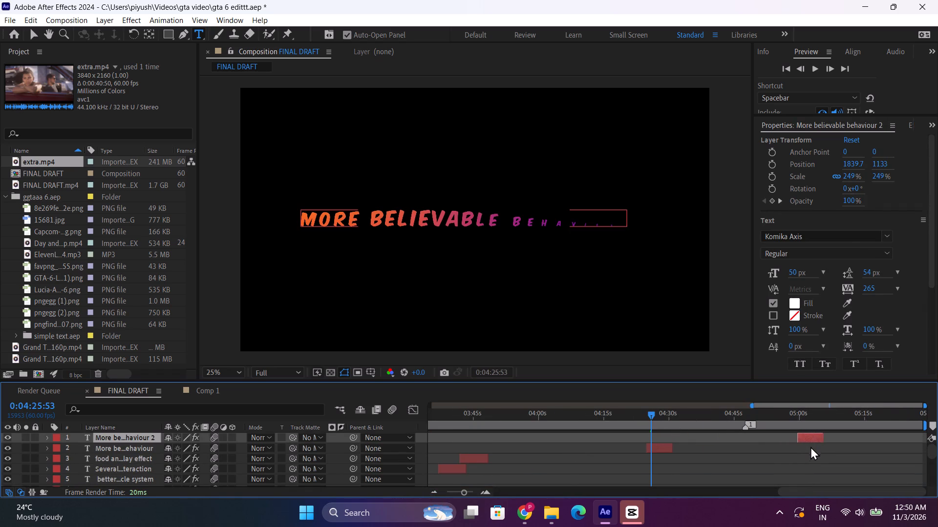
Preview playback from 0:04:56:56 up to the duplicated title, stopping at 0:04:59:53.
scroll(810, 447, down, 6)
click(786, 419)
key(space)
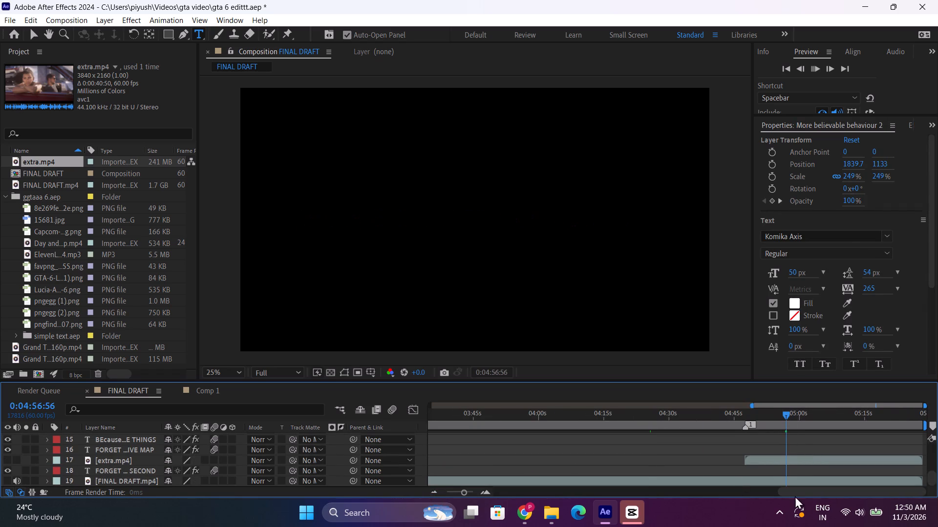
drag(817, 492, 881, 490)
double_click(488, 491)
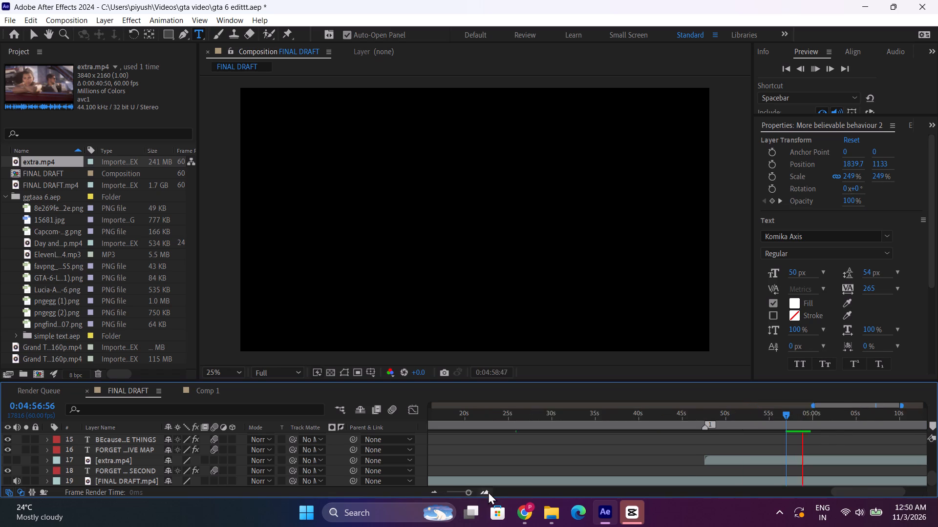
drag(873, 491, 900, 492)
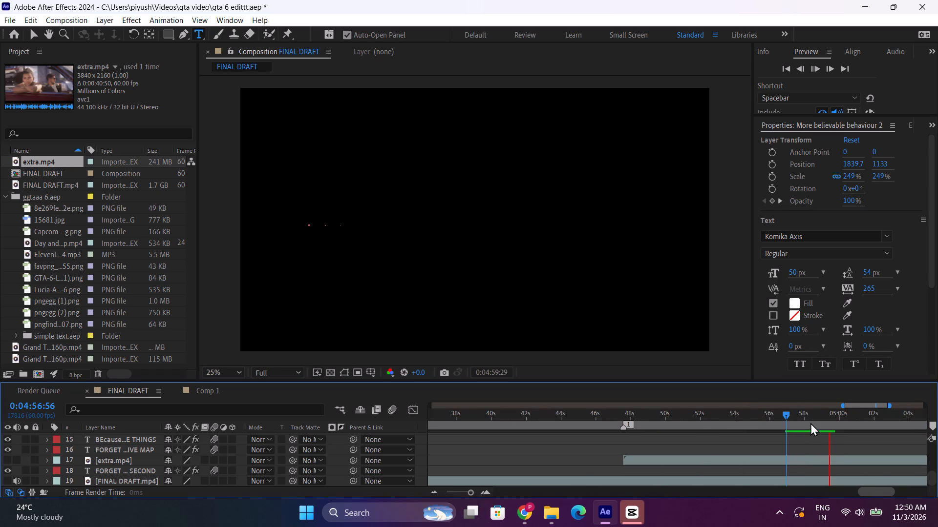
click(810, 423)
drag(810, 421, 881, 426)
drag(838, 418, 850, 420)
drag(850, 420, 851, 422)
click(837, 424)
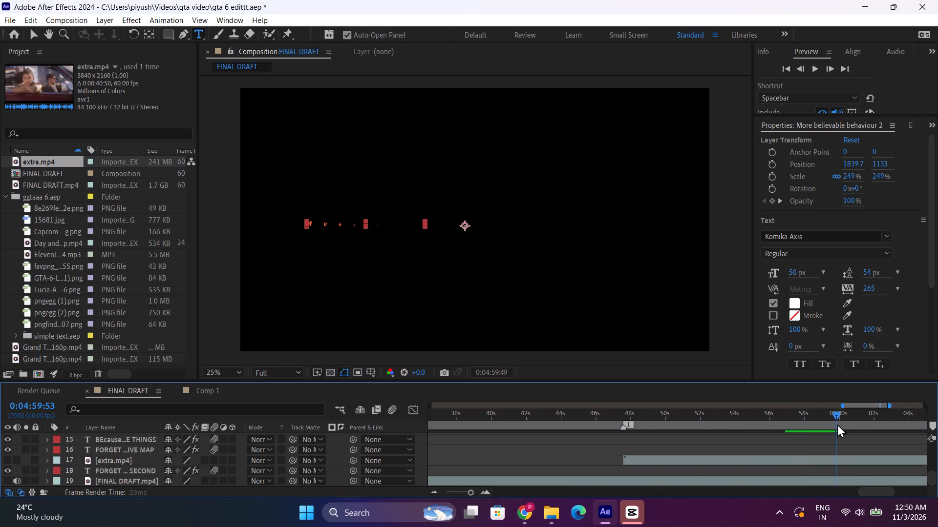
Preview playback from 0:05:00:35, stopping with the playhead at 0:05:01:29.
drag(837, 424, 850, 424)
key(space)
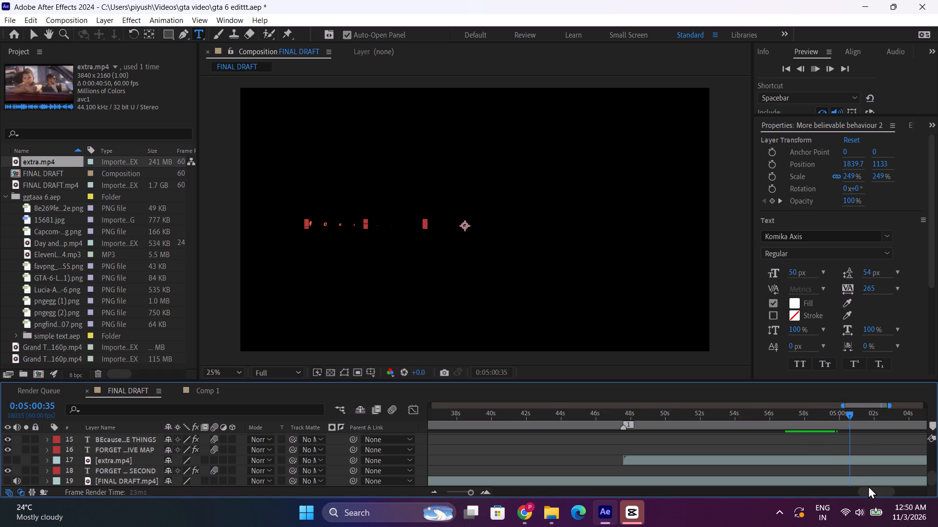
drag(868, 488, 882, 487)
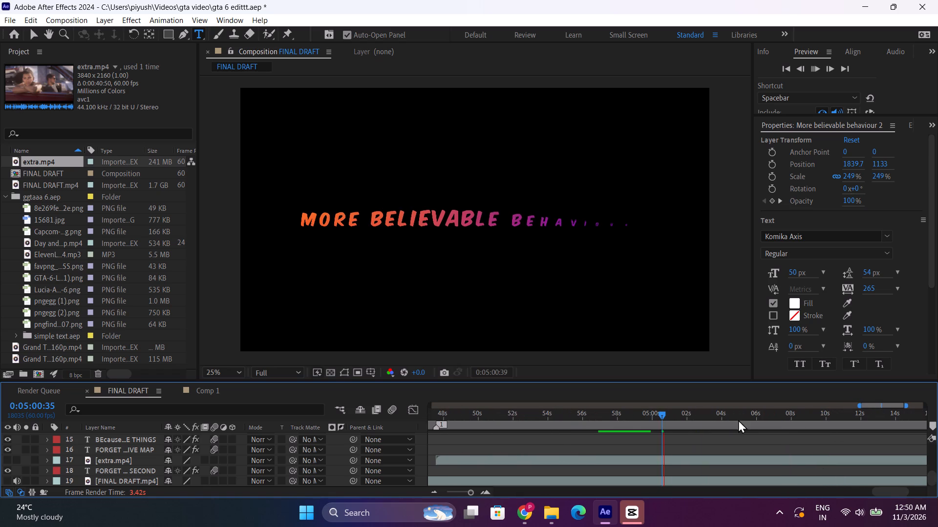
click(678, 419)
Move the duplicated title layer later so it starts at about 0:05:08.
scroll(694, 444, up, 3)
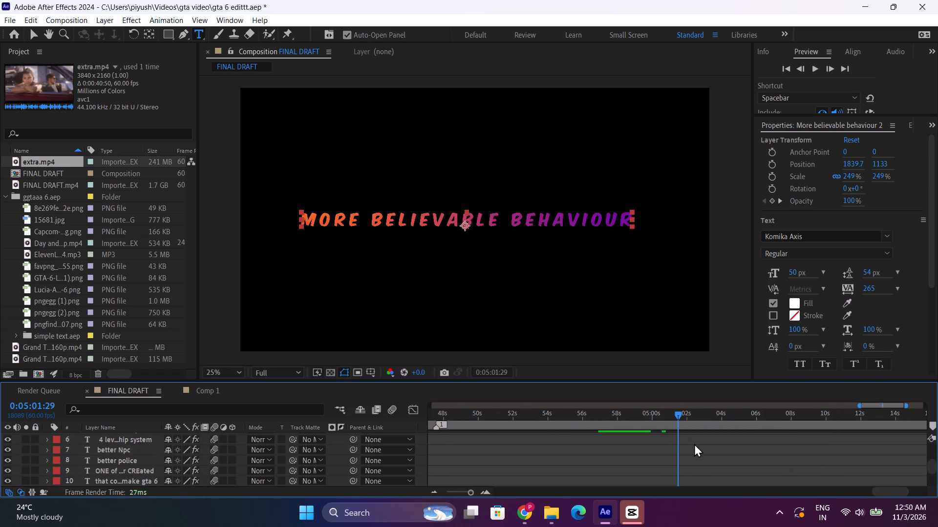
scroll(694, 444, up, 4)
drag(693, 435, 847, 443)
Preview playback from 0:05:01:29 and scrub ahead past 0:05:07:00.
scroll(703, 426, down, 4)
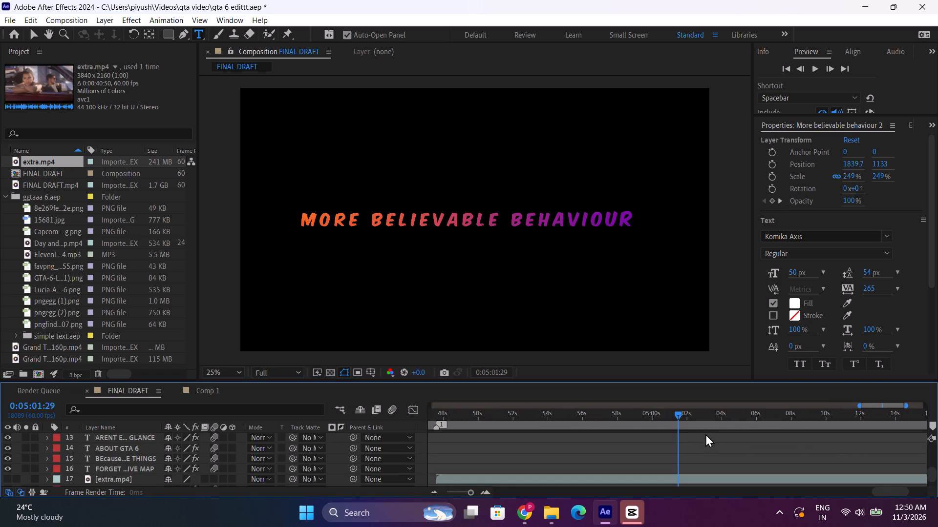
key(space)
scroll(708, 439, down, 2)
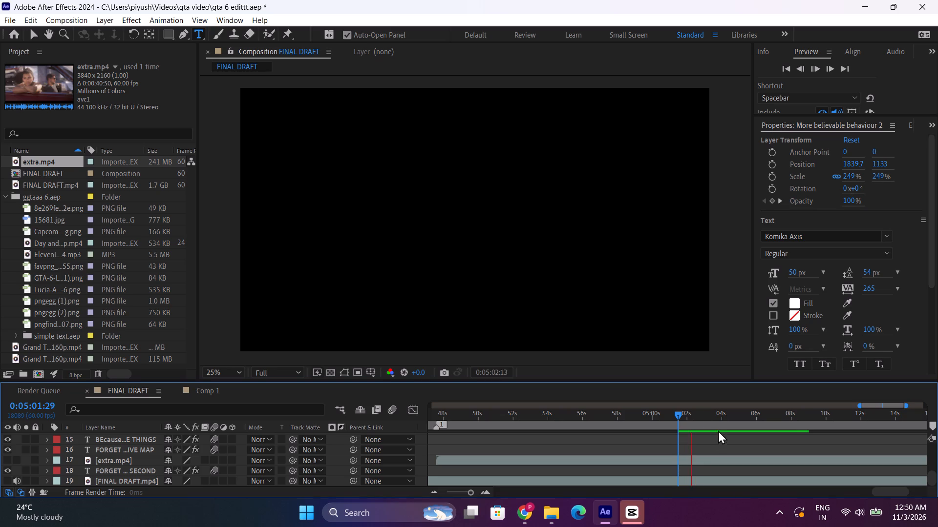
drag(708, 417, 708, 417)
drag(708, 417, 746, 426)
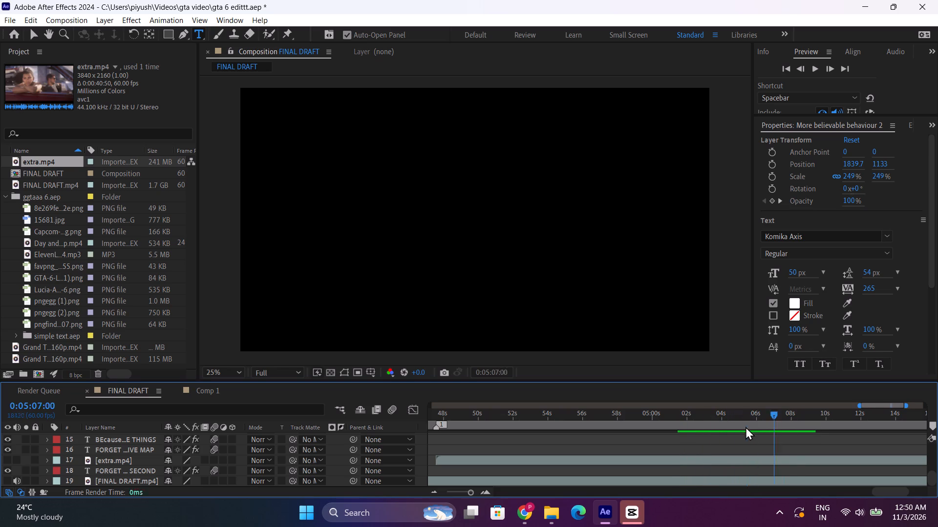
drag(746, 426, 796, 426)
Preview playback from 0:04:58:57, restarting it earlier from 0:04:57:31 and from 0:04:55:20.
click(634, 426)
key(space)
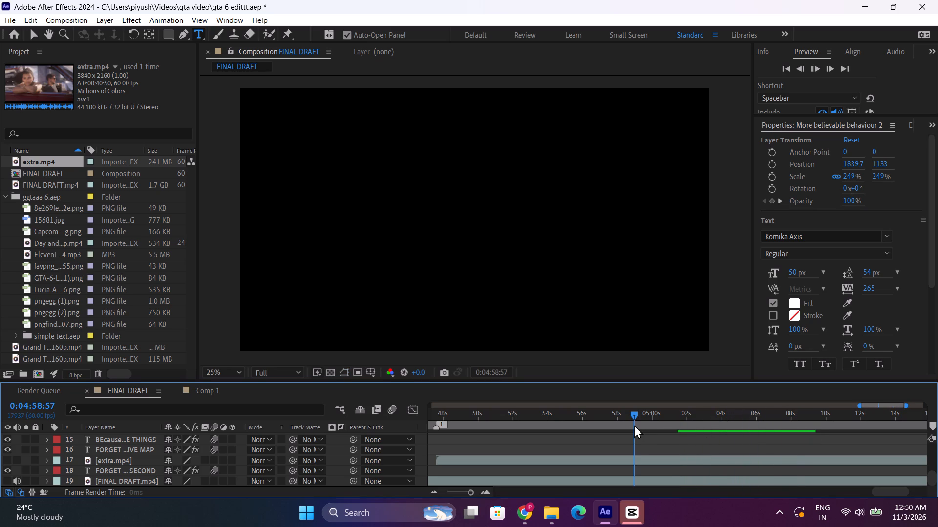
click(598, 413)
click(614, 420)
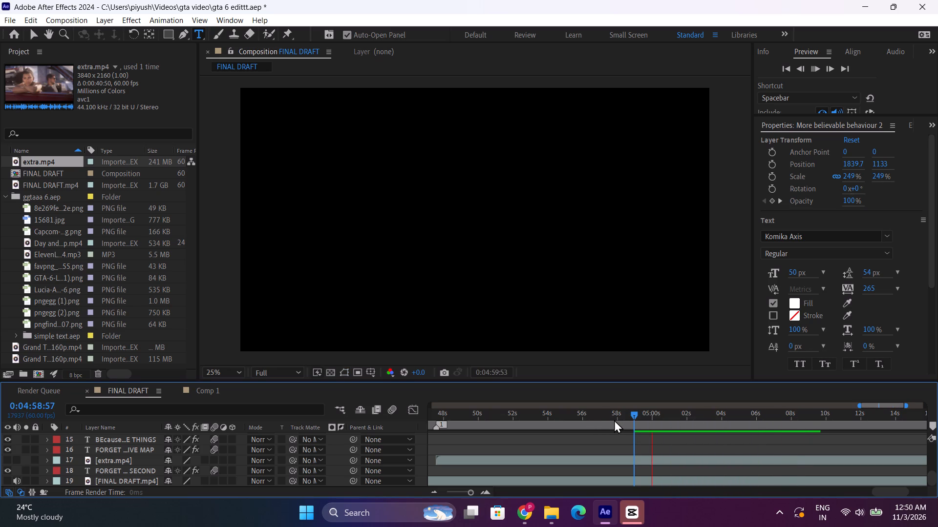
click(598, 426)
click(603, 420)
drag(629, 415, 612, 418)
click(602, 416)
key(space)
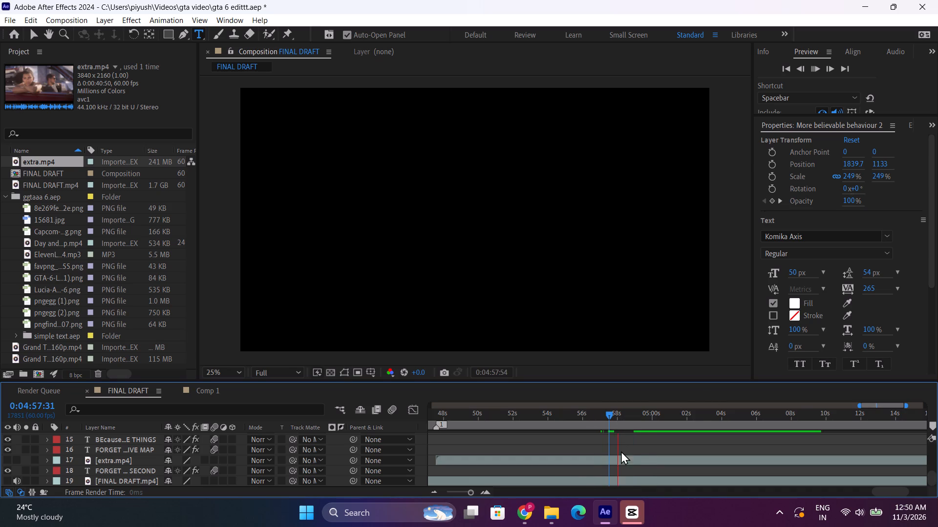
click(565, 415)
key(space)
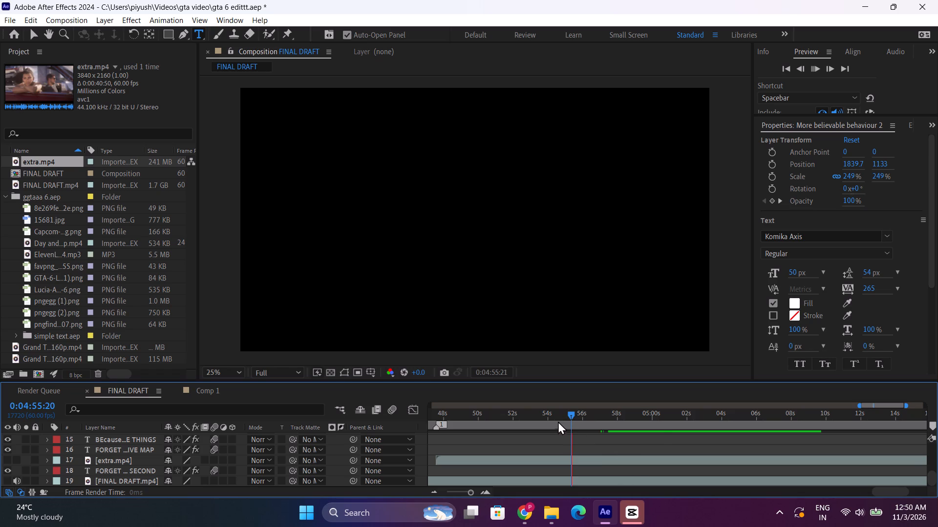
Set the playhead to 0:04:55:35 and move the duplicated title layer so it starts at about 0:04:55.
drag(572, 416, 572, 416)
drag(572, 416, 576, 415)
scroll(618, 451, up, 10)
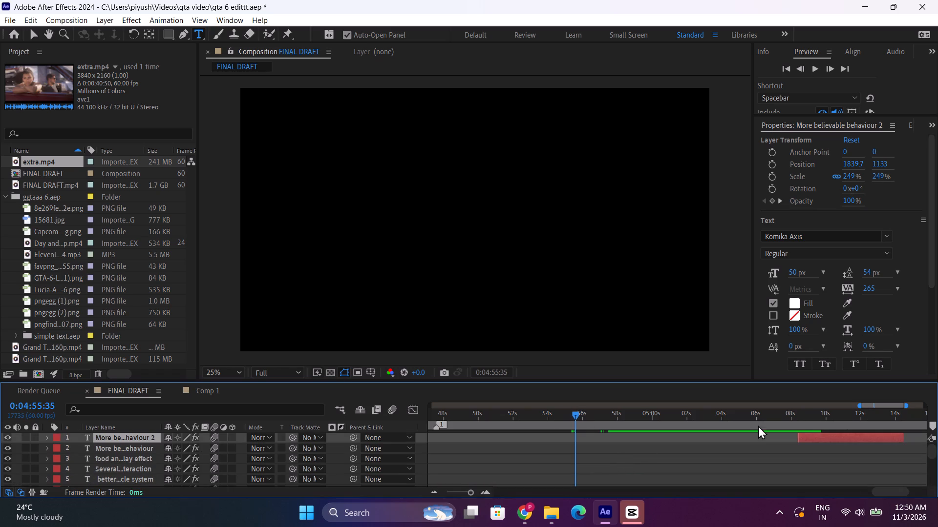
drag(838, 439, 609, 471)
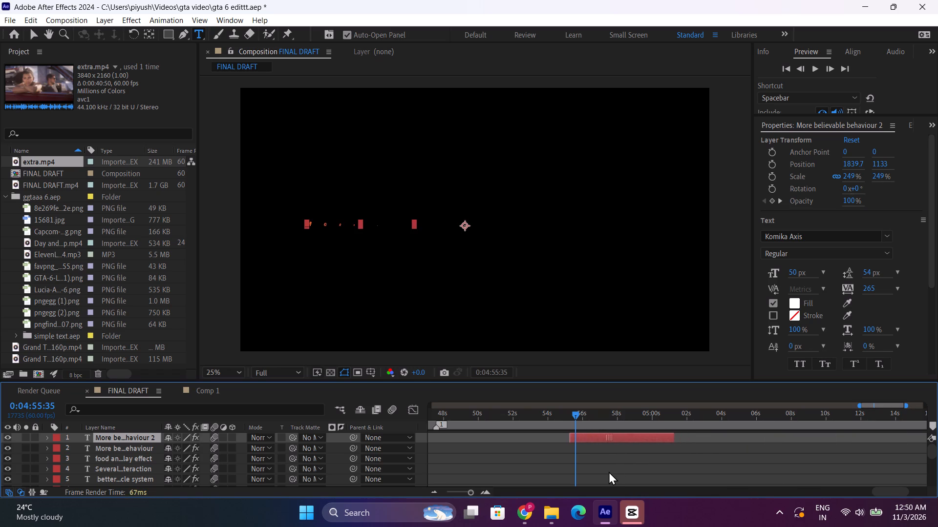
drag(609, 471, 608, 471)
Replace the duplicated title's text with "AND Honestly".
drag(584, 418, 602, 418)
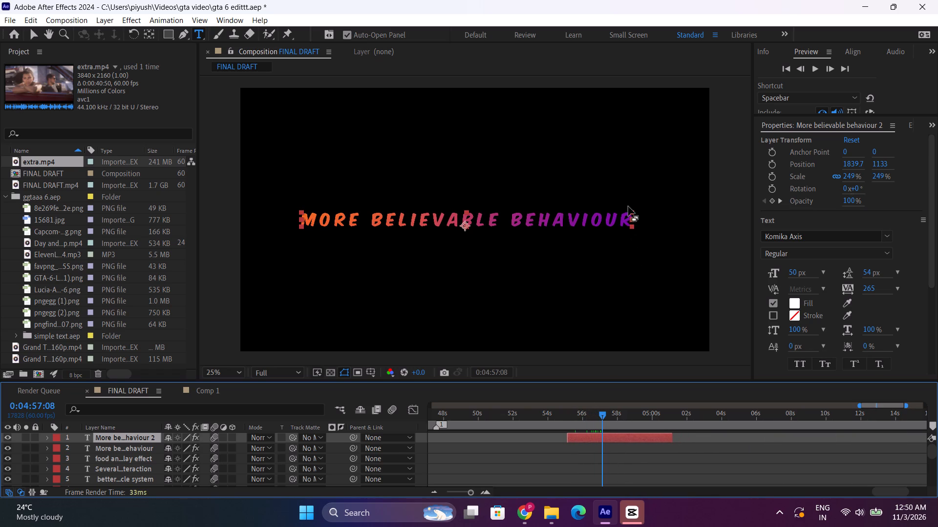
click(627, 214)
drag(630, 217, 299, 226)
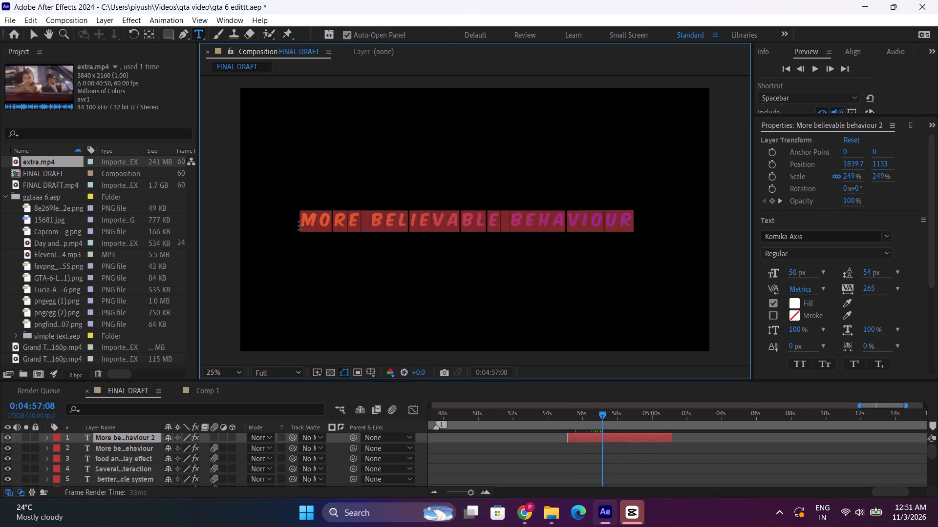
drag(299, 226, 298, 226)
text(AND)
key(space)
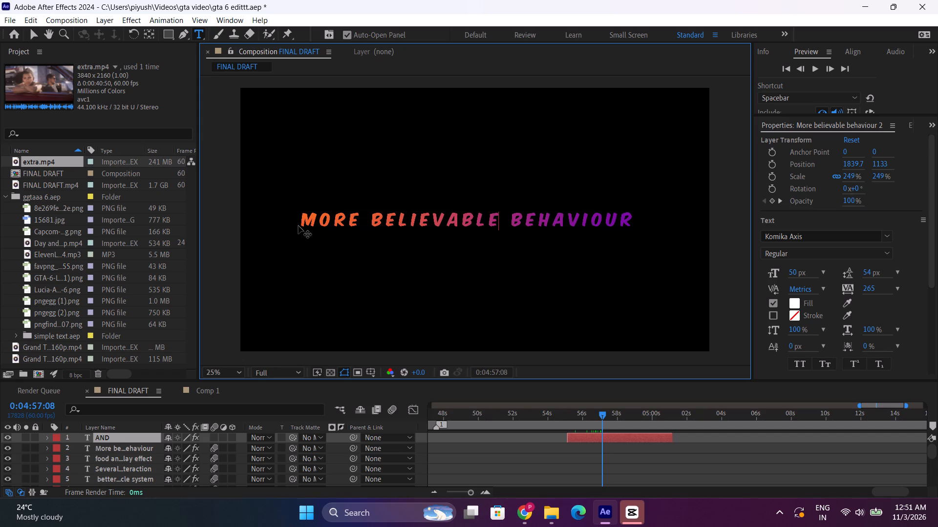
key(shift+h)
text(ones)
text(tly)
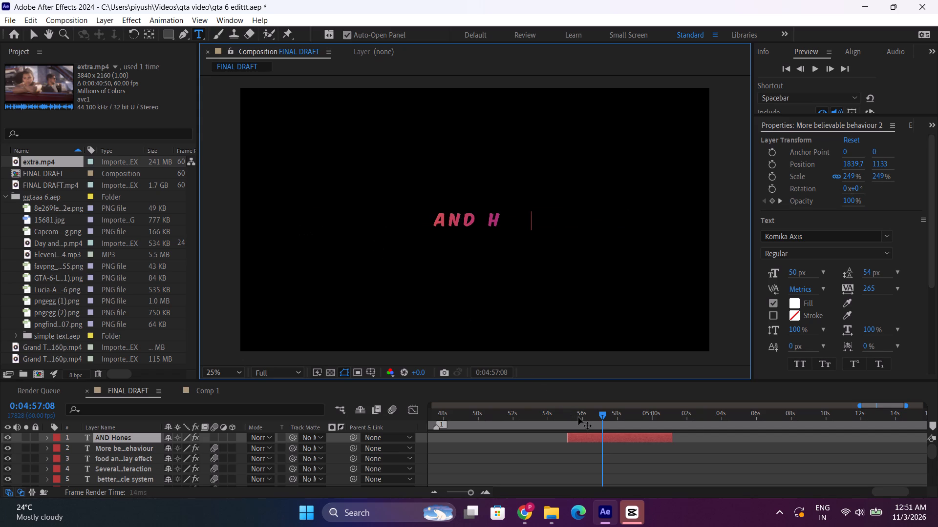
drag(578, 417, 568, 418)
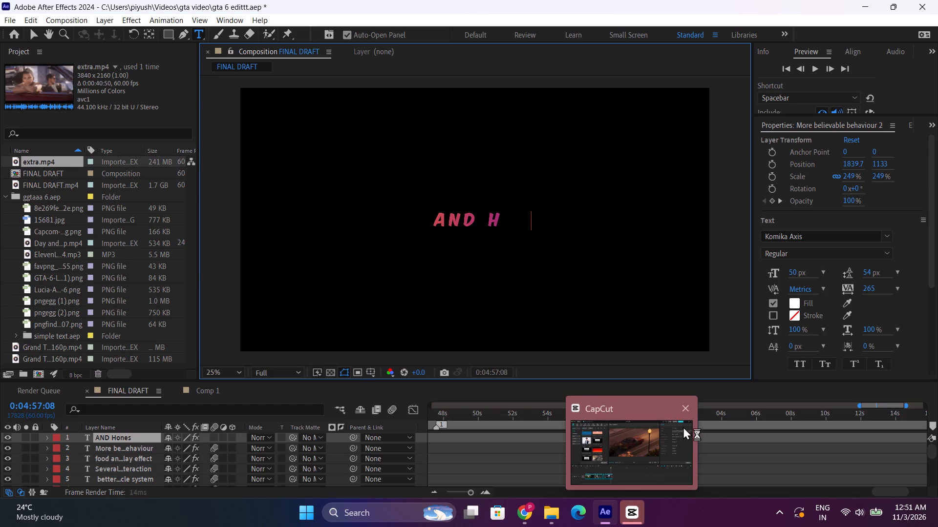
Close CapCut, including its open project and home window.
click(686, 416)
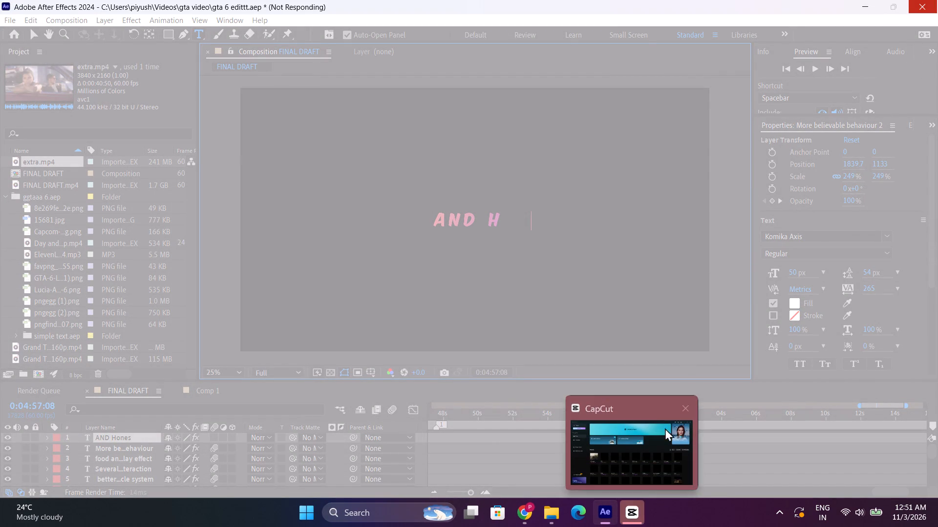
click(683, 406)
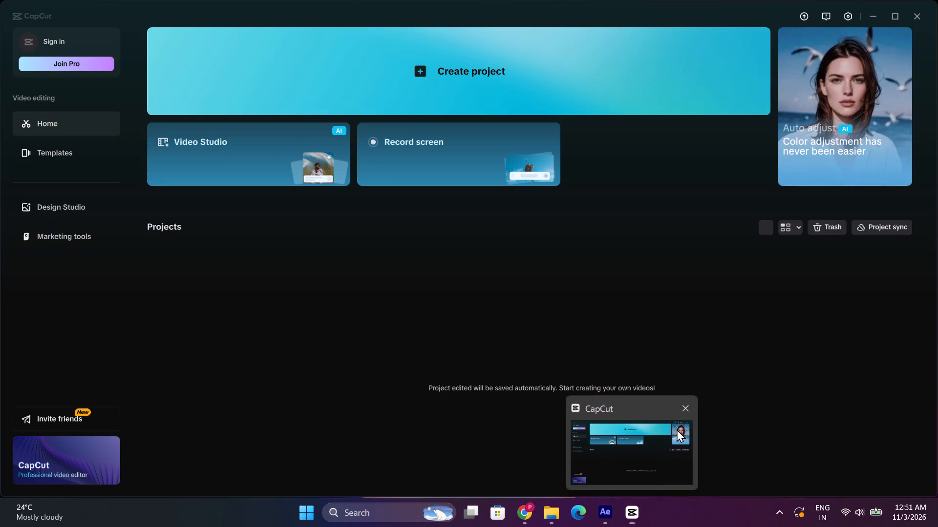
click(688, 407)
triple_click(684, 411)
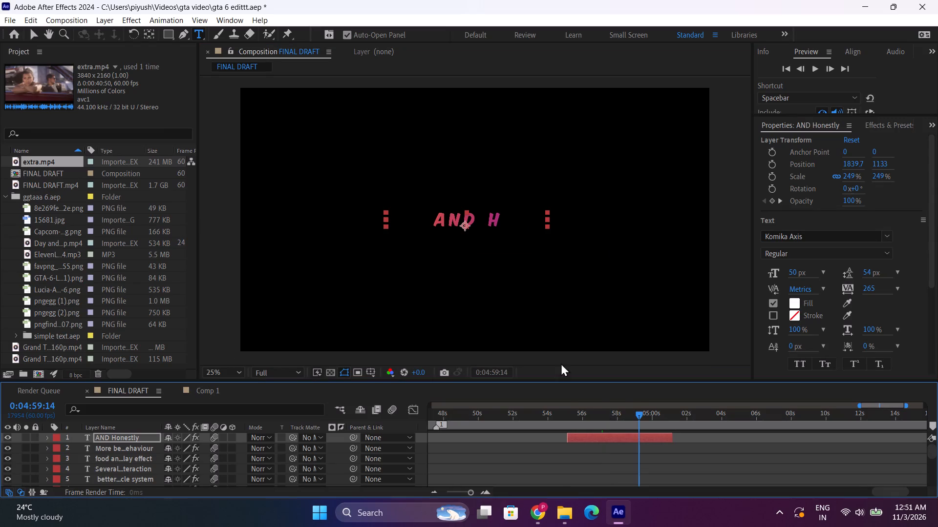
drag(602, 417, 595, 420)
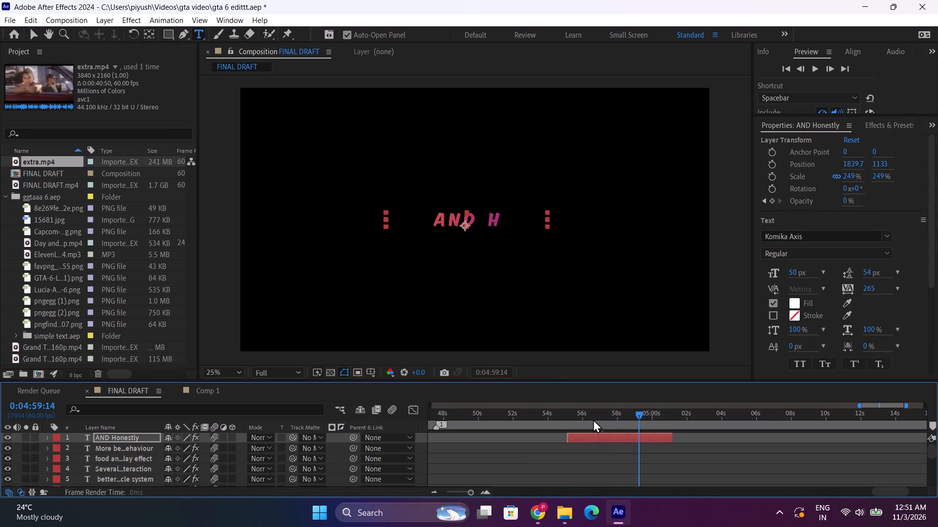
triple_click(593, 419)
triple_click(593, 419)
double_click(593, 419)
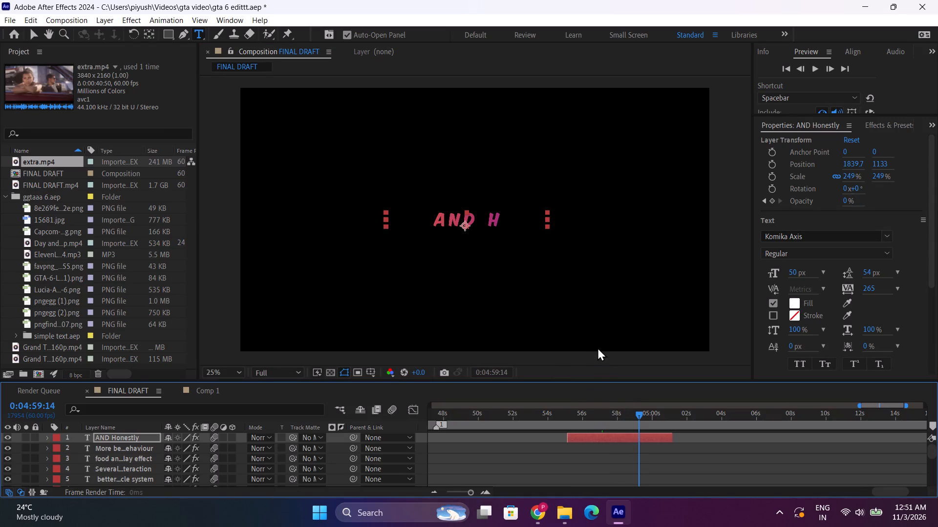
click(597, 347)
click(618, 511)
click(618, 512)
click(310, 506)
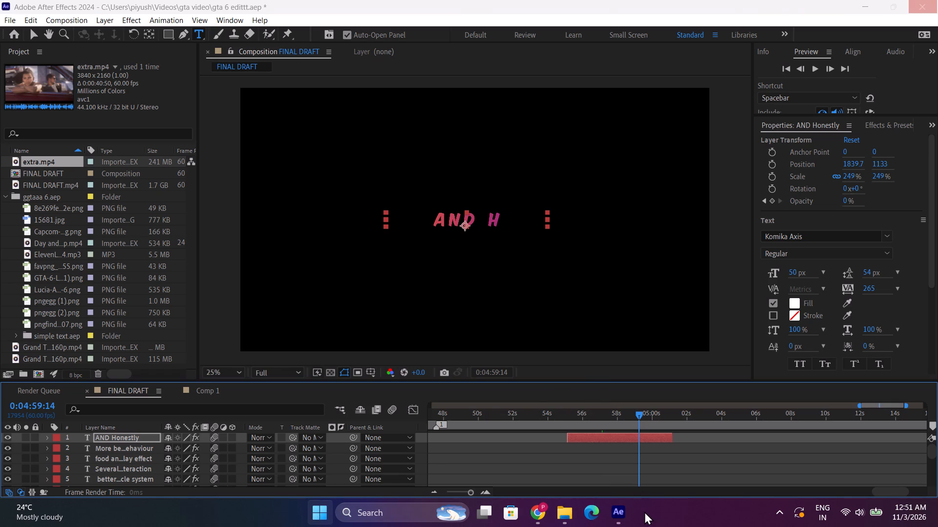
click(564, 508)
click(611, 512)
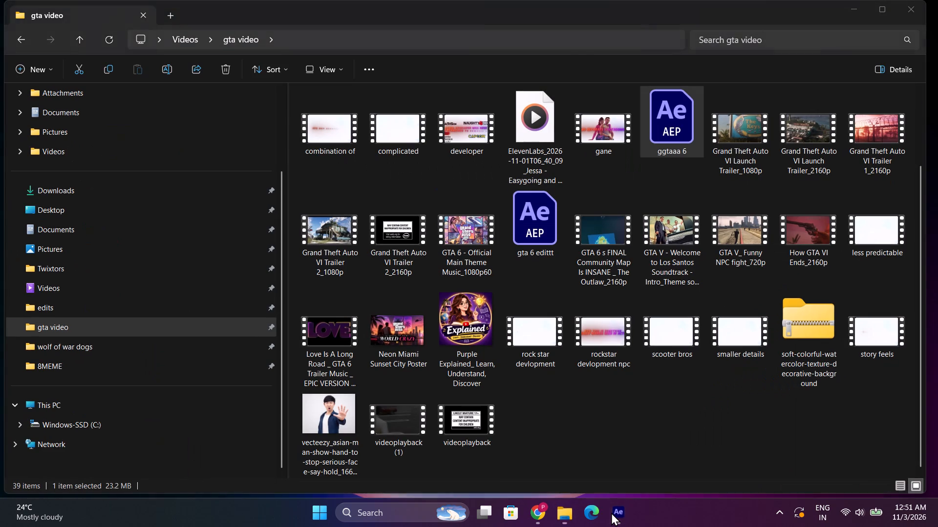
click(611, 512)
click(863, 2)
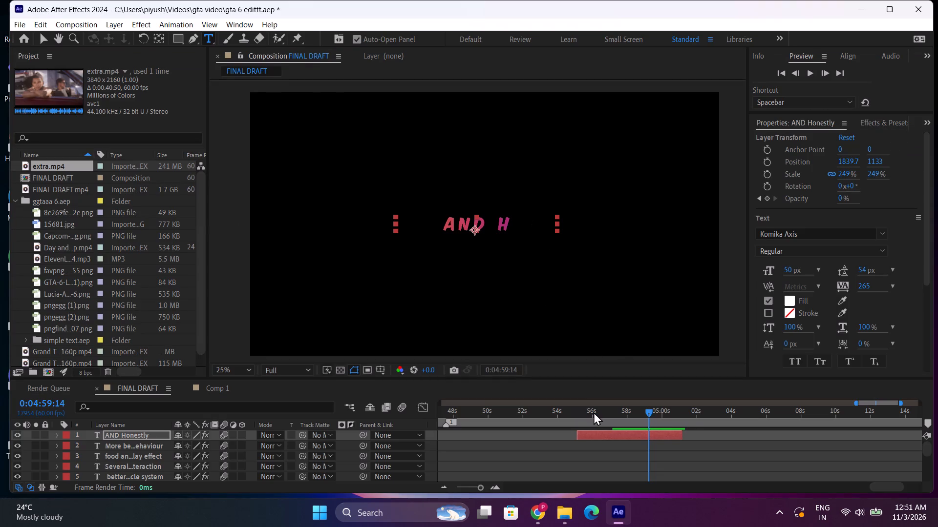
Set the composition's preview resolution to Quarter.
drag(588, 416, 583, 418)
click(807, 72)
click(303, 367)
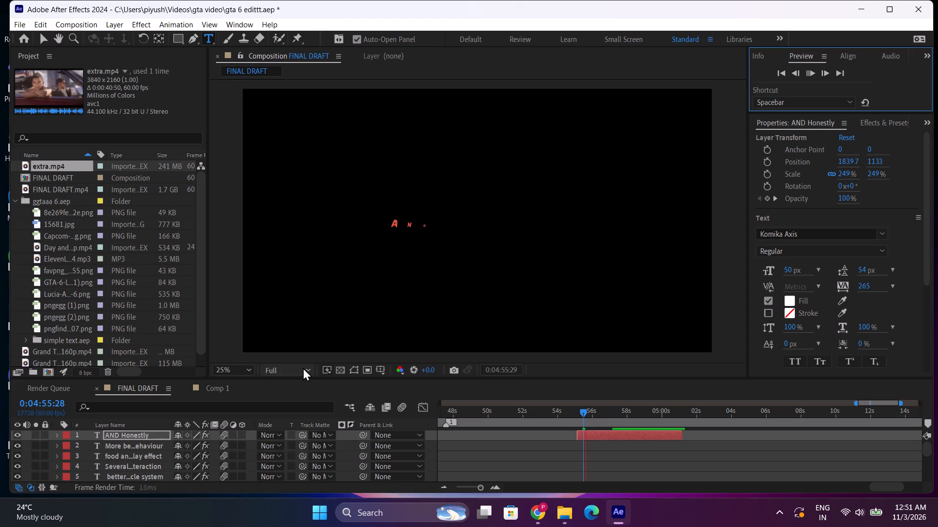
click(288, 437)
Preview the "AND Honestly" title from 0:04:55:28 and move its layer so it starts at about 0:04:55:43.
click(580, 413)
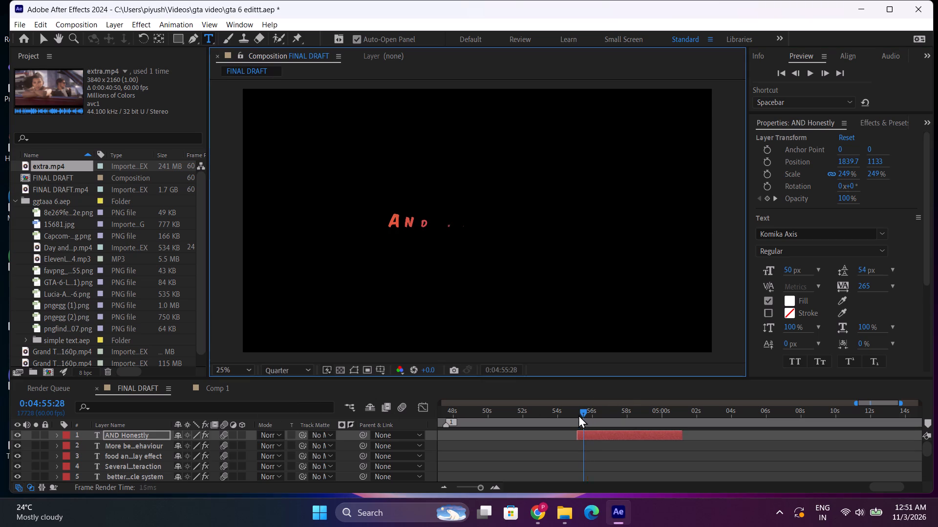
click(582, 412)
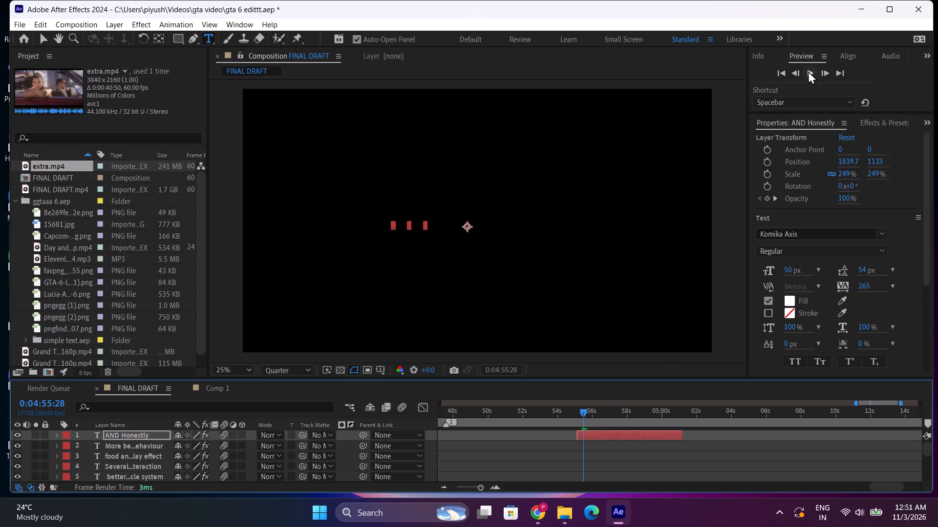
click(808, 71)
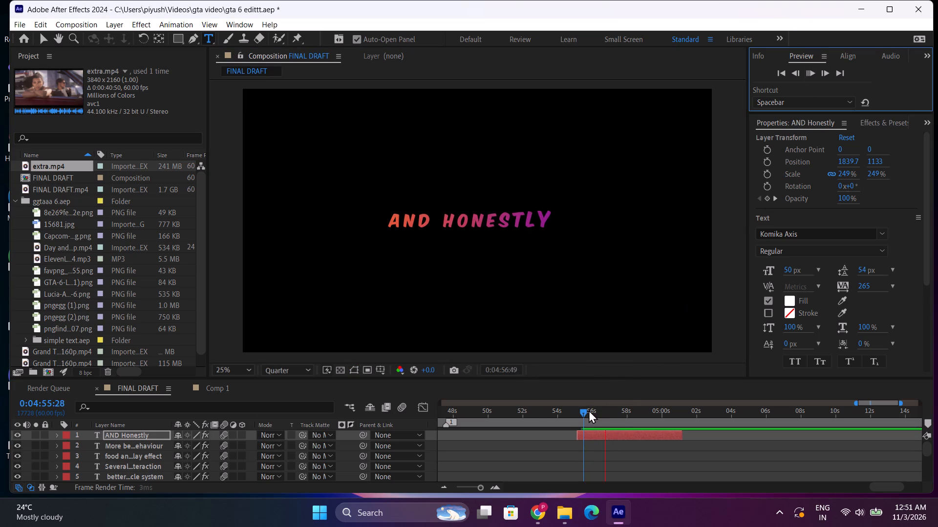
click(587, 411)
drag(593, 433, 602, 433)
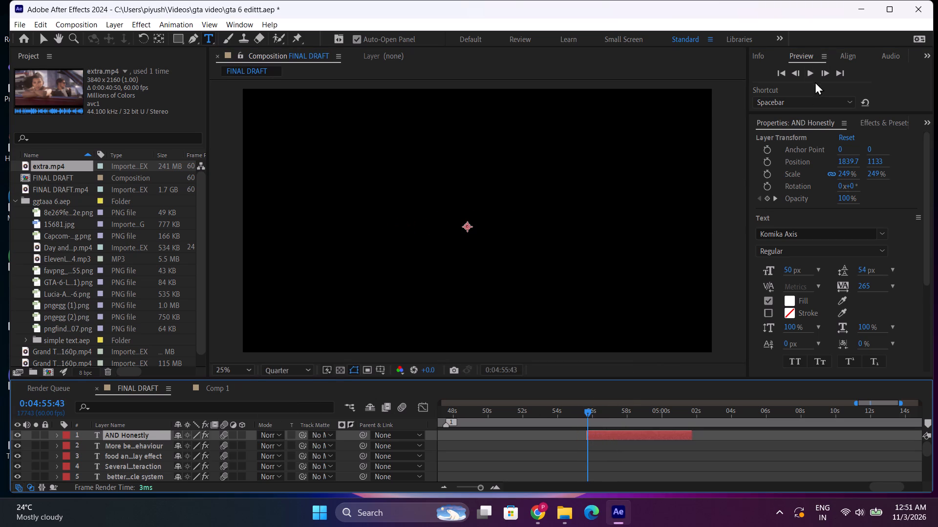
Preview the repositioned "AND Honestly" title from about 0:04:55:43 to check its timing.
click(811, 78)
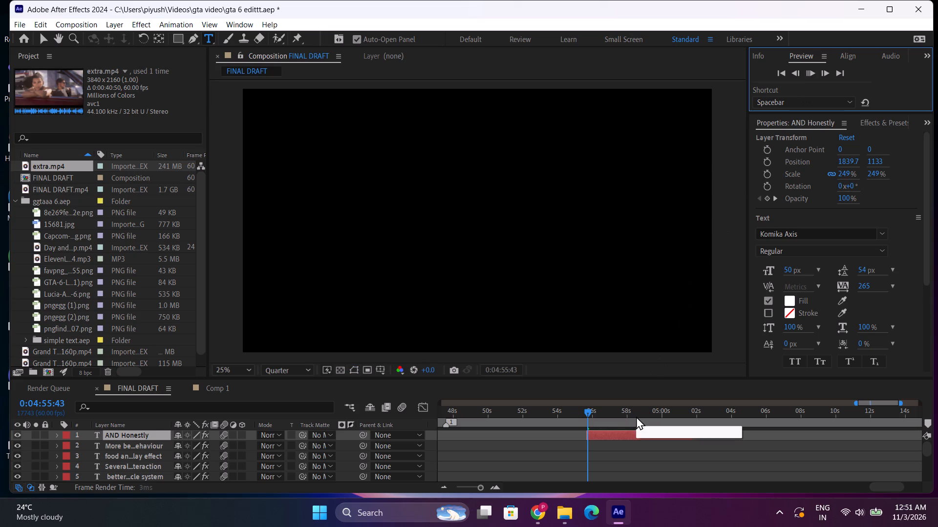
double_click(492, 482)
drag(590, 408, 590, 414)
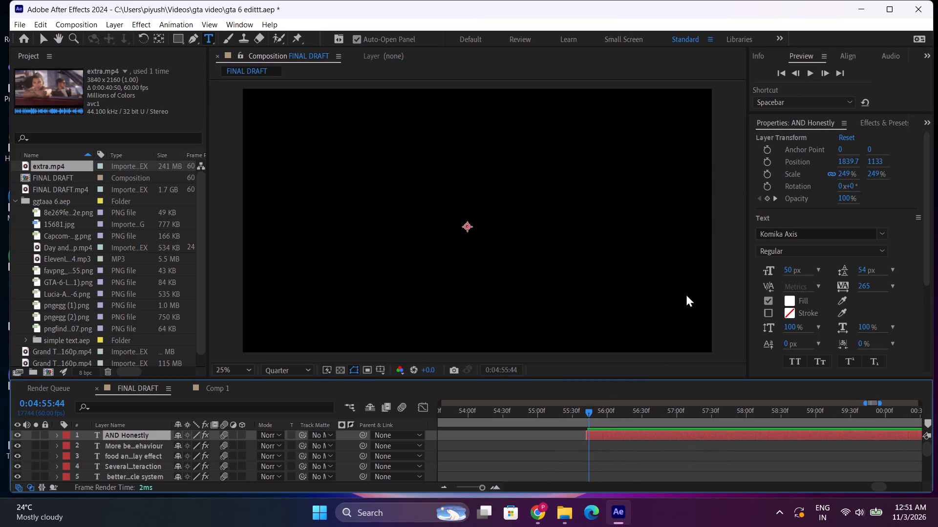
click(812, 73)
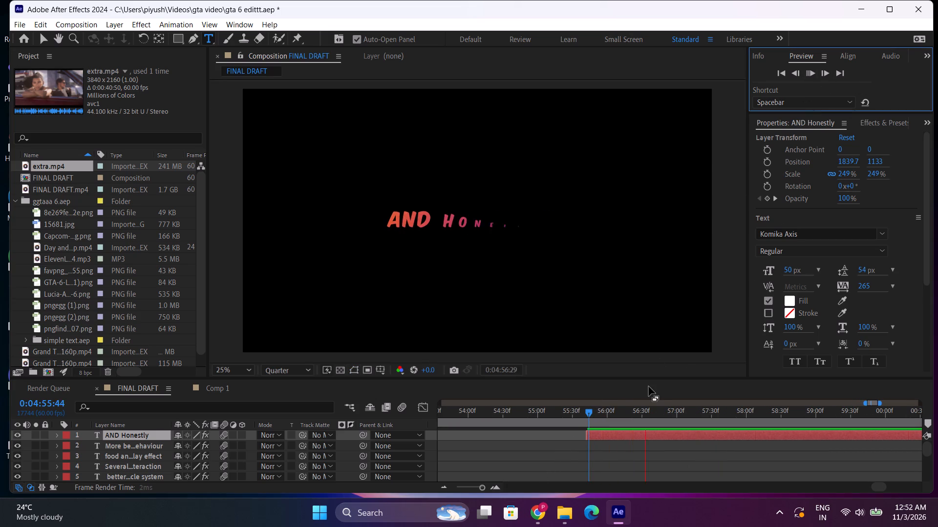
Move the ending Offset keyframes of both "AND Honestly" range selectors earlier, to about 0:04:57:05 and 0:04:57:25.
click(650, 413)
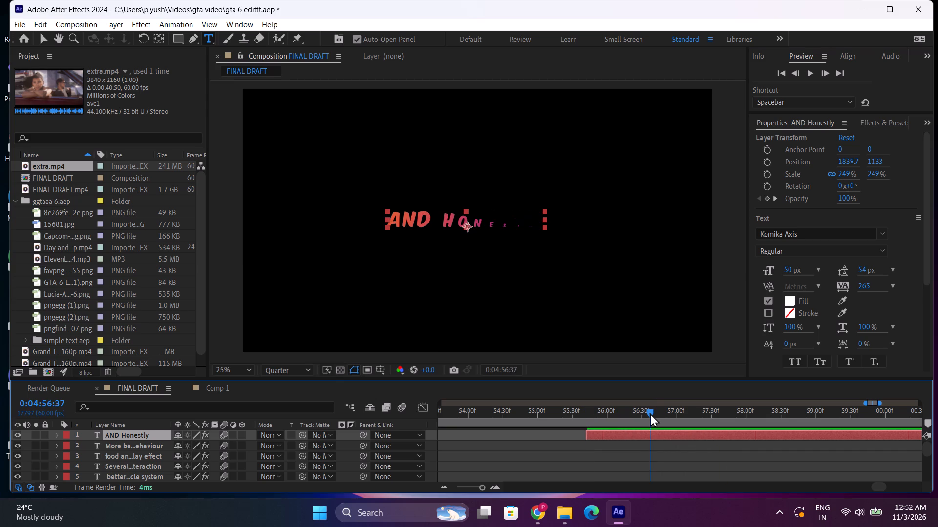
key(u)
scroll(681, 447, down, 1)
scroll(687, 446, up, 1)
drag(702, 454, 750, 480)
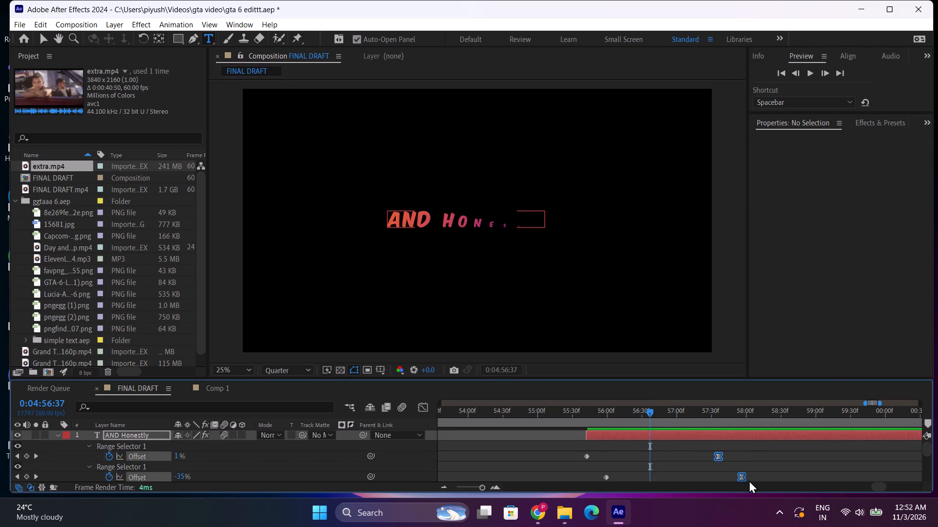
drag(742, 480, 704, 476)
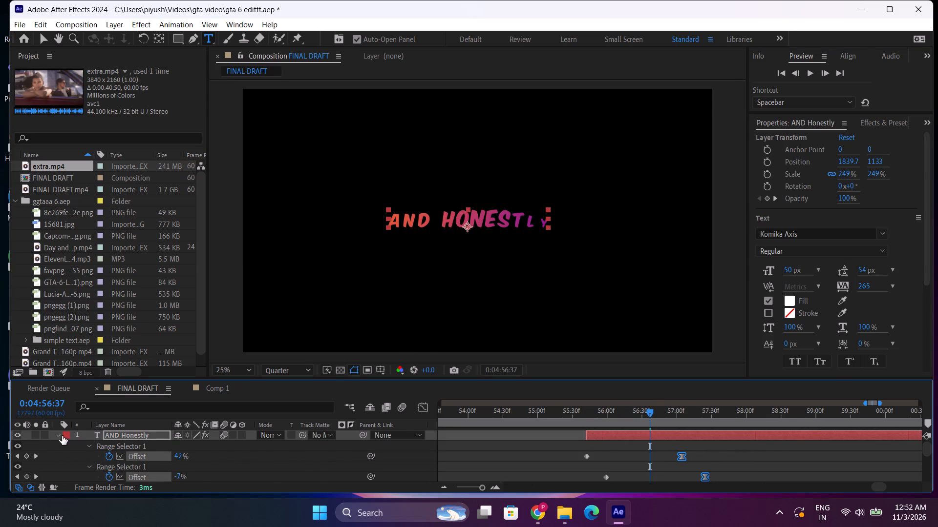
click(59, 437)
Preview the "AND Honestly" title and shift its layer slightly so it starts at about 0:04:55:47.
drag(598, 421, 588, 422)
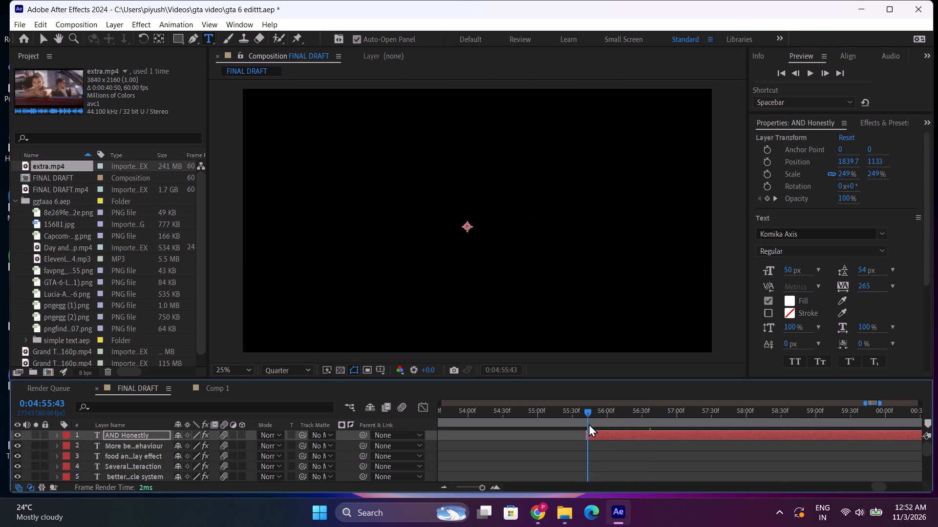
key(space)
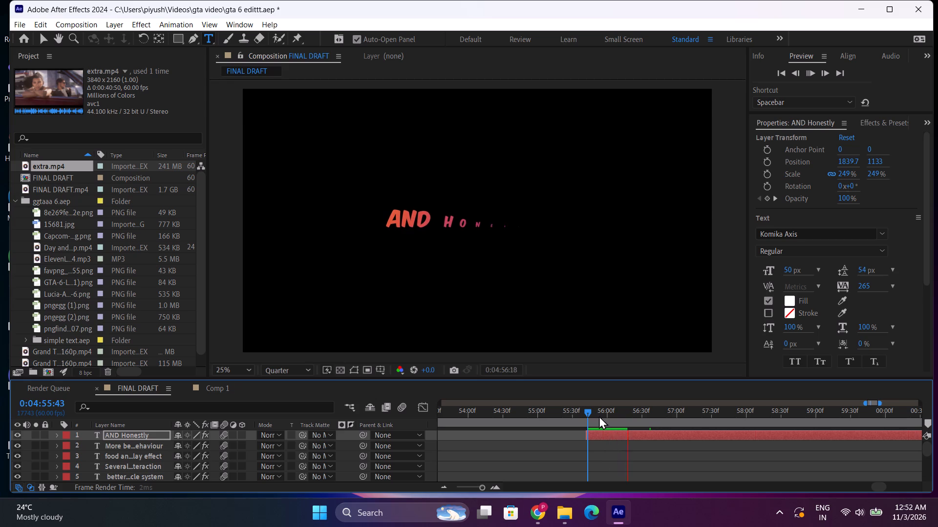
click(590, 413)
key(space)
key(space)
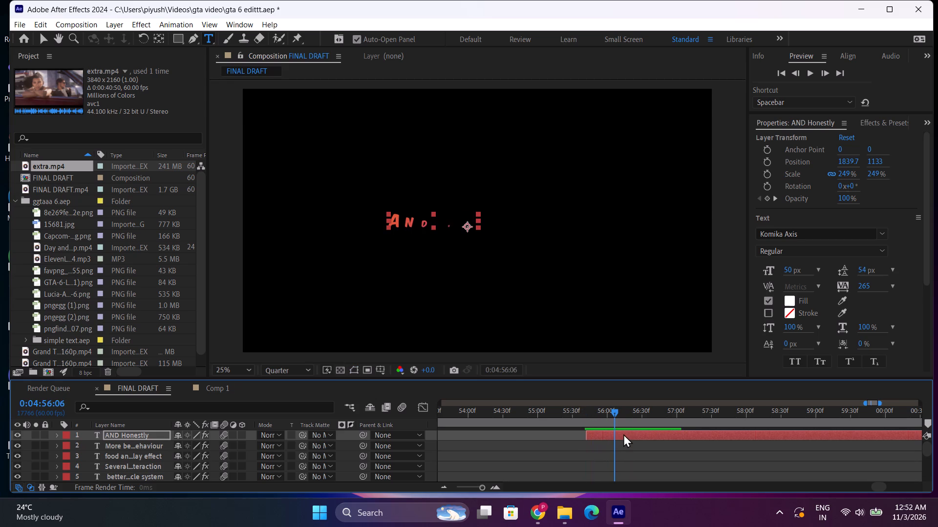
drag(610, 433, 615, 434)
drag(599, 412, 594, 412)
key(space)
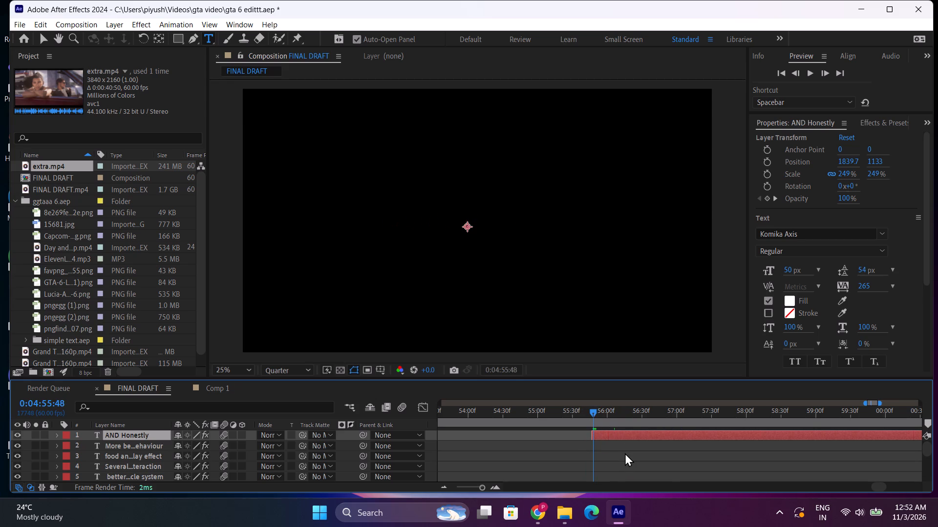
Move the two Opacity keyframes of "AND Honestly" earlier, to about 0:04:57:23 and 0:04:57:45, and preview the fade.
click(664, 412)
key(u)
scroll(693, 439, down, 1)
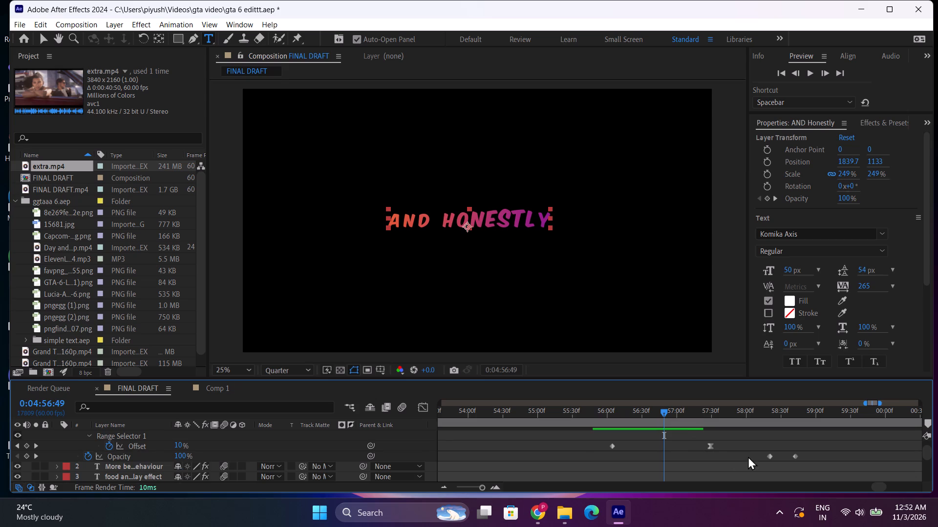
drag(748, 456, 802, 465)
drag(797, 459, 730, 476)
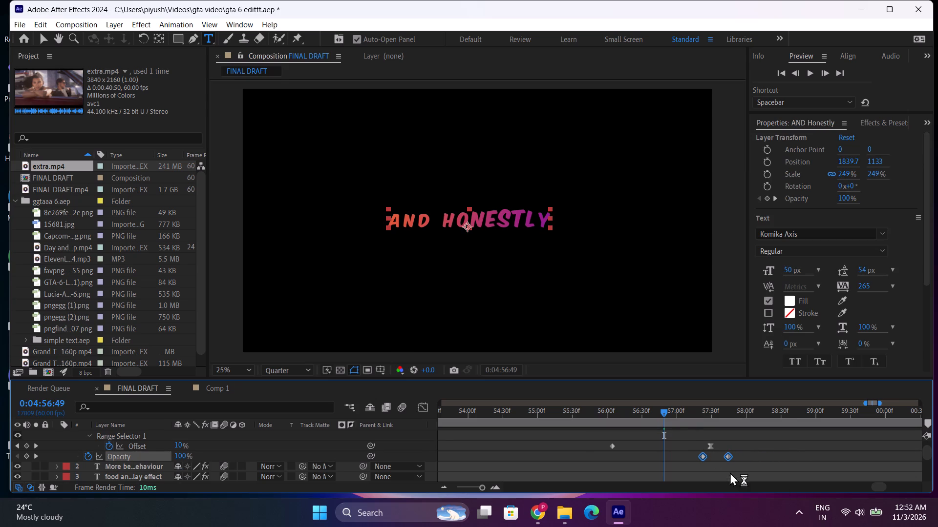
key(space)
scroll(194, 472, up, 1)
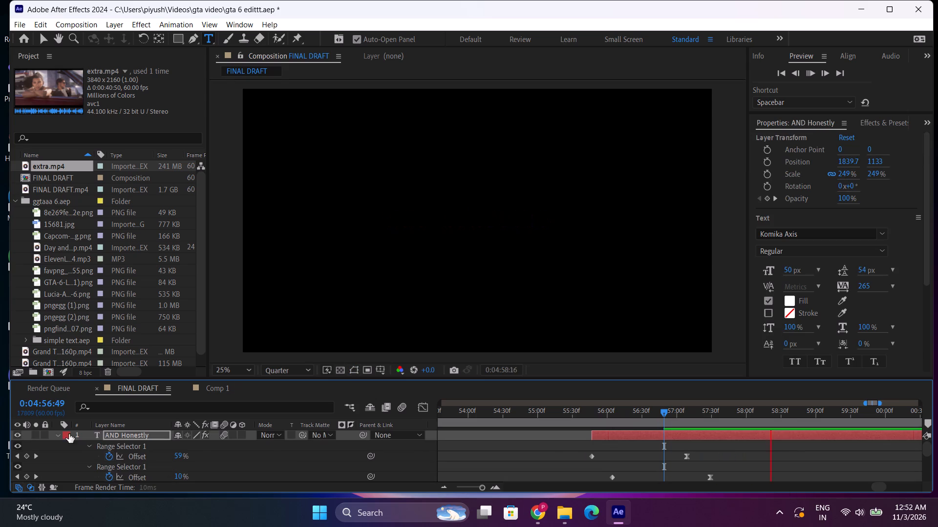
click(55, 434)
Scrub back through the composition's earlier title layers, stopping at the "WE ARE LOOKING AT THE DETAILS" title near 0:00:34:42.
click(644, 413)
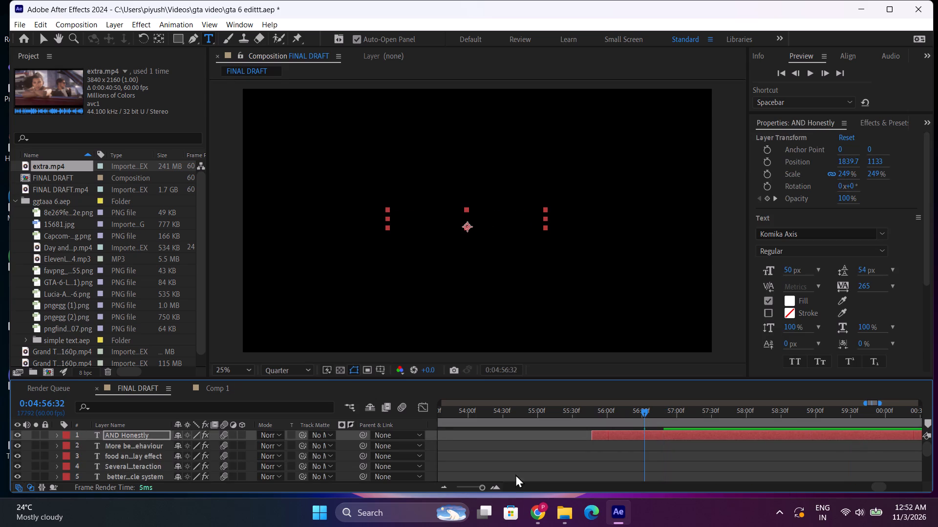
triple_click(443, 488)
click(443, 488)
drag(551, 424, 547, 423)
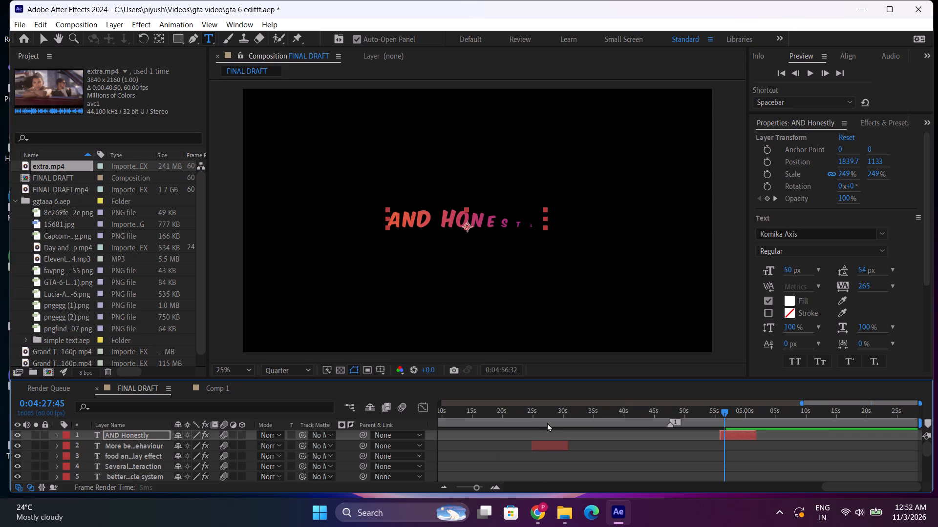
drag(547, 423, 413, 445)
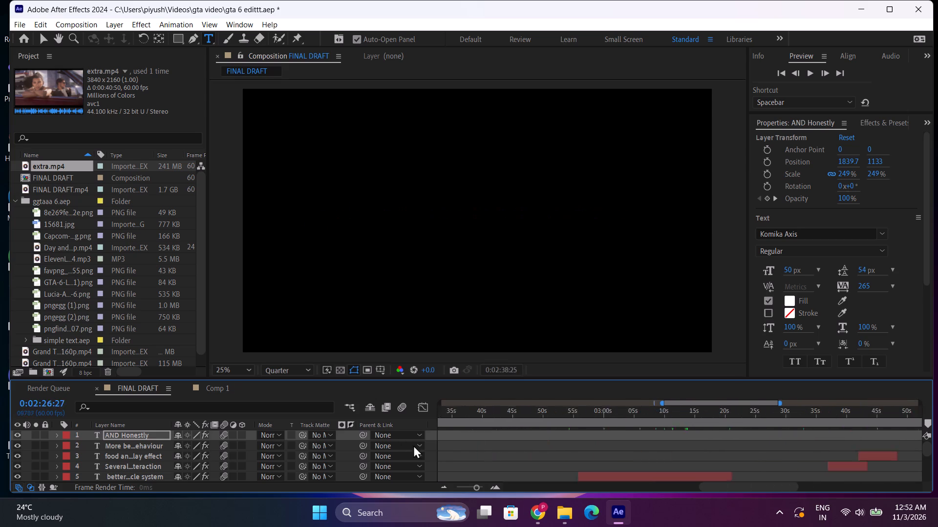
drag(413, 445, 532, 462)
scroll(454, 454, down, 3)
scroll(522, 475, down, 2)
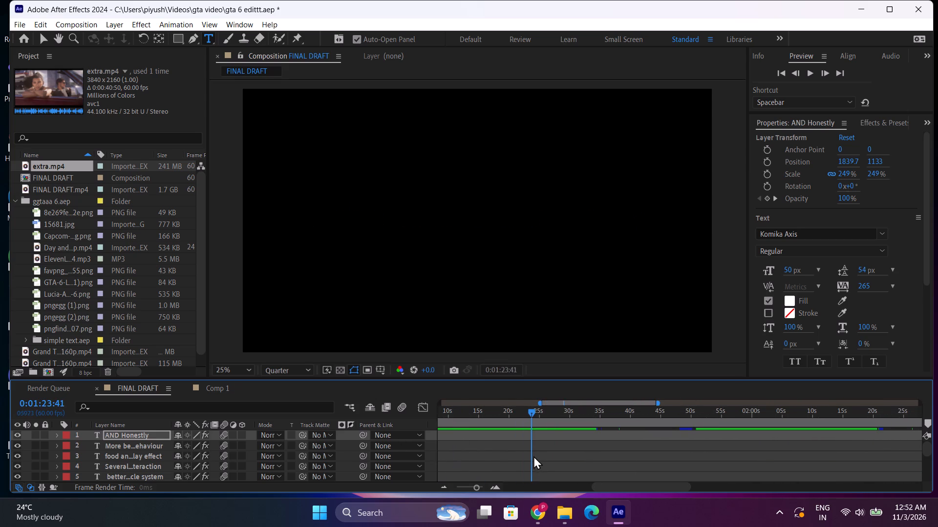
scroll(533, 455, down, 12)
scroll(539, 450, up, 4)
drag(628, 423, 636, 423)
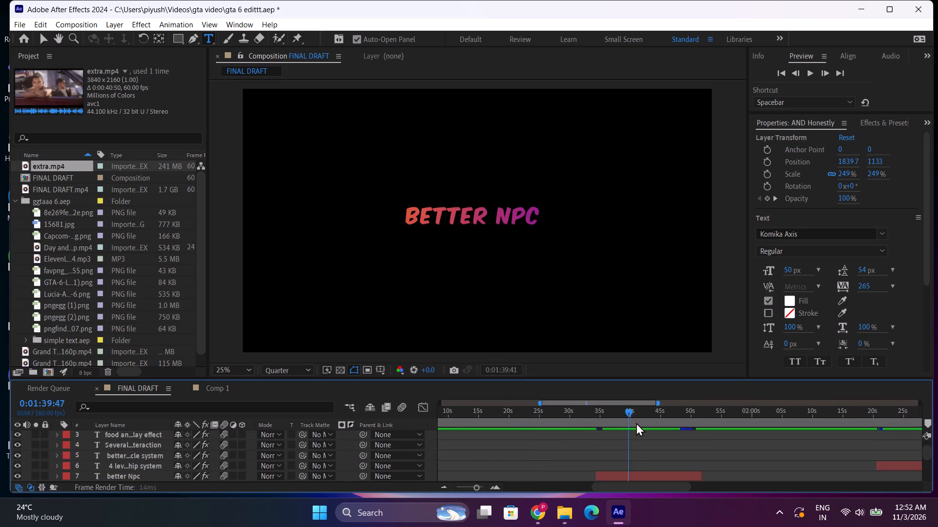
drag(636, 423, 632, 446)
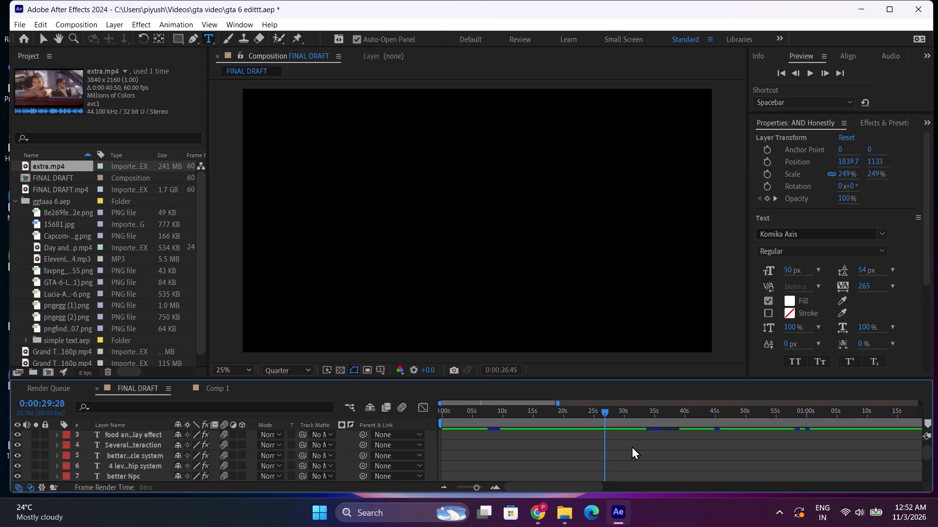
drag(632, 446, 590, 446)
scroll(590, 446, up, 2)
scroll(593, 434, down, 4)
scroll(604, 431, up, 2)
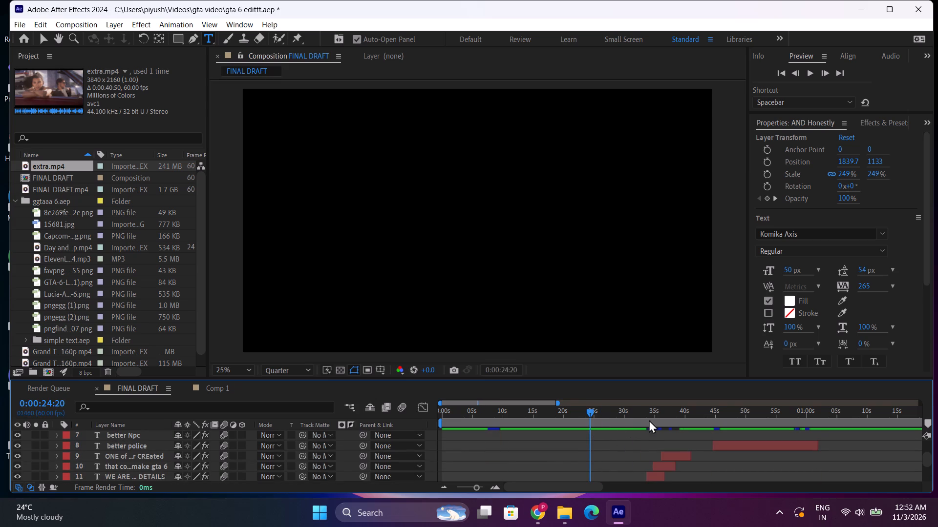
click(649, 420)
click(657, 476)
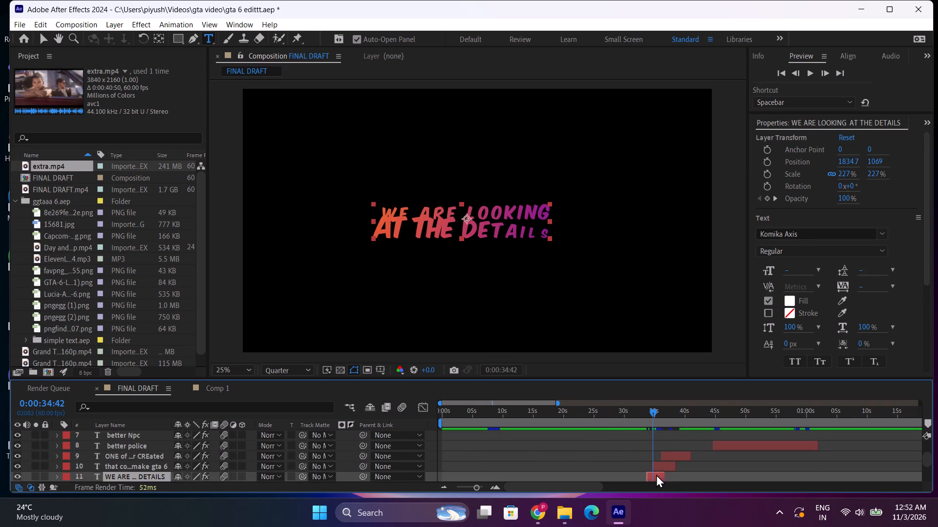
Preview the "ARENT EVEN VISIBLE AT FIRST GLANCE" title from 0:00:07:57 and again from 0:00:08:57.
scroll(501, 418, down, 2)
drag(499, 418, 492, 418)
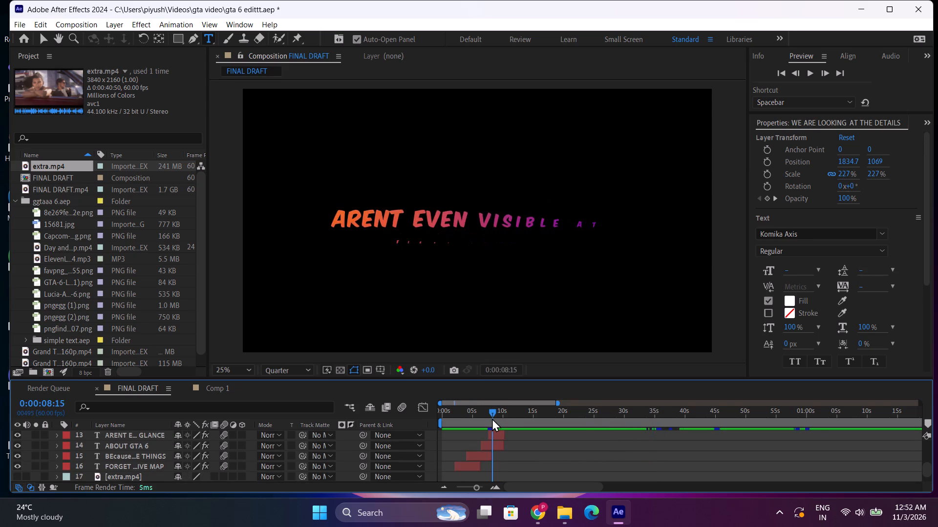
drag(492, 418, 490, 419)
key(space)
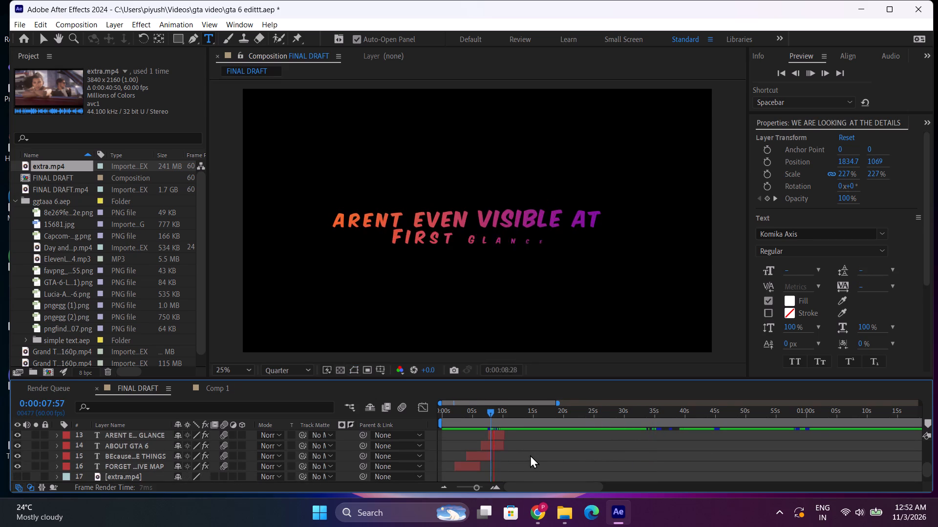
click(496, 411)
key(space)
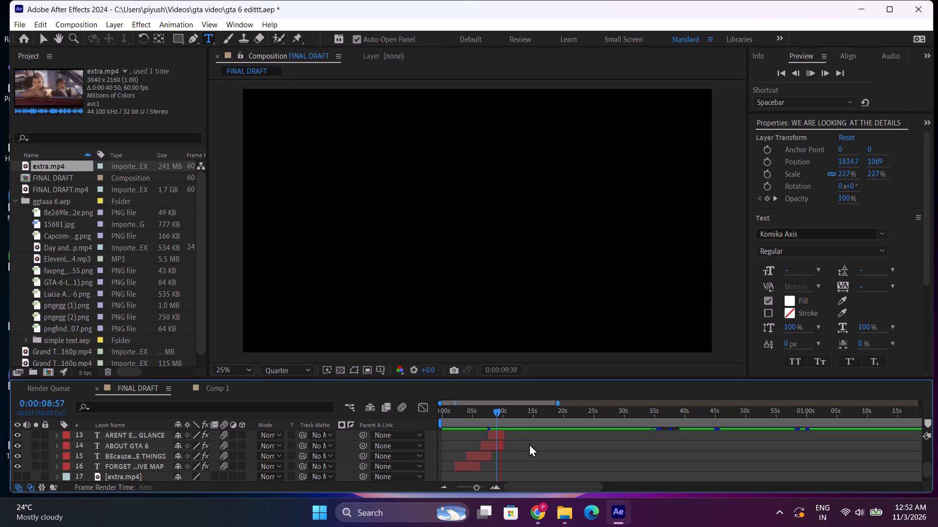
Extend the "ARENT EVEN VISIBLE AT FIRST GLANCE" title to about 0:00:11:08 and move its two Opacity keyframes to about 0:00:10:02 and 0:00:10:24.
key(space)
click(504, 434)
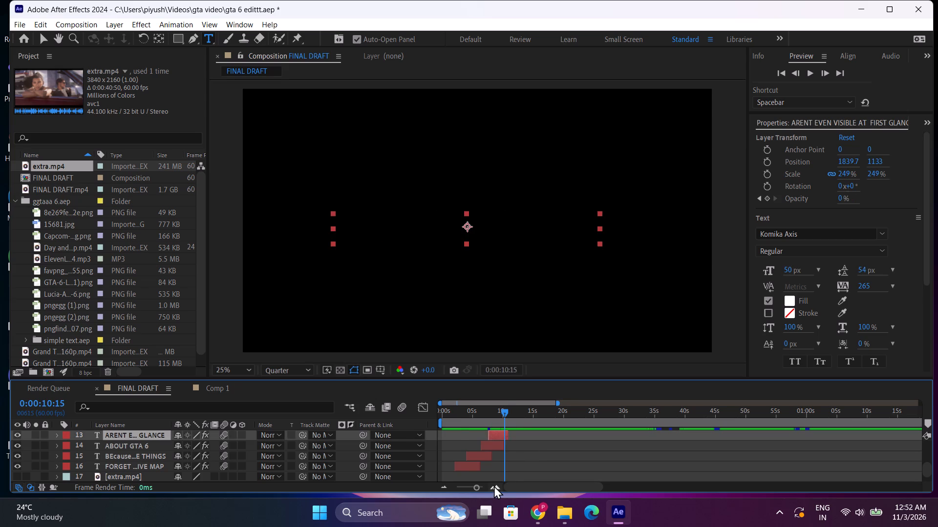
double_click(494, 486)
drag(521, 436, 527, 435)
key(u)
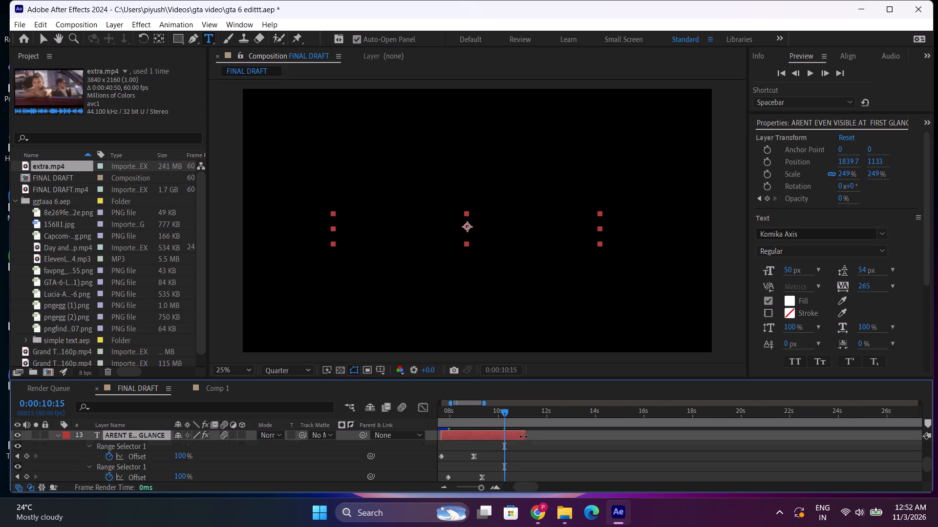
scroll(517, 442, down, 1)
drag(476, 454, 495, 460)
drag(490, 457, 509, 457)
drag(486, 413, 481, 414)
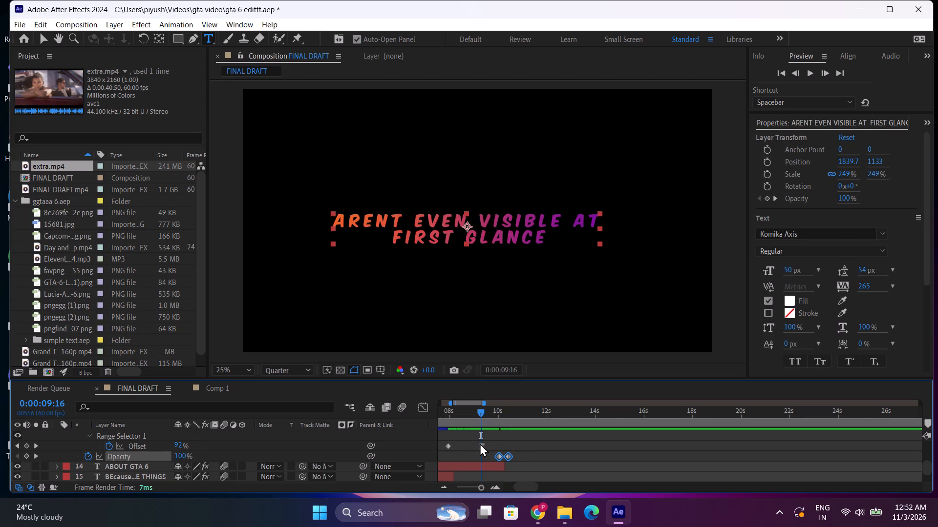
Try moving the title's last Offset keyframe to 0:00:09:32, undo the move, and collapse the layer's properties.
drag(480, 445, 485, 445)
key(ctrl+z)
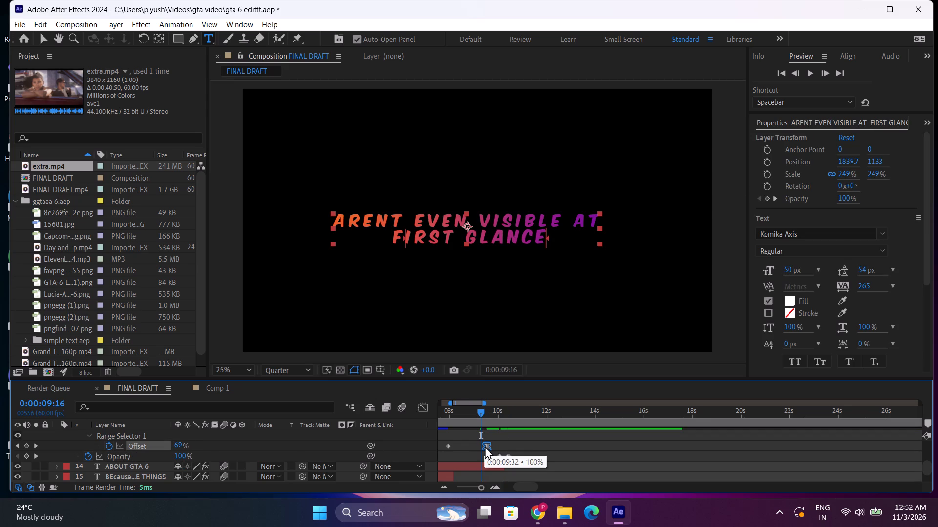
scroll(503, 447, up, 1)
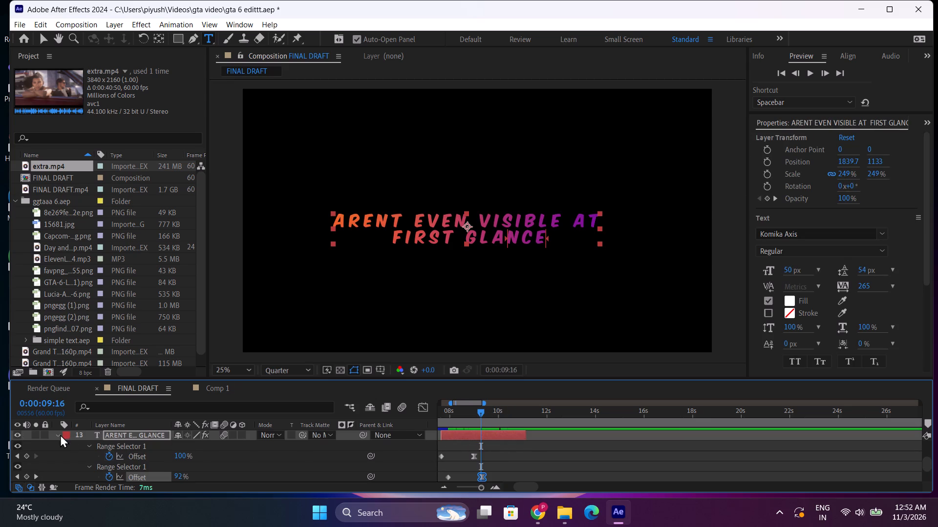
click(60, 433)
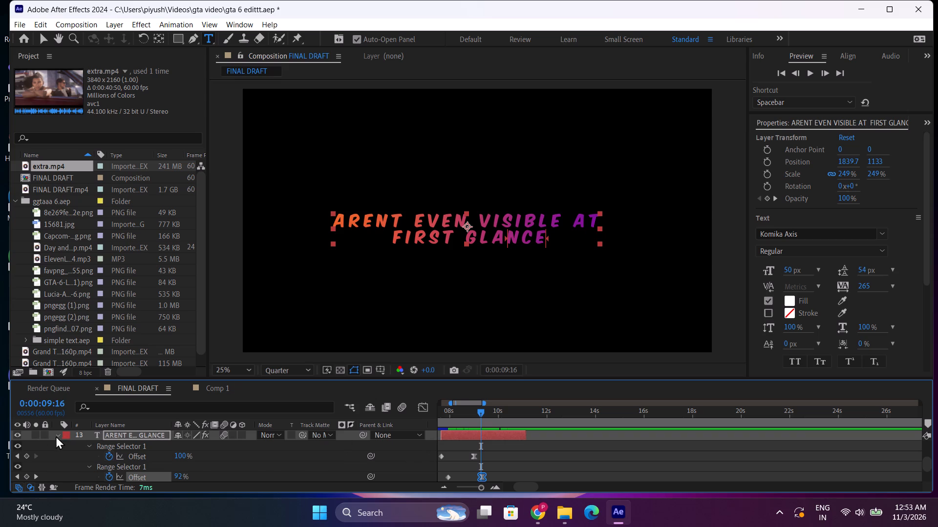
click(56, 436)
Duplicate the "BEcause some of the MOST INSANE THINGS" title layer and place the copy at the top of the layer stack.
drag(516, 484, 506, 484)
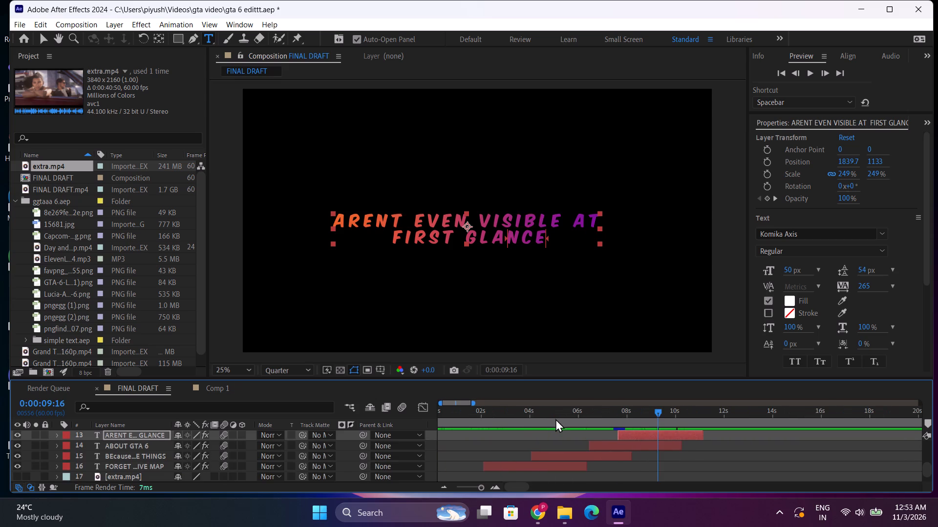
click(556, 418)
drag(556, 418, 572, 416)
click(567, 457)
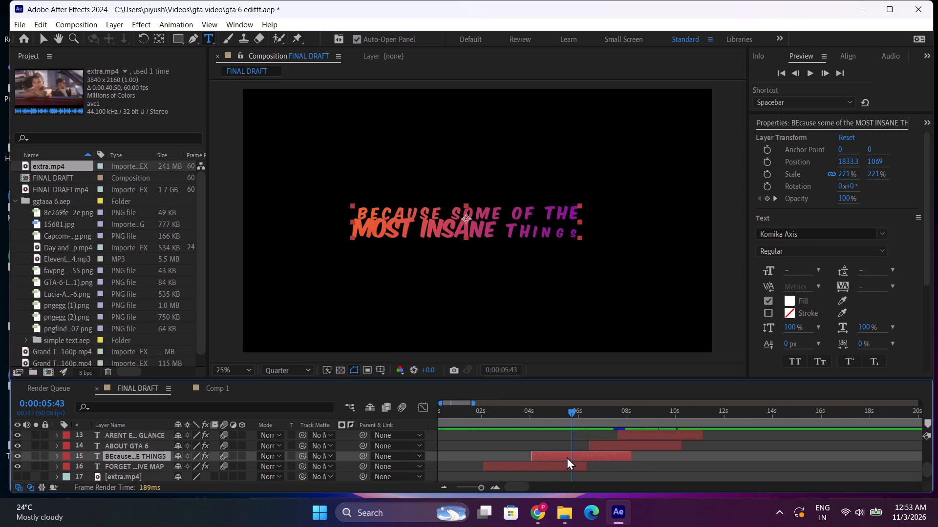
key(ctrl+d)
drag(131, 456, 140, 430)
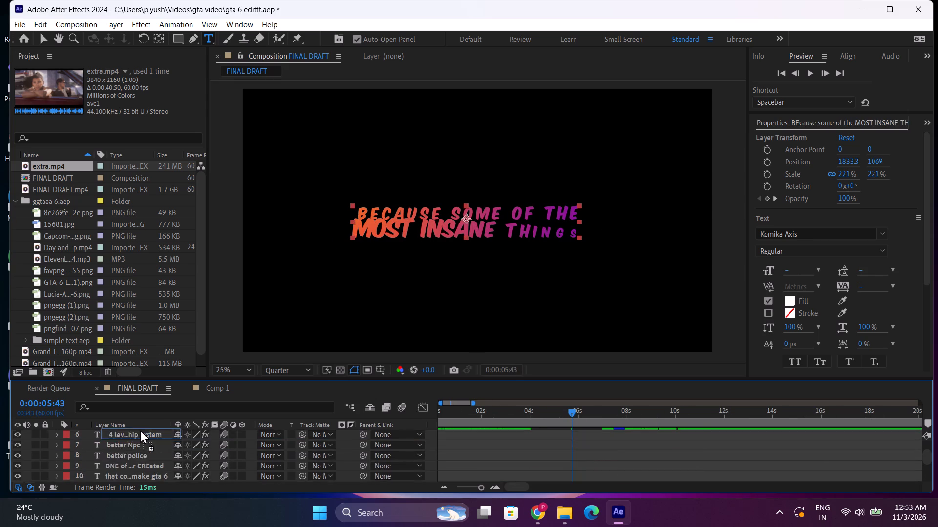
drag(140, 430, 132, 433)
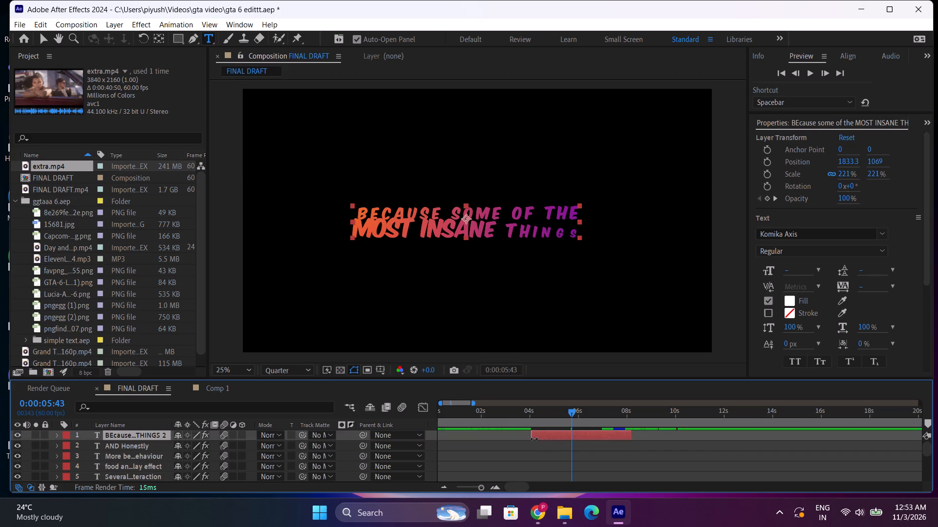
Move the copied "MOST INSANE THINGS" title along the timeline to the "AND Honestly" section, starting at about 0:05:00:37.
drag(544, 435, 937, 526)
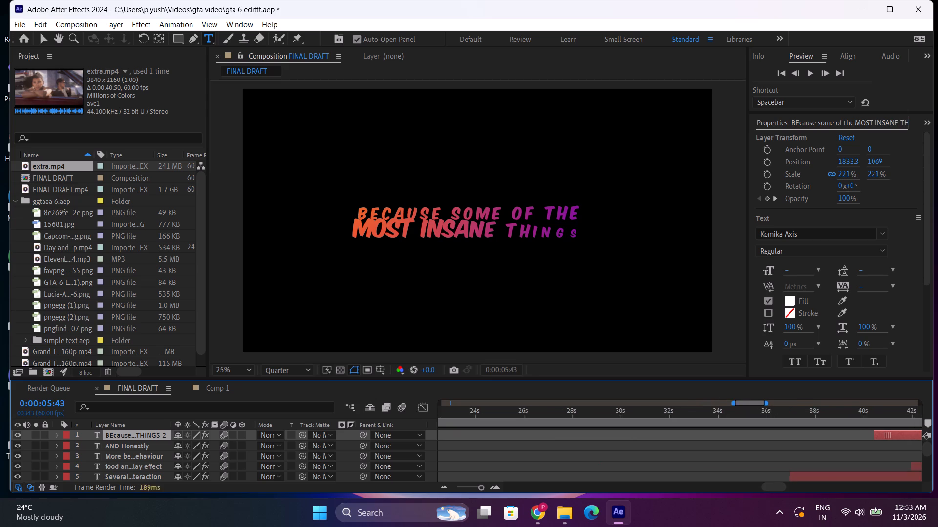
drag(937, 526, 612, 526)
click(532, 424)
drag(534, 417, 469, 420)
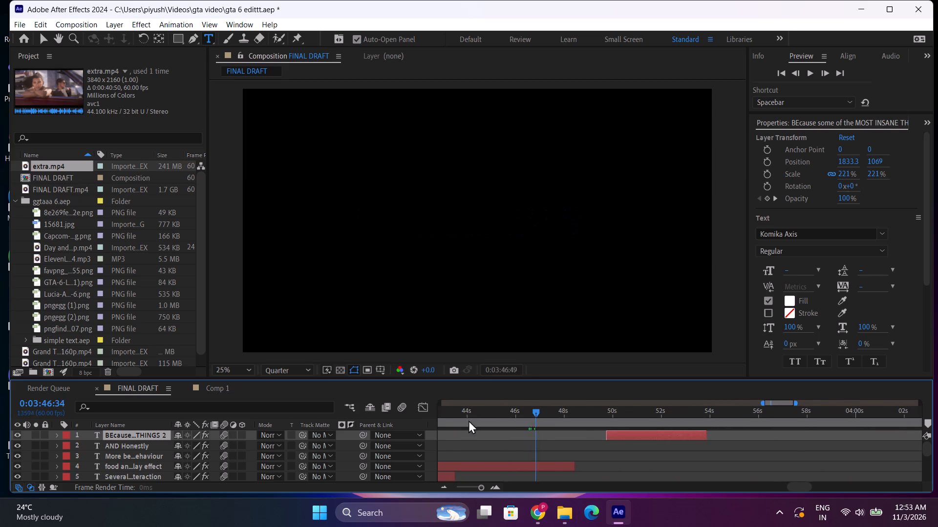
drag(469, 420, 910, 473)
drag(692, 437, 937, 457)
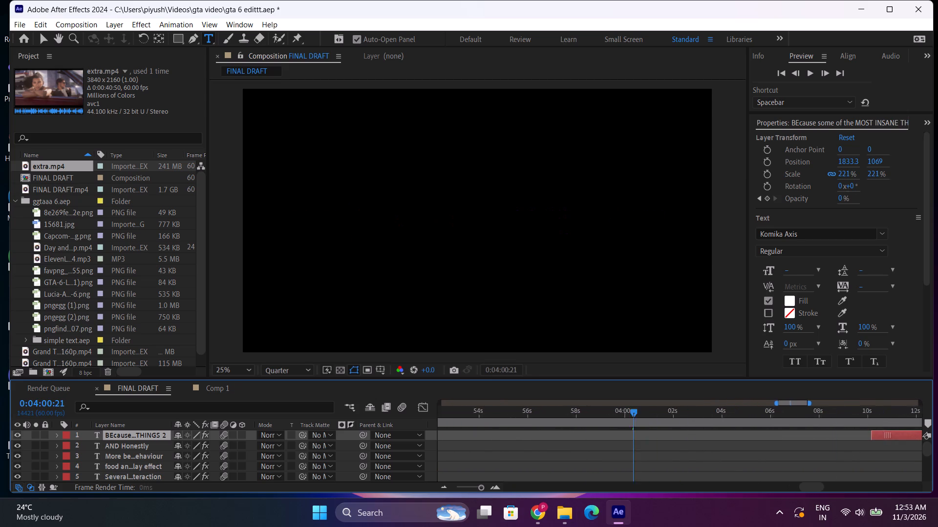
drag(937, 457, 597, 441)
click(554, 416)
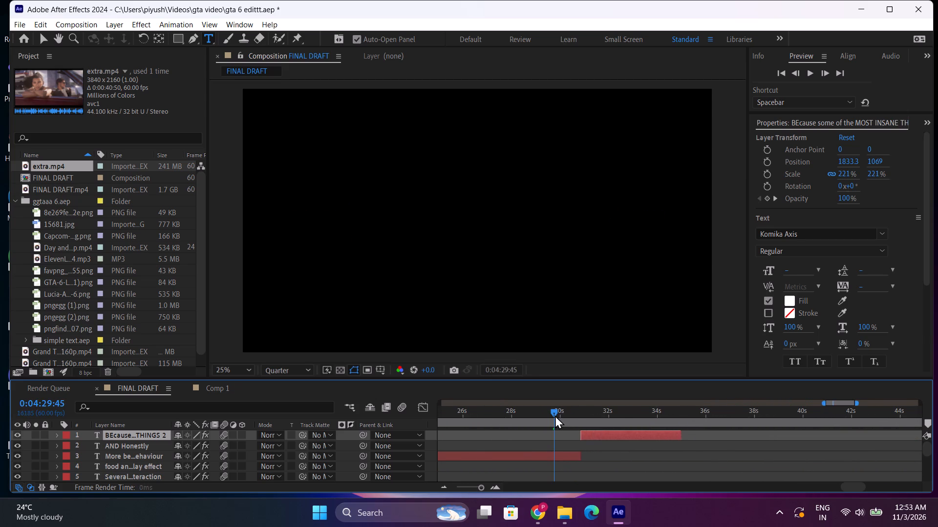
key(space)
click(516, 422)
double_click(440, 485)
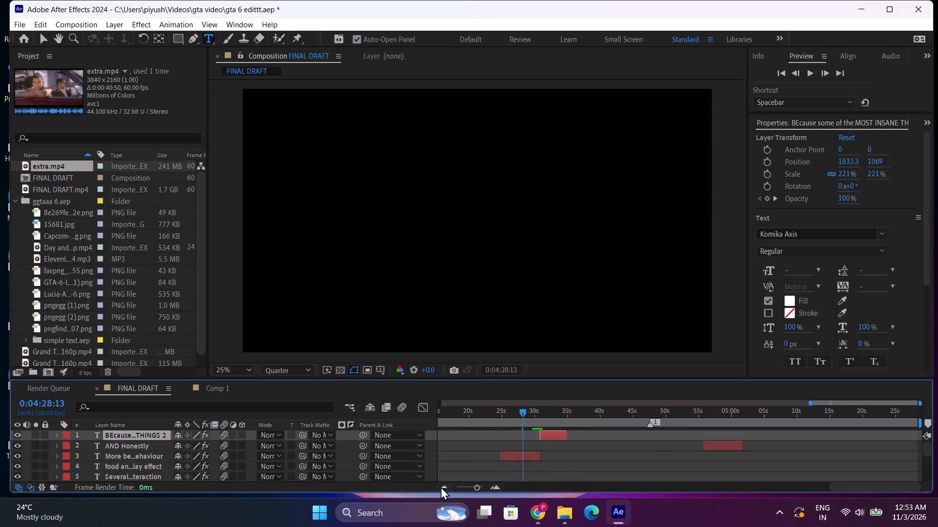
drag(555, 434, 750, 445)
click(732, 420)
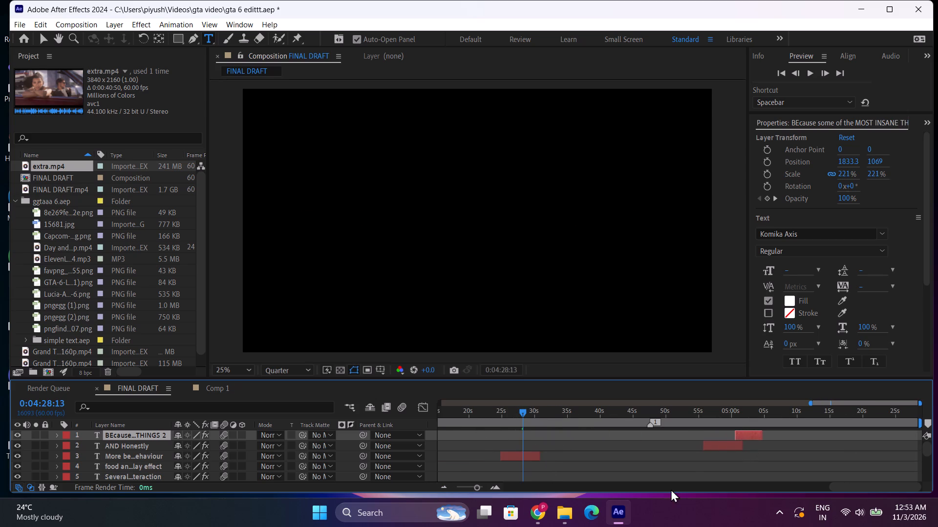
double_click(493, 484)
drag(850, 419, 917, 424)
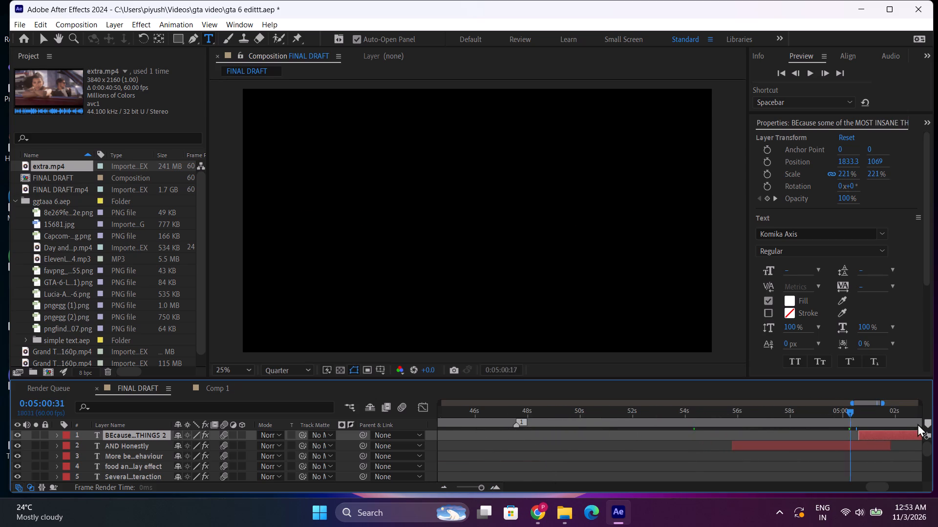
drag(917, 424, 634, 447)
Preview the end of the "AND Honestly" title and trim its layer to finish at about 0:04:58:10.
key(space)
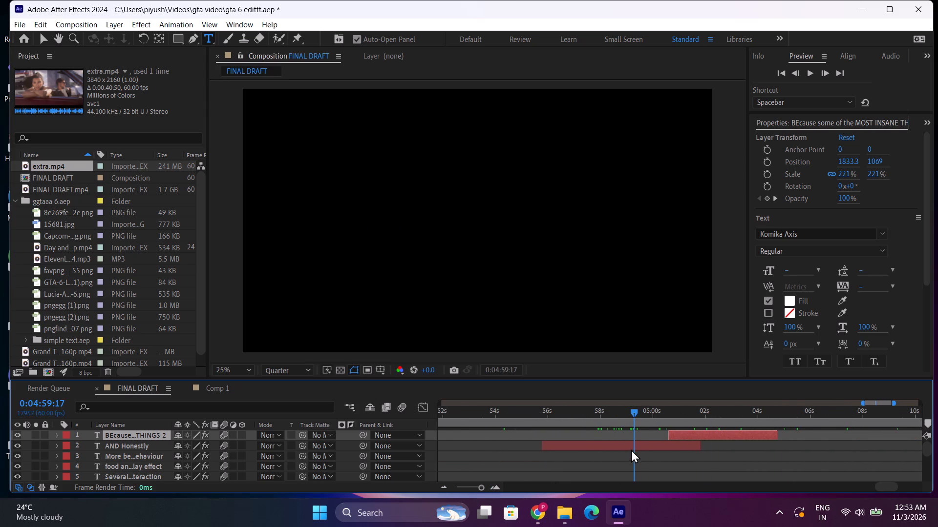
click(588, 412)
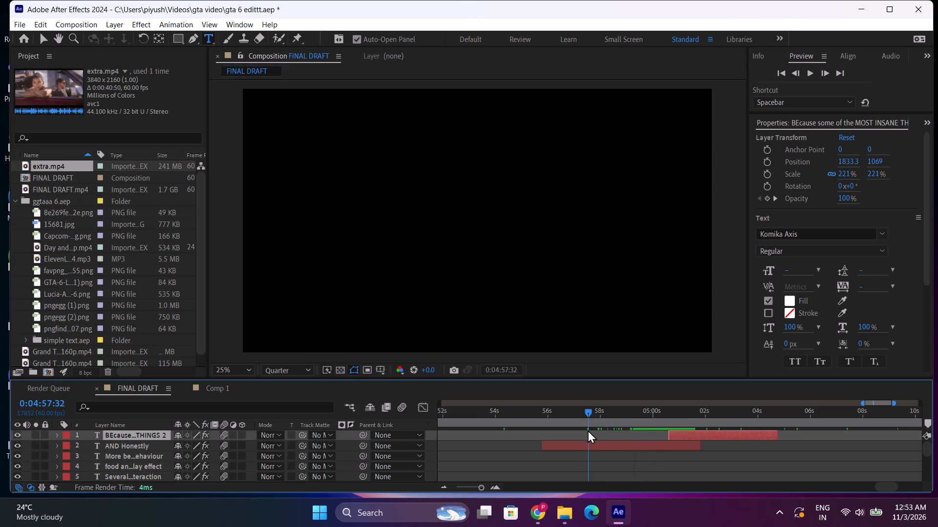
key(space)
key(space)
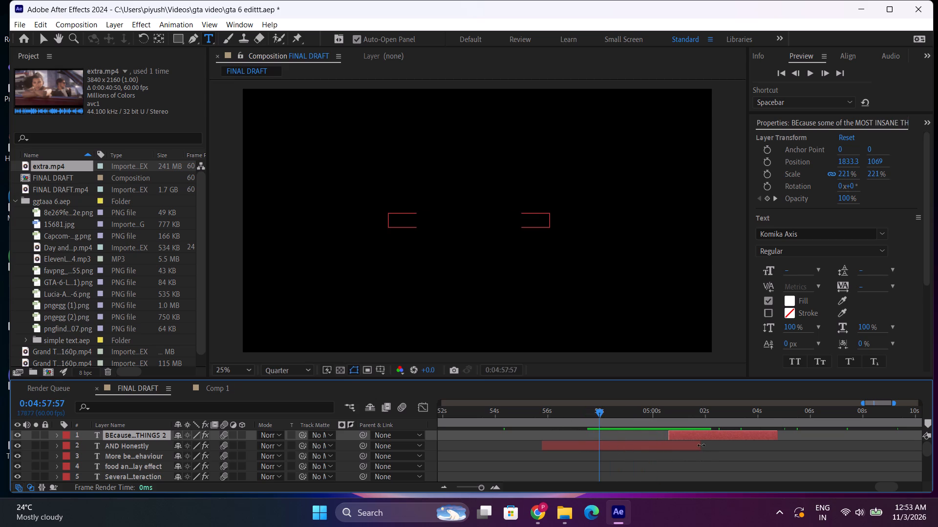
drag(701, 445, 607, 476)
click(575, 411)
key(space)
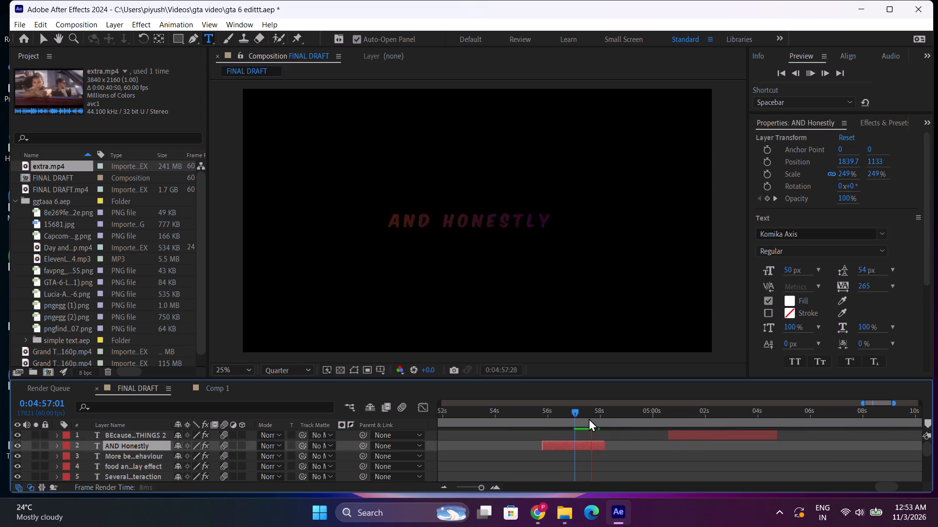
key(space)
Shift the copied "MOST INSANE THINGS" title earlier while previewing its timing, so it starts at about 0:04:59:24.
drag(693, 435, 615, 469)
key(space)
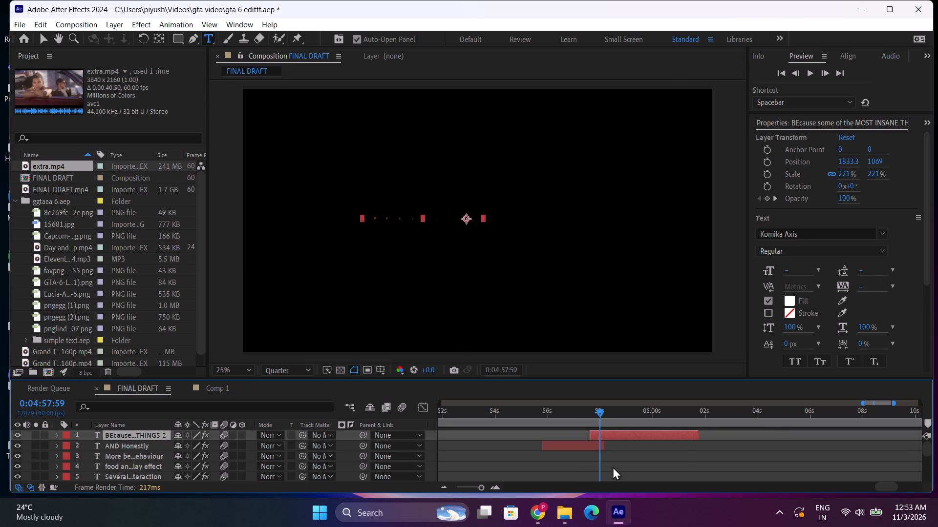
key(space)
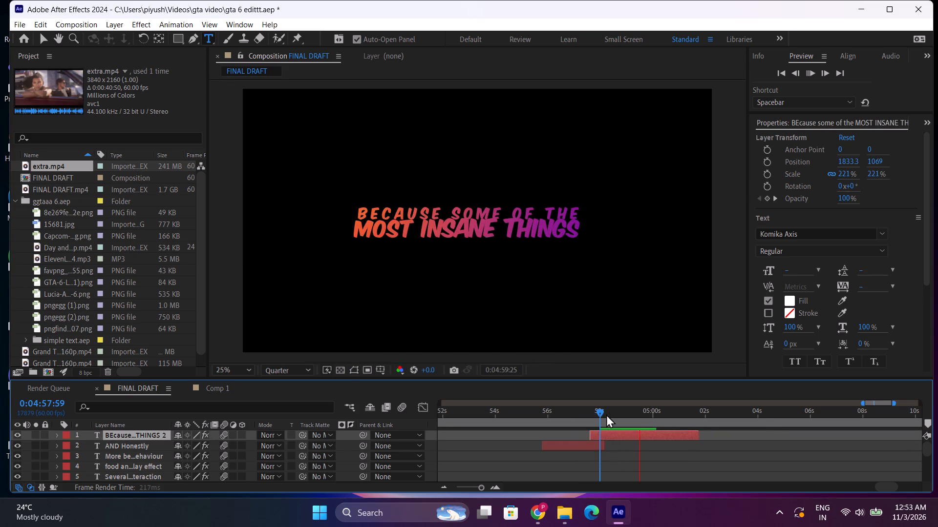
drag(595, 419, 585, 426)
click(598, 436)
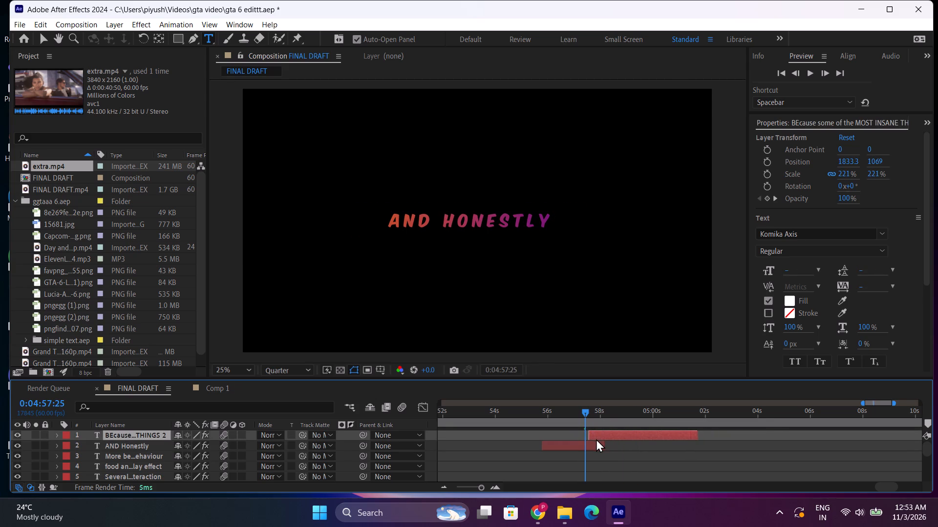
drag(600, 437, 648, 437)
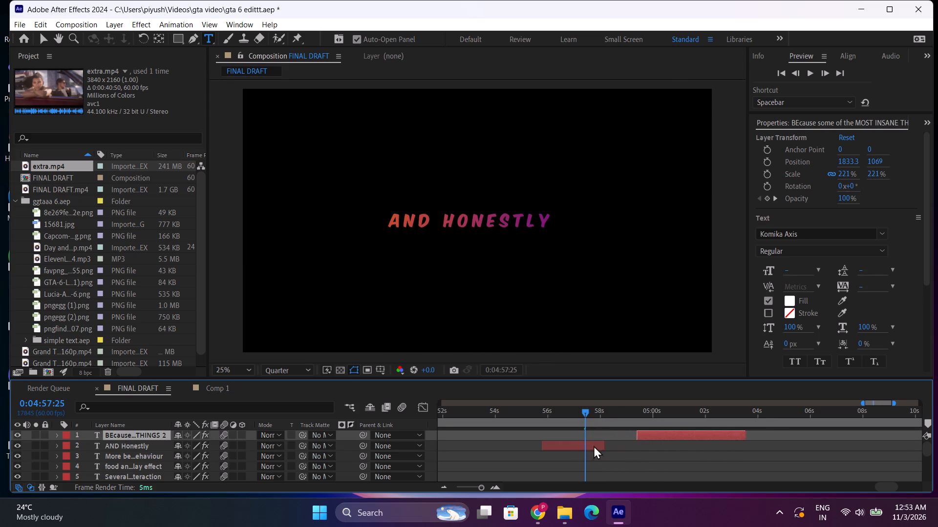
Duplicate the "AND Honestly" title layer and move the copy to start at about 0:04:57:25.
click(576, 448)
key(ctrl+d)
drag(575, 440, 606, 441)
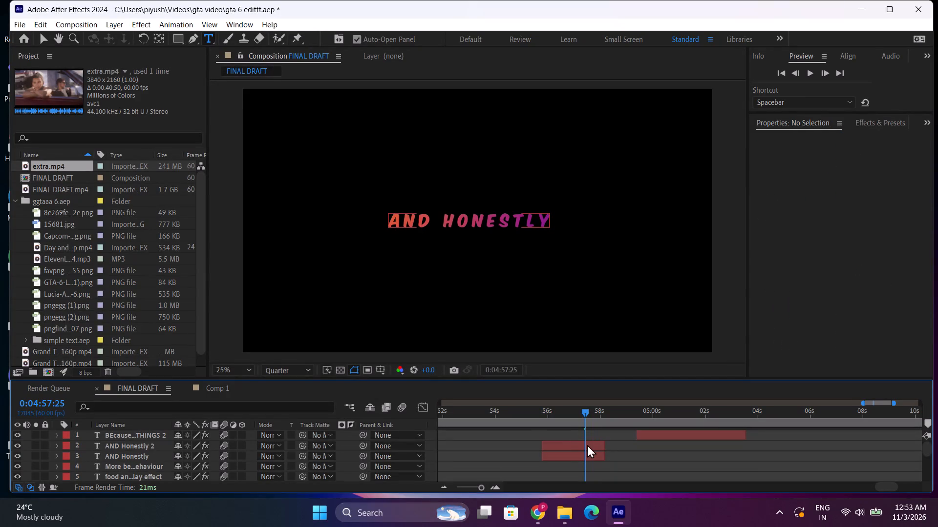
drag(587, 445, 633, 446)
key(space)
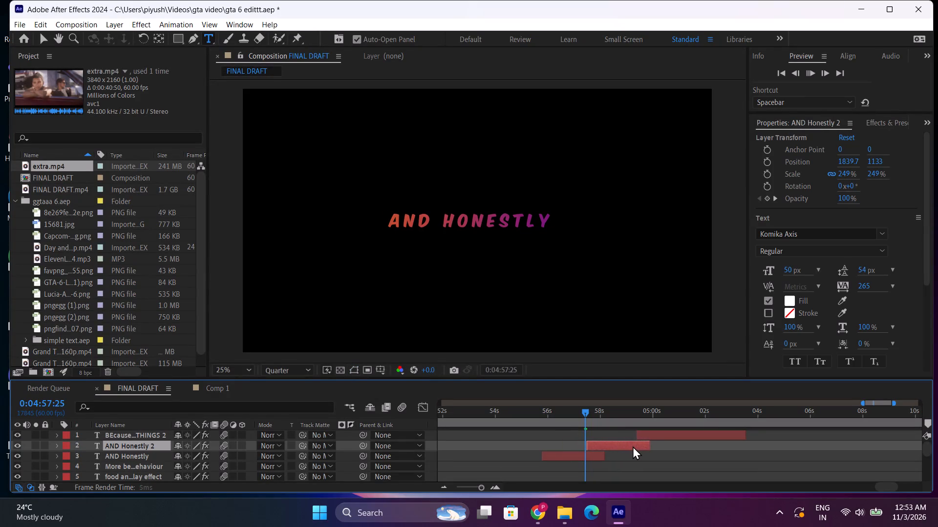
key(space)
Preview the two "AND Honestly" titles together and shift the copy earlier to start at about 0:04:56:56.
click(577, 416)
key(space)
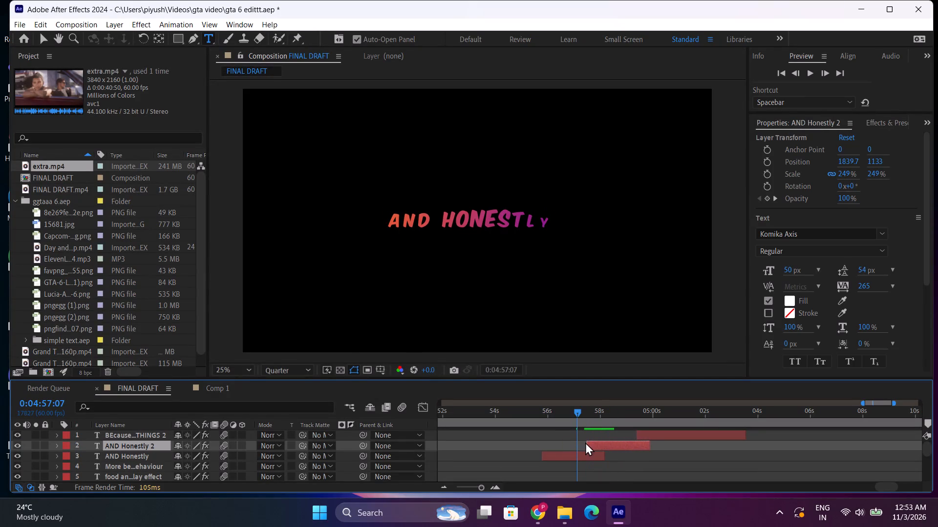
drag(578, 410, 573, 416)
key(space)
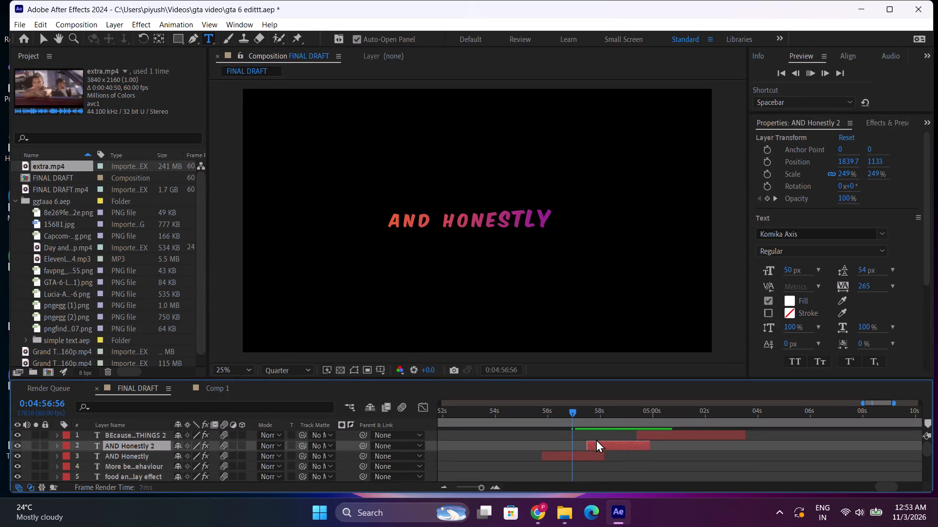
click(572, 411)
drag(603, 446, 590, 457)
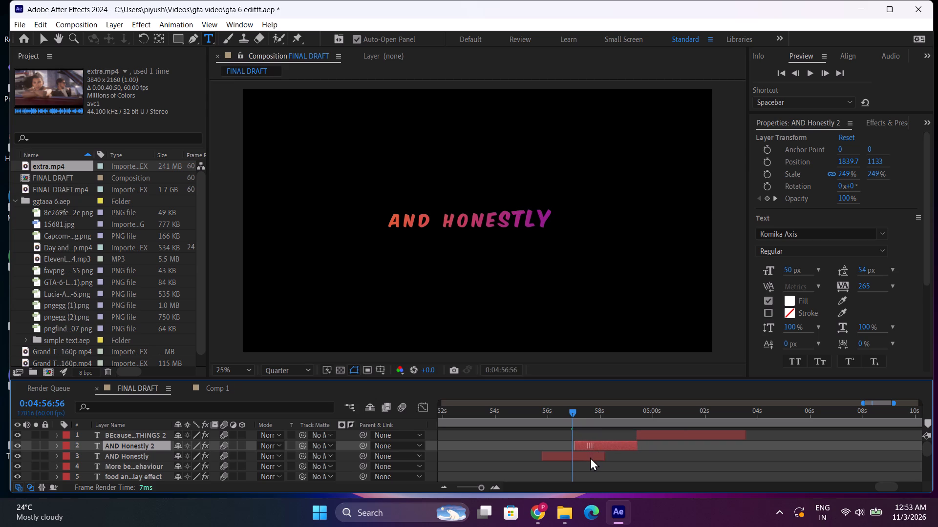
drag(590, 457, 587, 459)
Move the original "AND Honestly" title's two Opacity keyframes earlier, to about 0:04:57:10 and 0:04:57:30, and collapse its properties.
click(584, 456)
key(u)
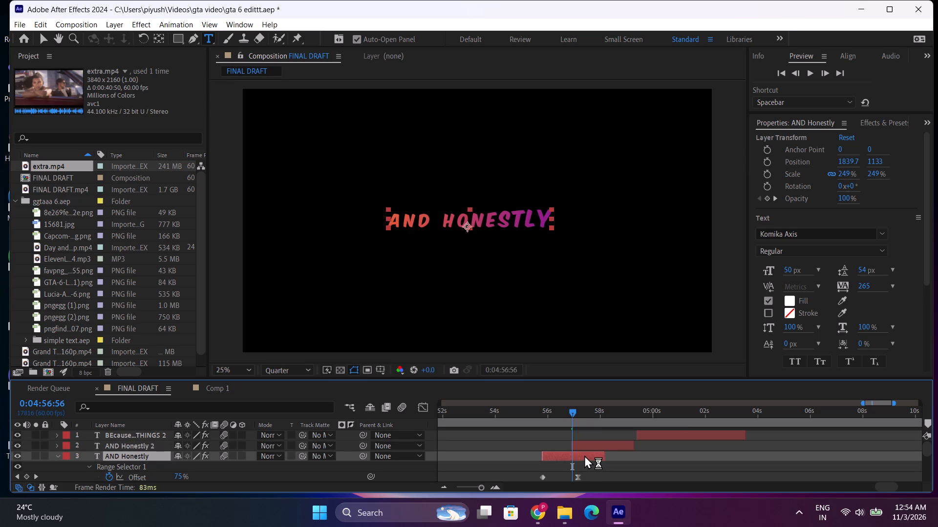
scroll(582, 465, down, 1)
drag(574, 471, 578, 478)
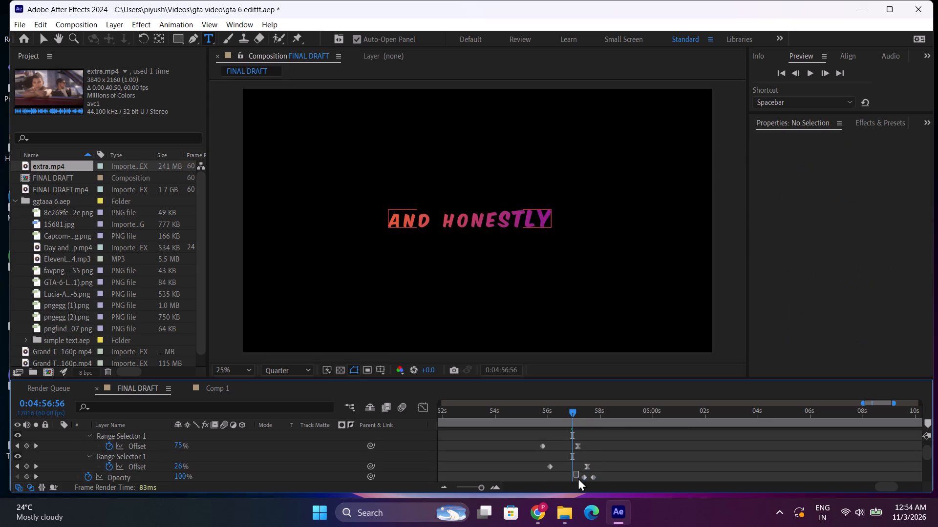
drag(578, 478, 573, 478)
drag(568, 477, 597, 482)
drag(594, 469, 589, 473)
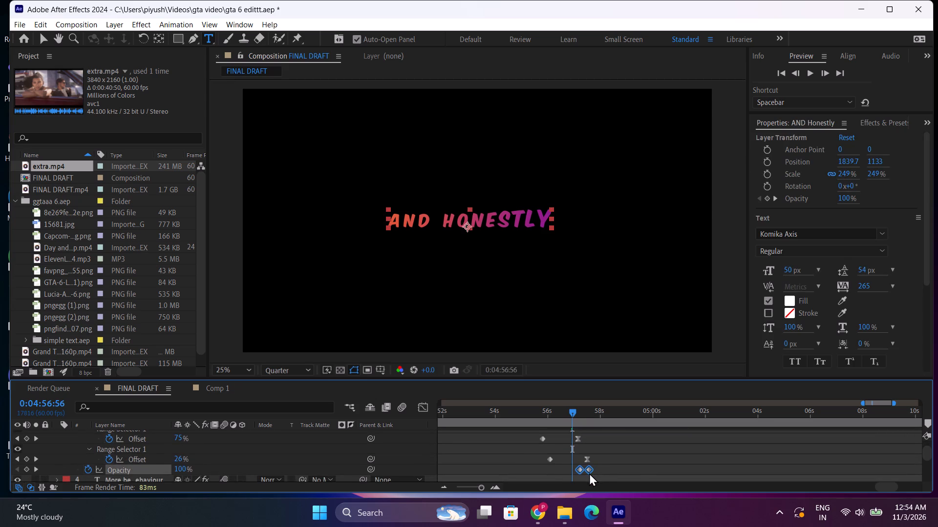
drag(589, 473, 587, 474)
scroll(69, 449, up, 1)
click(55, 451)
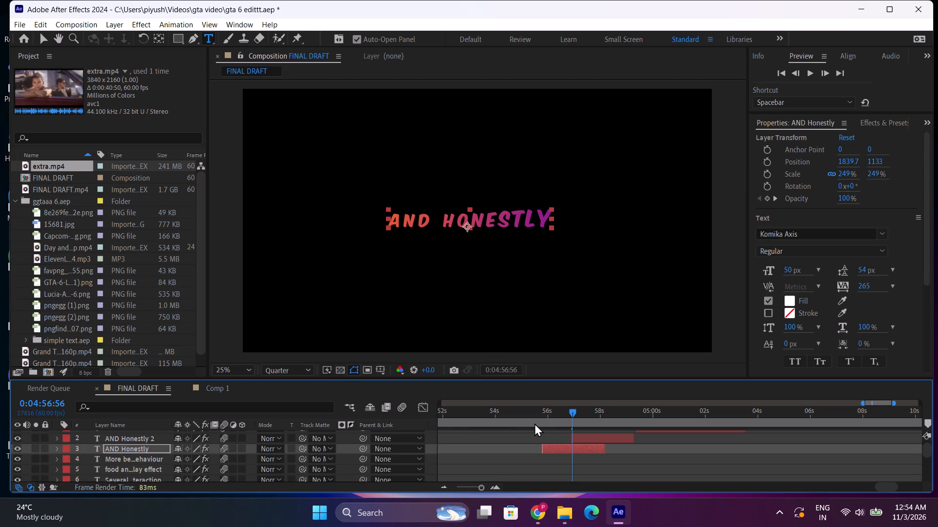
Replace the copied "AND Honestly 2" title's text with "the most interesting thing" and "about gta 6" on a second line.
key(space)
drag(579, 411, 598, 415)
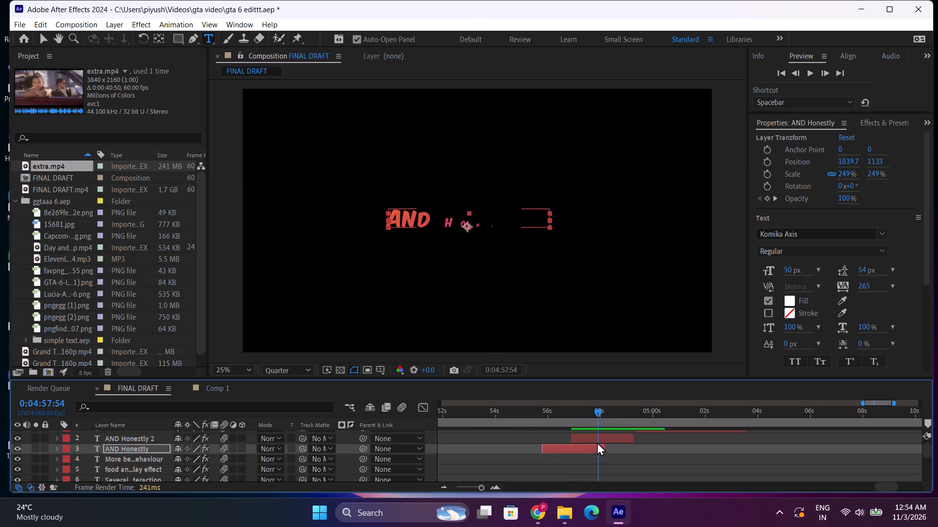
click(600, 438)
drag(550, 227, 362, 225)
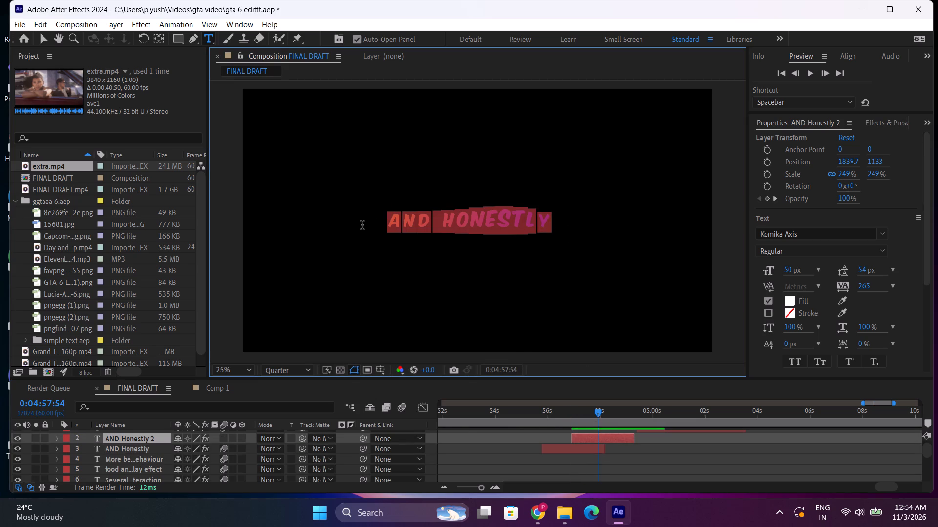
drag(362, 225, 350, 222)
text(the most inter)
text(esting thinf)
key(space)
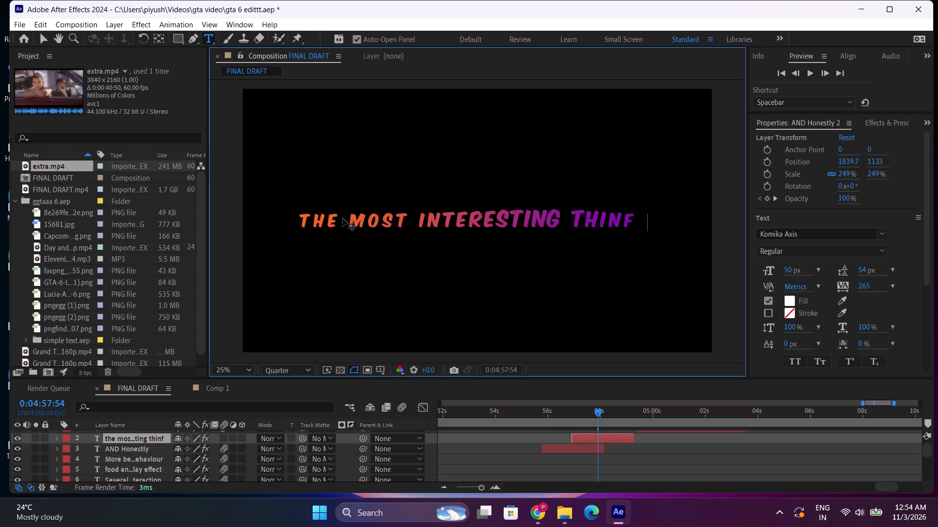
key(BackSpace)
key(BackSpace)
text(g)
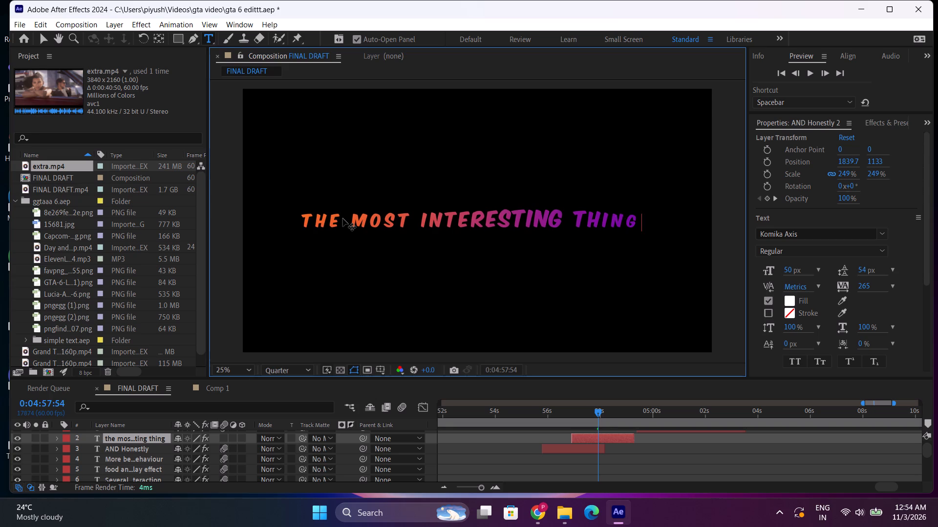
key(space)
key(shift+Return)
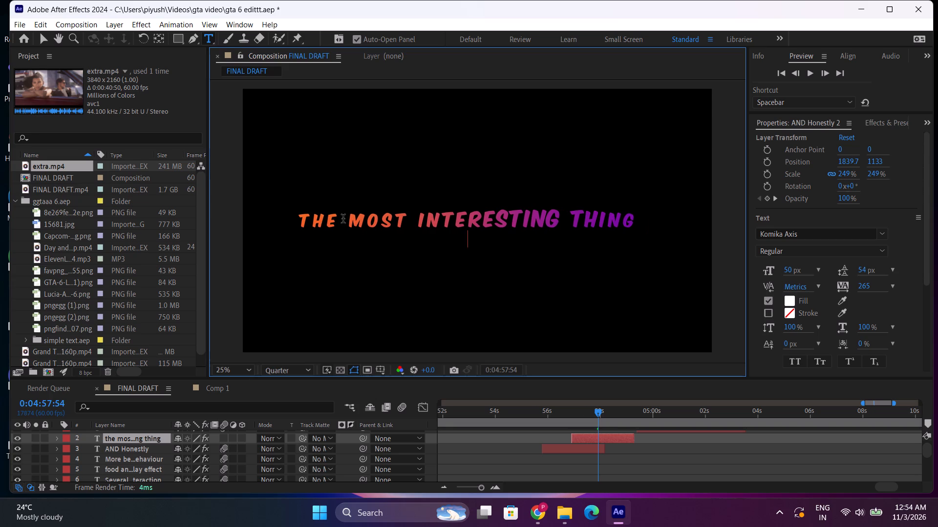
text(about gts)
key(BackSpace)
text(a 6)
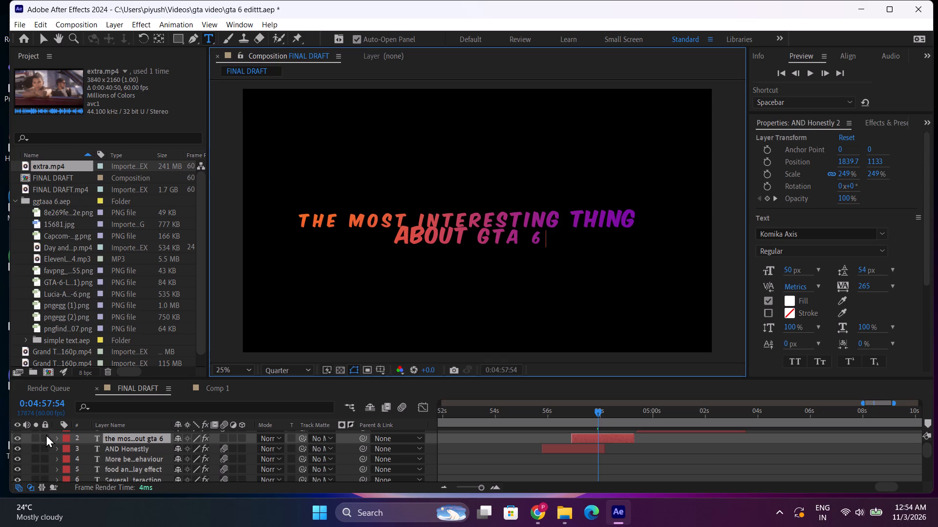
Preview the "the most interesting thing about gta 6" title and extend its layer to end at about 0:04:59:35.
scroll(213, 466, up, 1)
drag(587, 412, 582, 414)
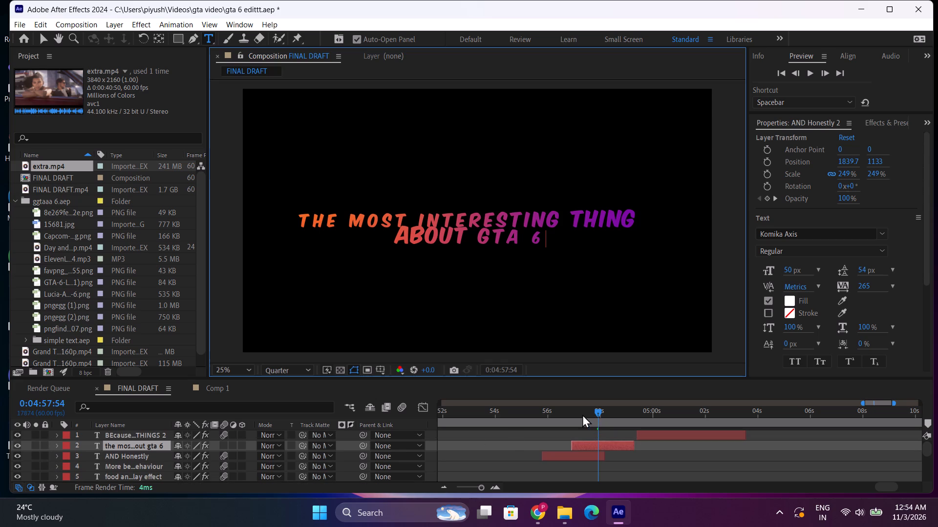
drag(582, 414, 577, 418)
key(space)
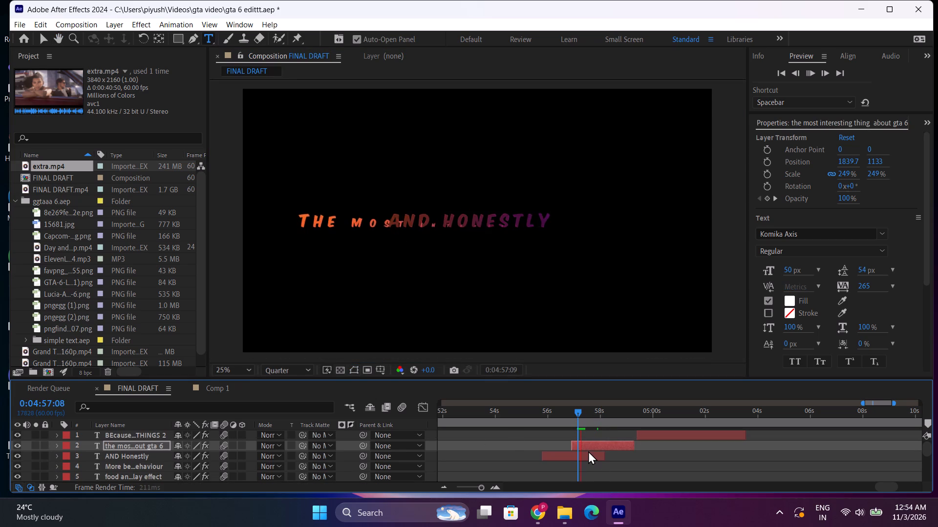
click(620, 417)
drag(633, 442, 641, 443)
Move the title's Opacity keyframes later, to about 0:04:59:26 and 0:04:59:45, and shift both ending Offset keyframes about 20 frames later.
key(u)
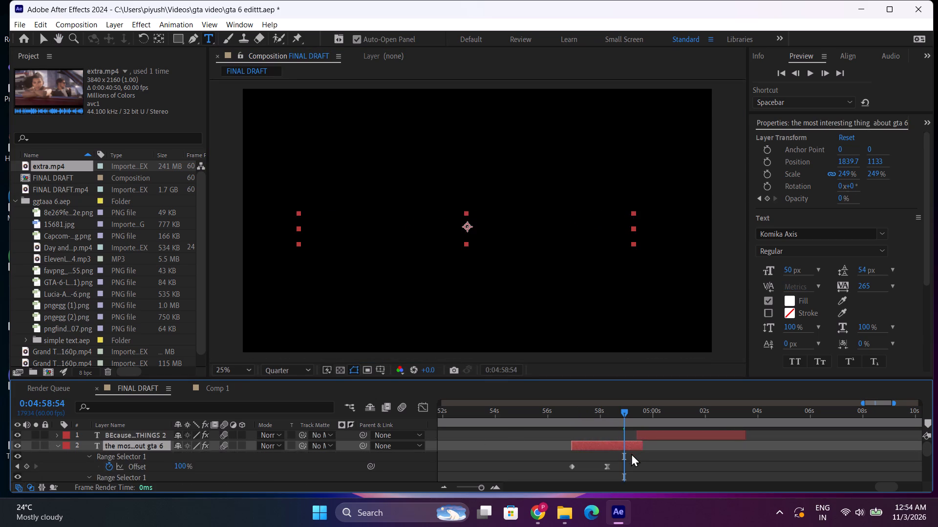
scroll(624, 458, down, 1)
drag(605, 466, 631, 471)
drag(621, 468, 646, 470)
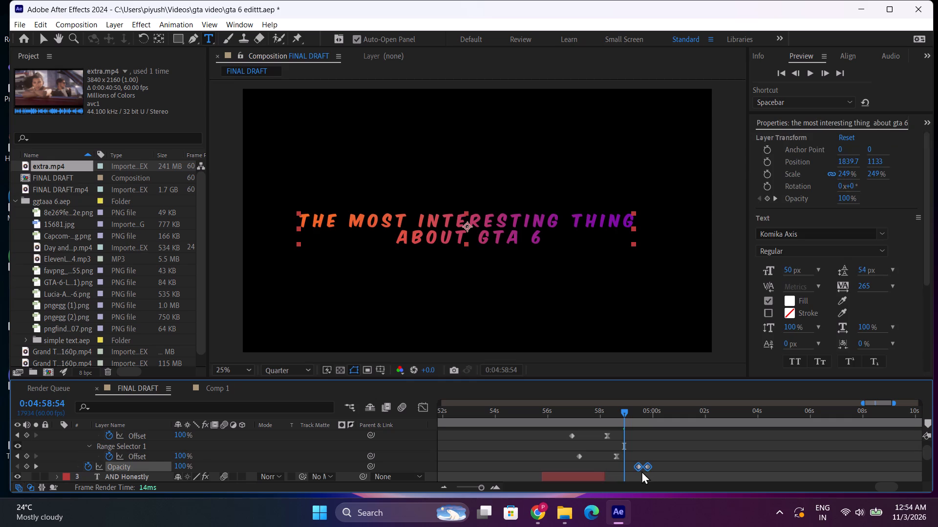
drag(597, 435, 626, 457)
drag(618, 457, 627, 457)
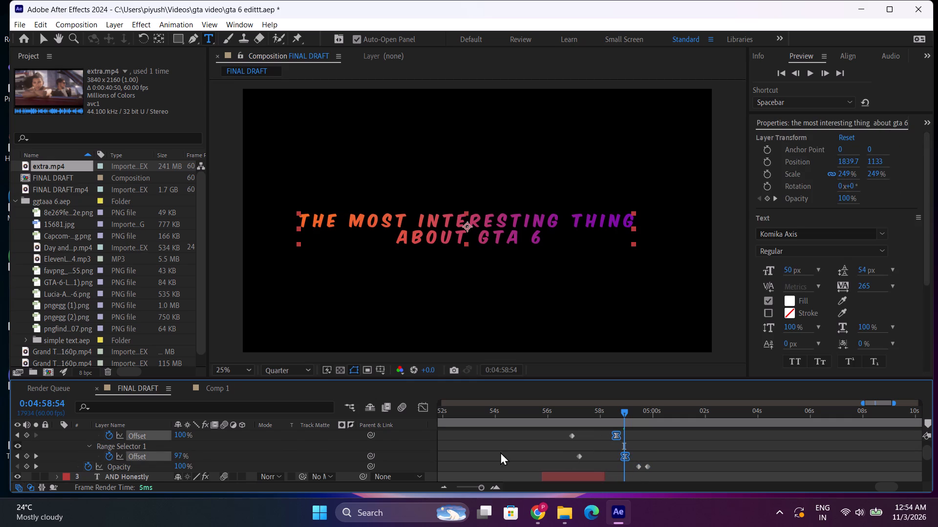
scroll(500, 452, up, 1)
click(54, 444)
Preview the retimed title and move its two ending Offset keyframes later, to about 0:04:59:00 and 0:04:59:20.
click(576, 416)
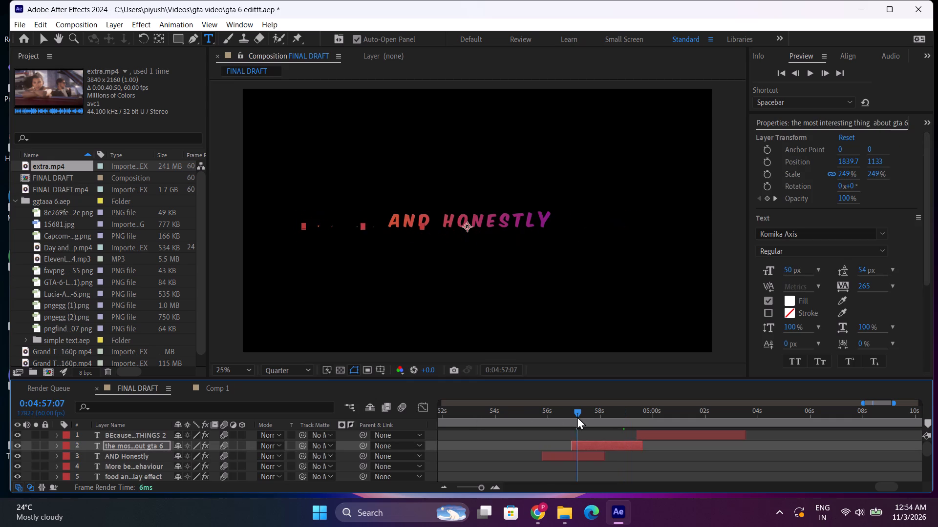
key(space)
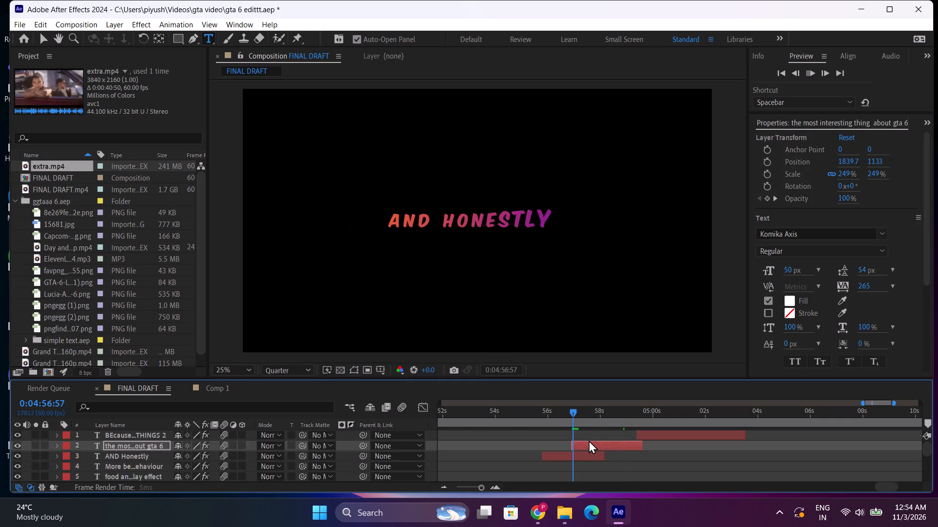
click(557, 409)
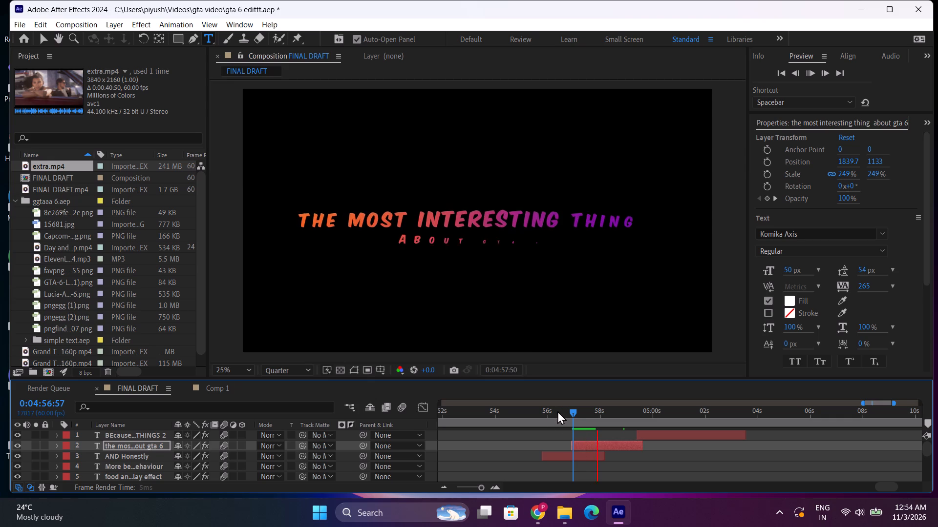
key(space)
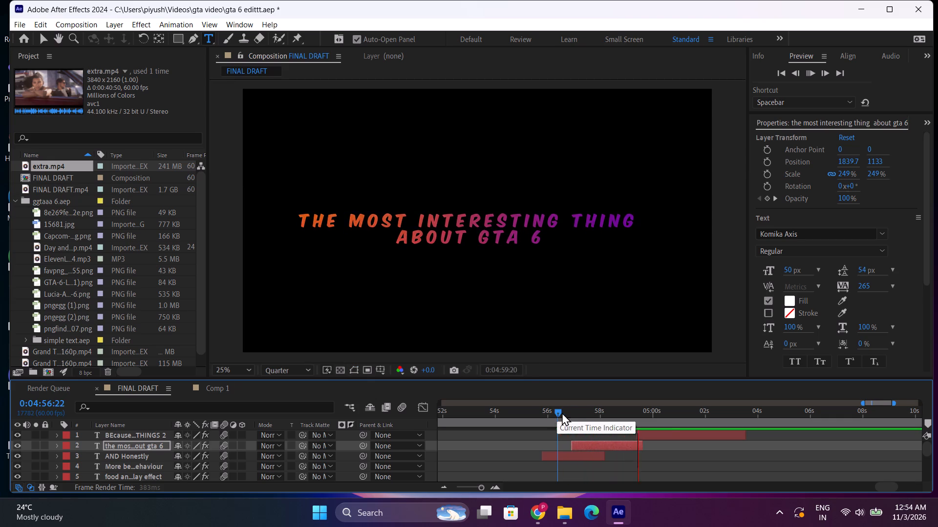
click(627, 417)
key(u)
scroll(627, 454, down, 1)
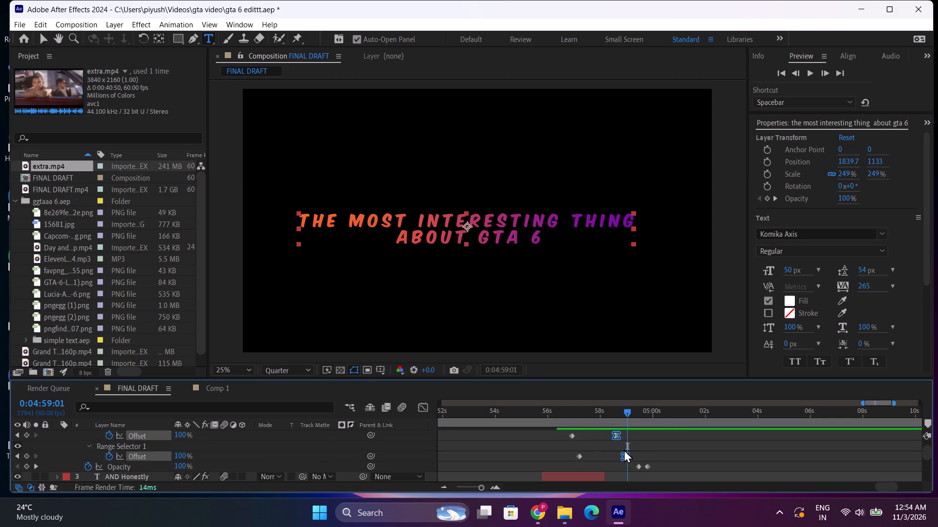
drag(616, 432, 627, 434)
scroll(655, 450, up, 1)
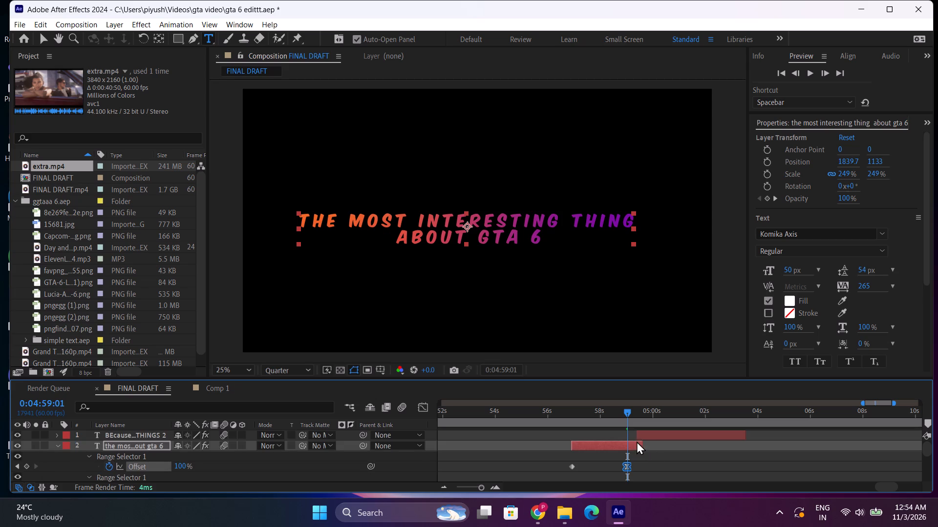
Extend the "the most interesting thing about gta 6" layer to about 0:05:00:00 and nudge both ending Offset keyframes slightly later.
drag(642, 443, 653, 446)
scroll(629, 459, down, 1)
drag(617, 436, 637, 454)
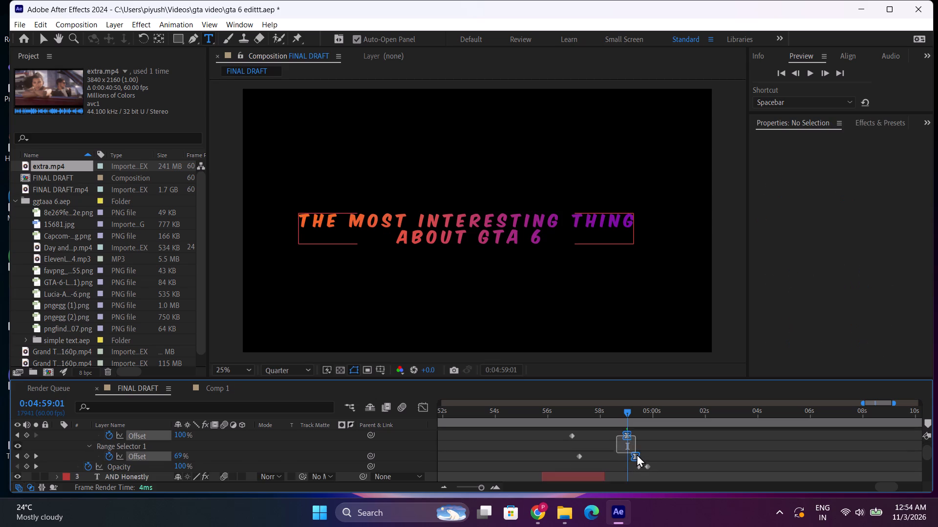
drag(637, 454, 638, 455)
click(638, 455)
click(676, 449)
Move the title's two Opacity keyframes later, to about 0:04:59:36 and 0:04:59:55, and collapse its properties.
drag(633, 465, 651, 470)
drag(648, 467, 652, 467)
scroll(619, 462, up, 1)
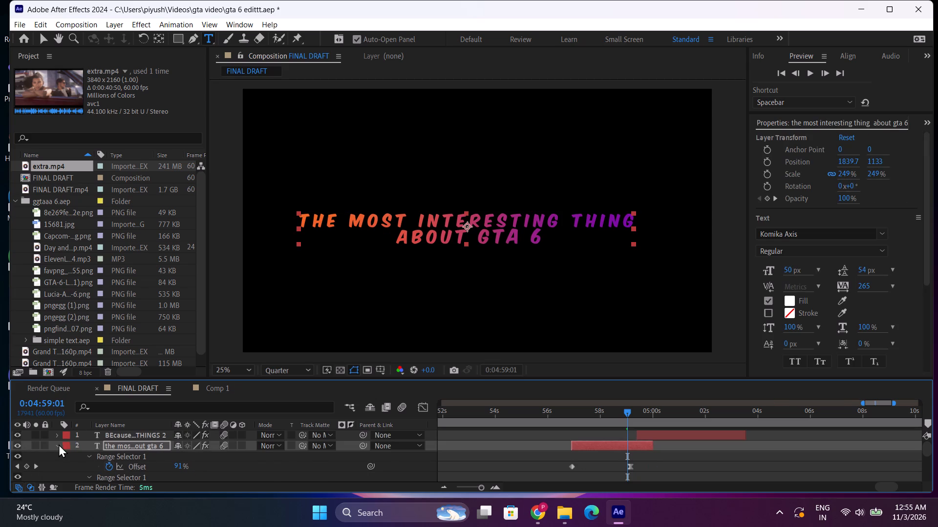
click(59, 445)
Preview the title from about 0:04:56:57 and its transition into the "Because some of the most insane things" title.
click(573, 414)
key(space)
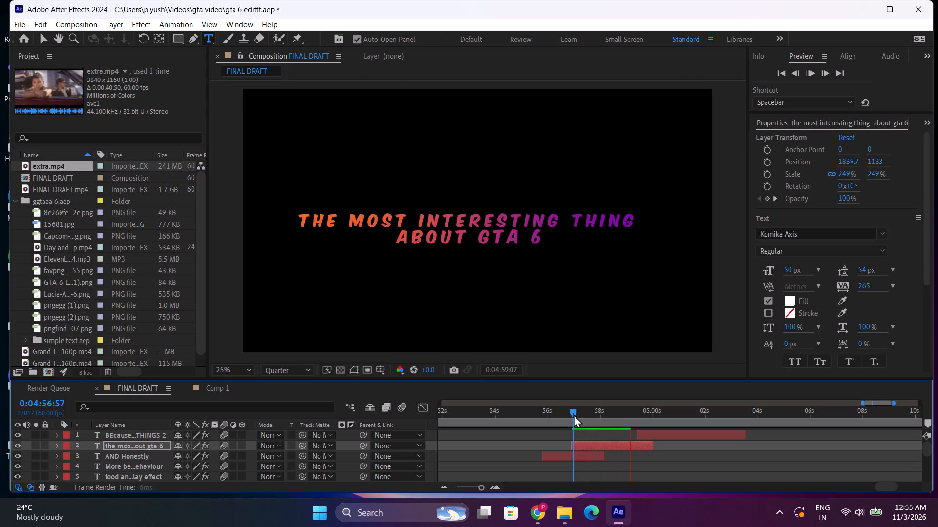
drag(629, 415, 636, 415)
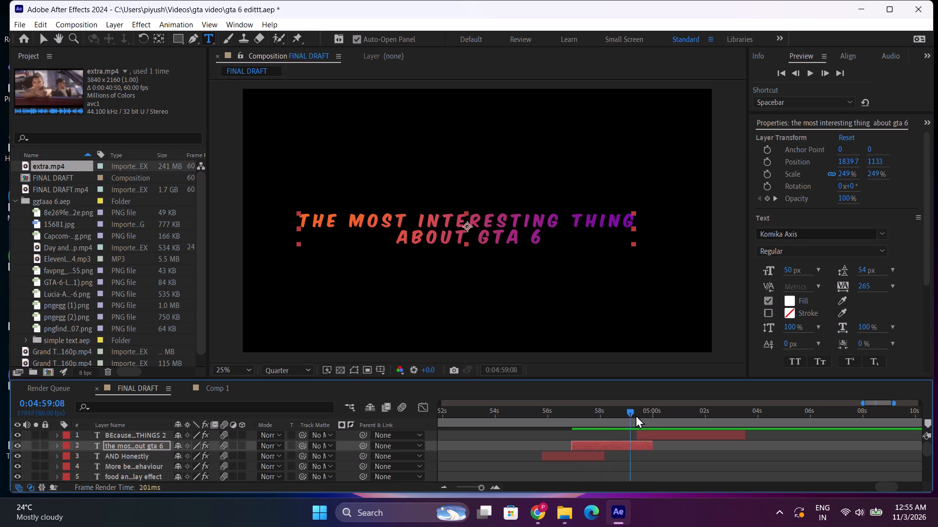
drag(636, 415, 638, 415)
key(space)
scroll(655, 455, up, 1)
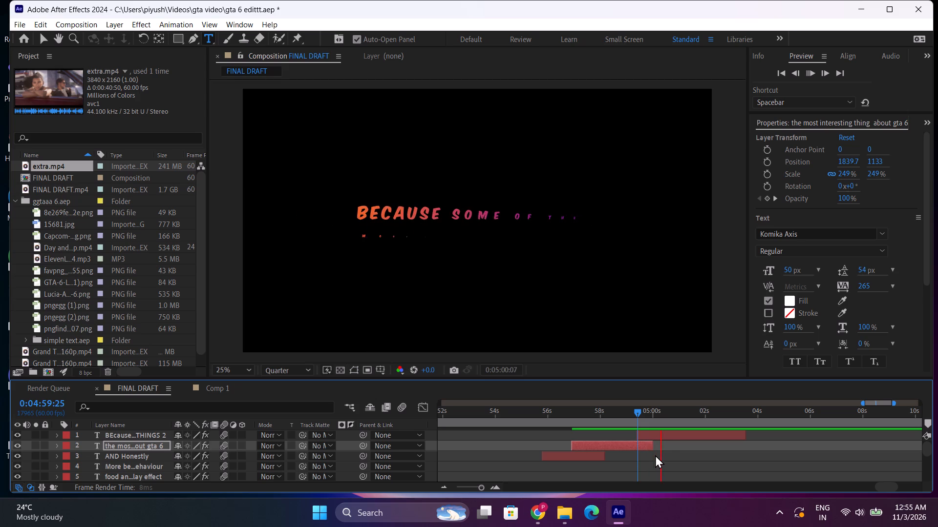
click(640, 413)
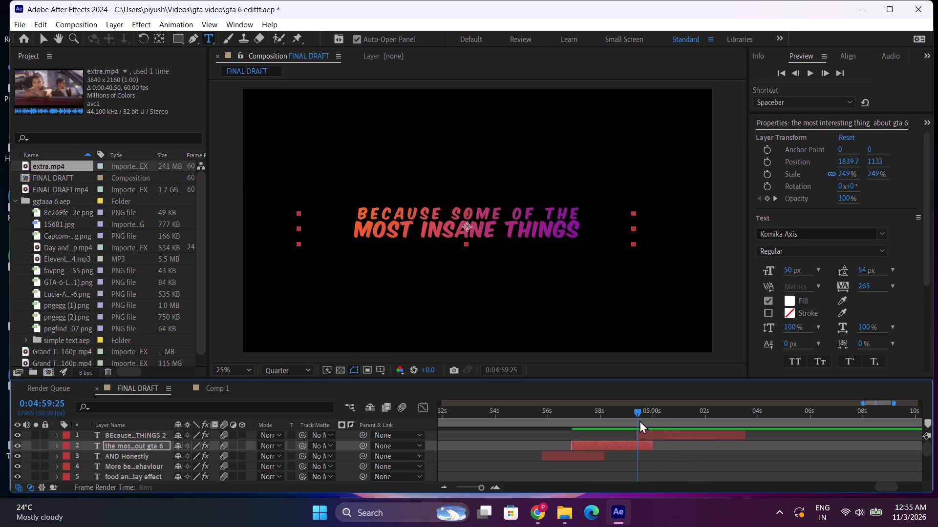
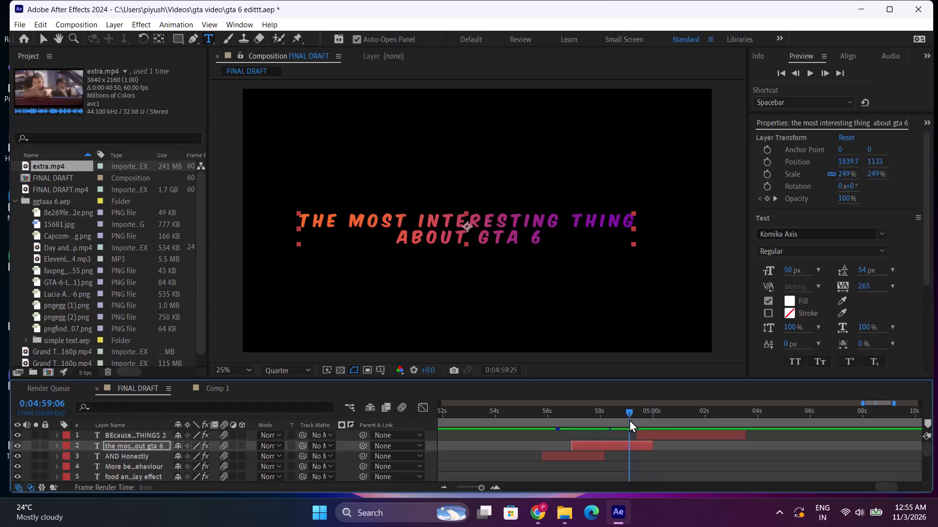
Preview the transition from the "the most interesting thing about gta 6" title into the following one, starting at about 0:04:59:06.
key(space)
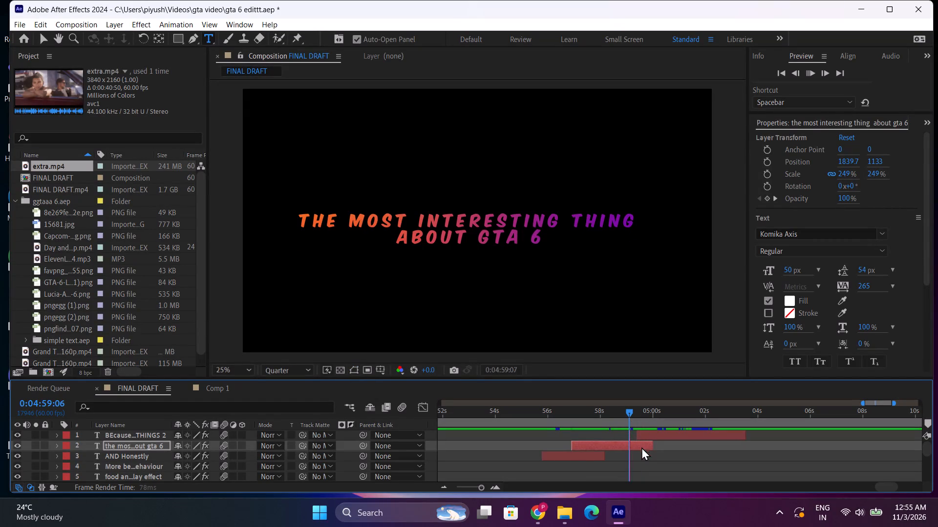
click(640, 416)
key(space)
key(space)
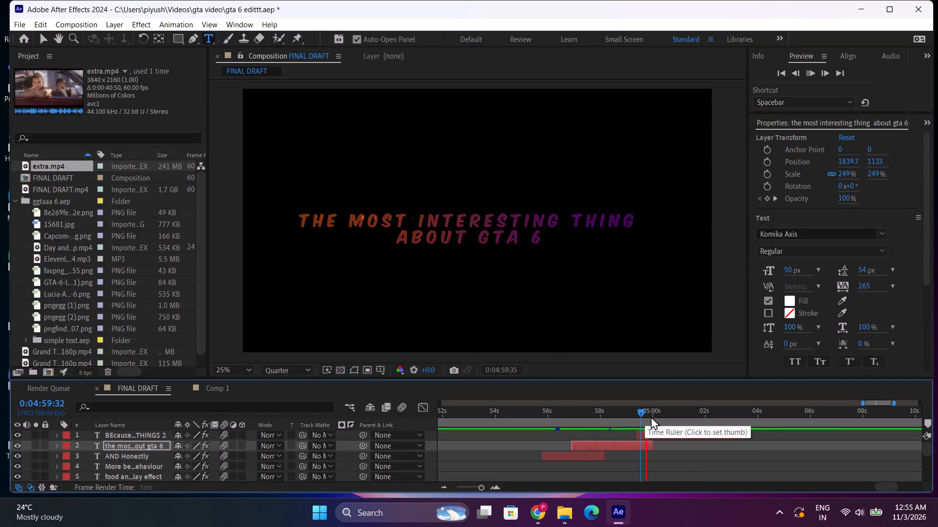
key(space)
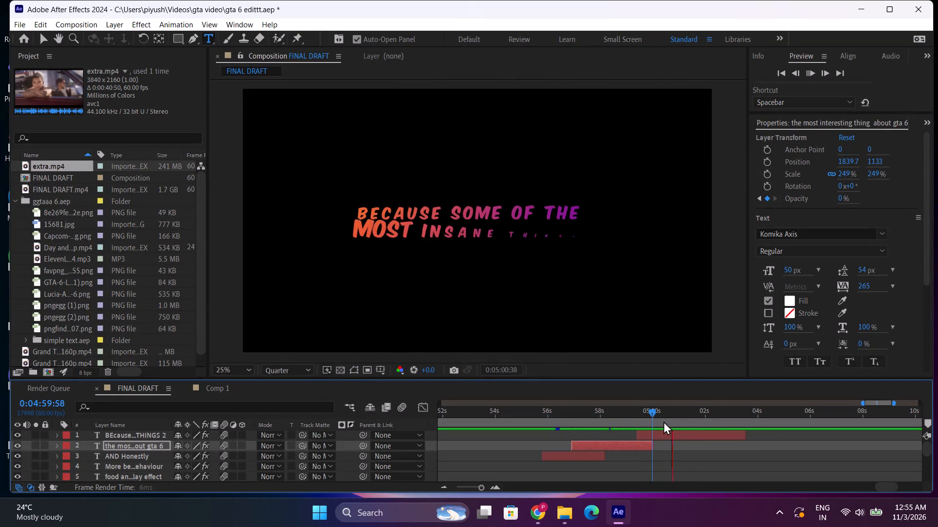
key(space)
Replace the first line of the "BEcause some of the MOST INSANE THINGS" title with "we have probably seen".
click(669, 435)
drag(576, 213, 454, 216)
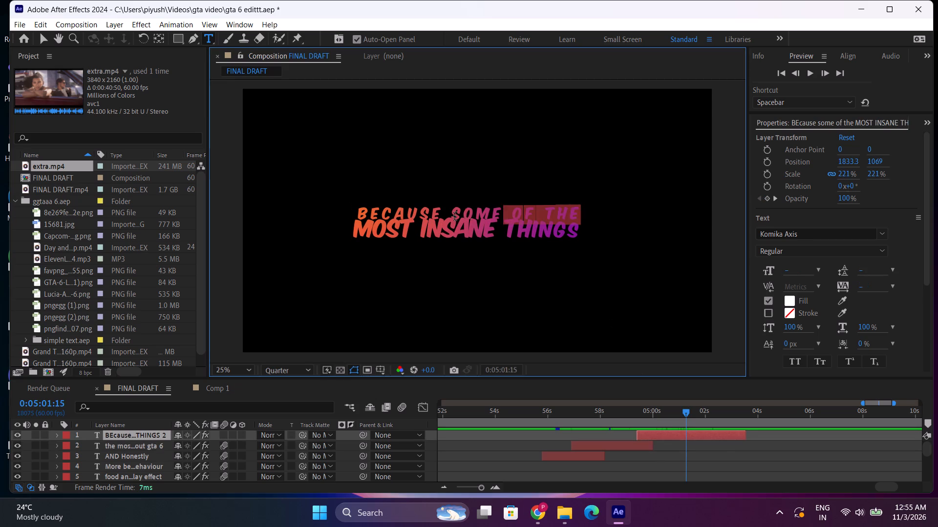
drag(454, 216, 355, 211)
text(we have)
key(space)
text(proab)
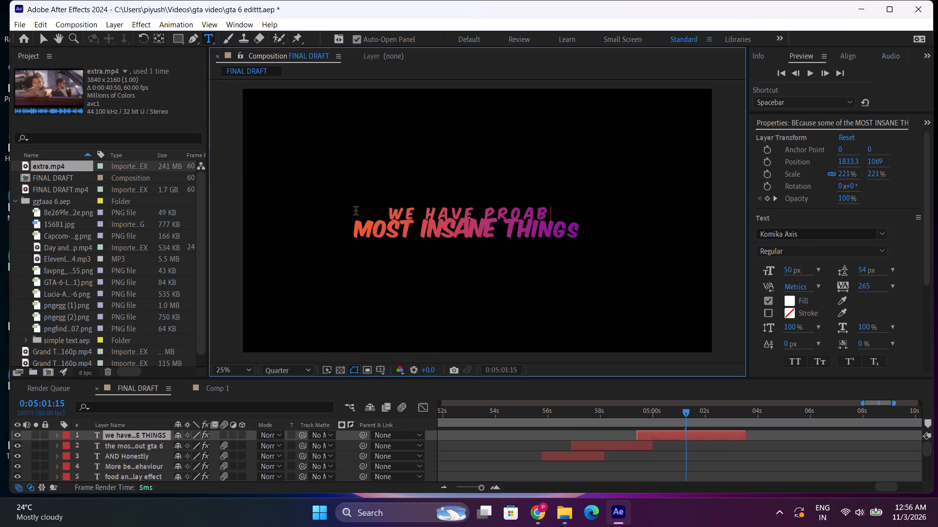
key(BackSpace)
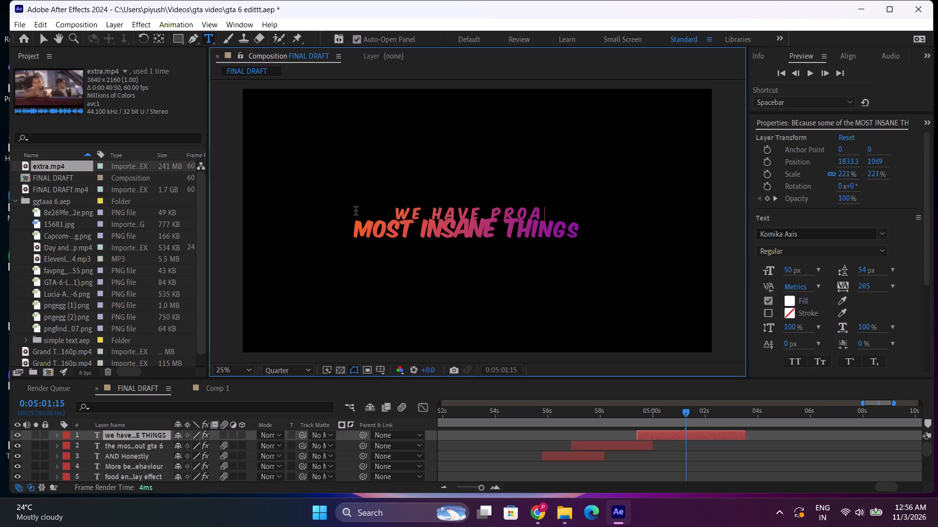
key(BackSpace)
text(bably)
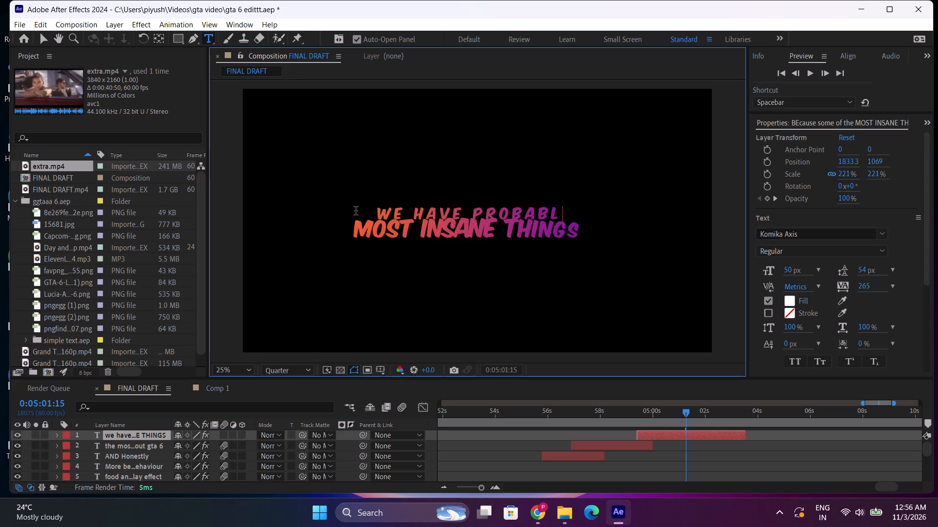
key(space)
text(seen)
Preview the reworded title from about 0:04:59:32 and insert "only" before "seen" in its first line.
drag(646, 415, 640, 416)
key(space)
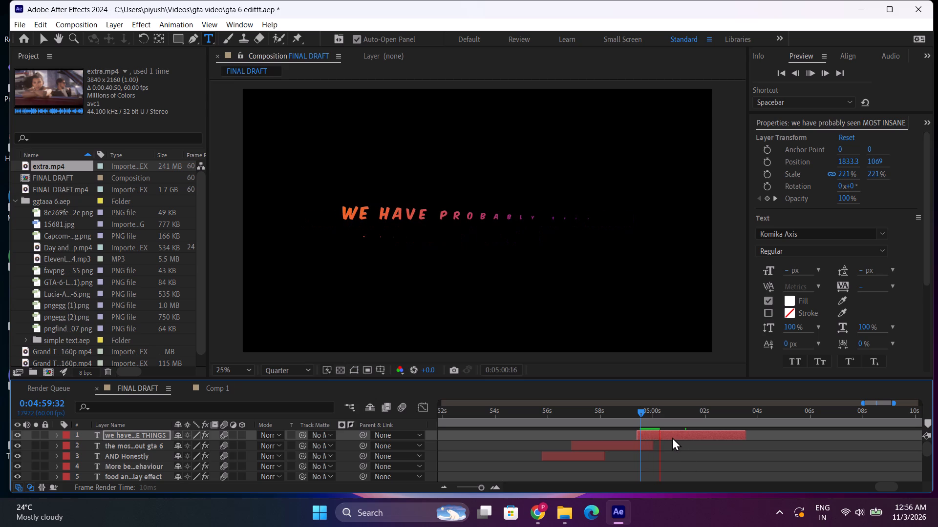
drag(652, 408, 670, 407)
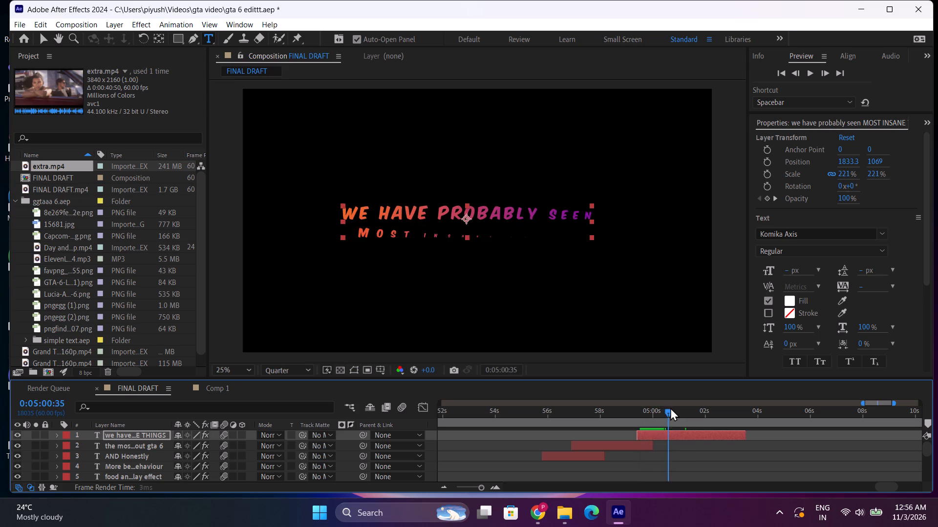
drag(670, 407, 675, 407)
click(546, 209)
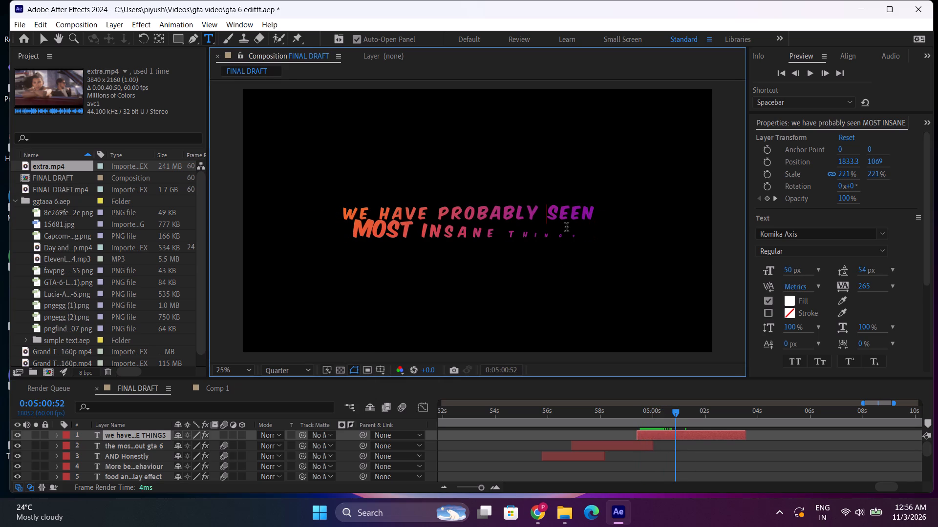
key(space)
text(on)
key(BackSpace)
key(BackSpace)
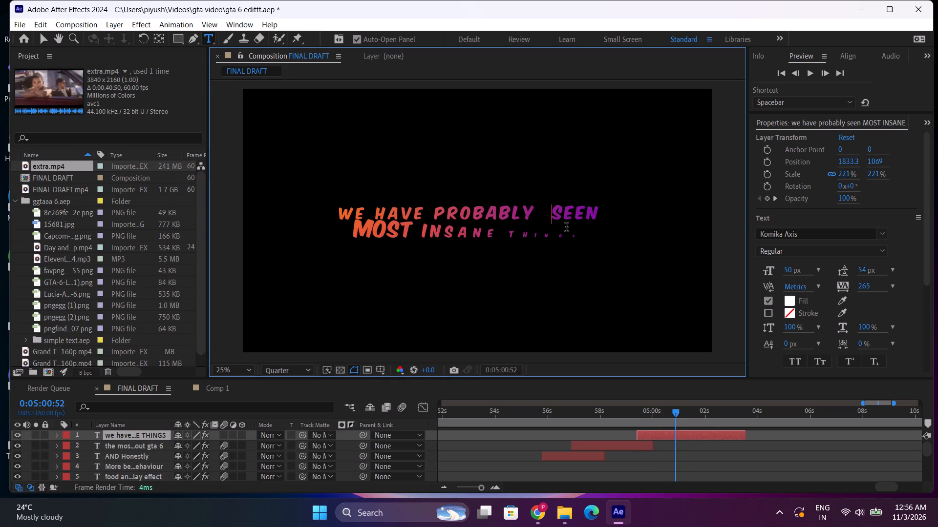
key(BackSpace)
text(only)
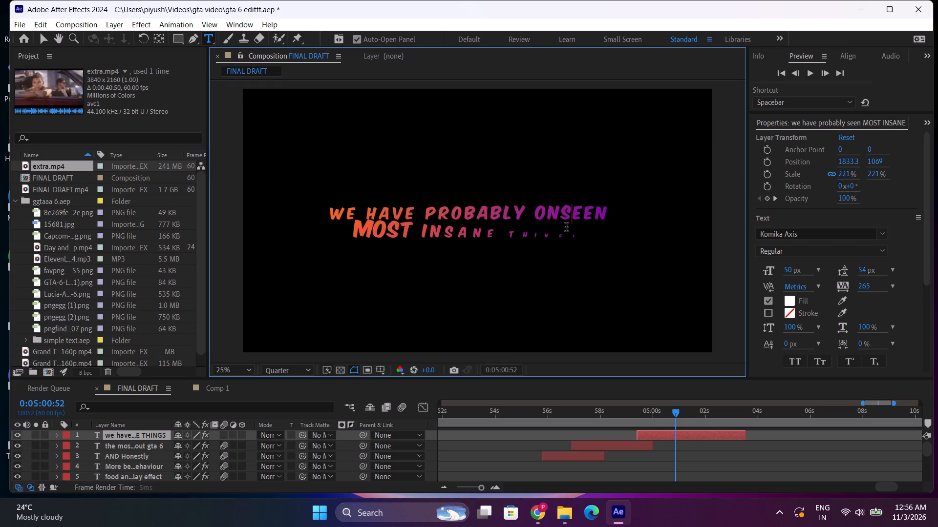
key(space)
Play the title against the voice-over and replace its second line, "MOST INSANE THINGS", with "seen a fraction".
click(646, 415)
key(space)
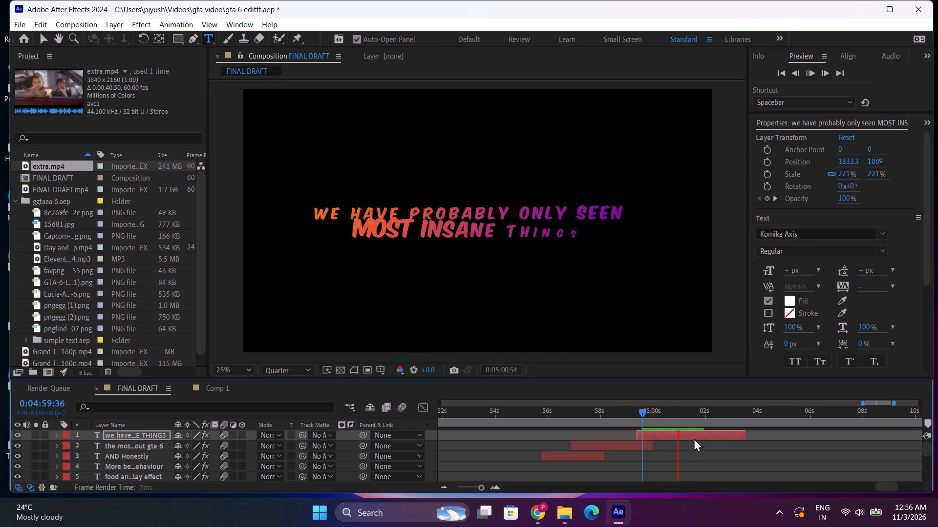
drag(676, 413, 680, 413)
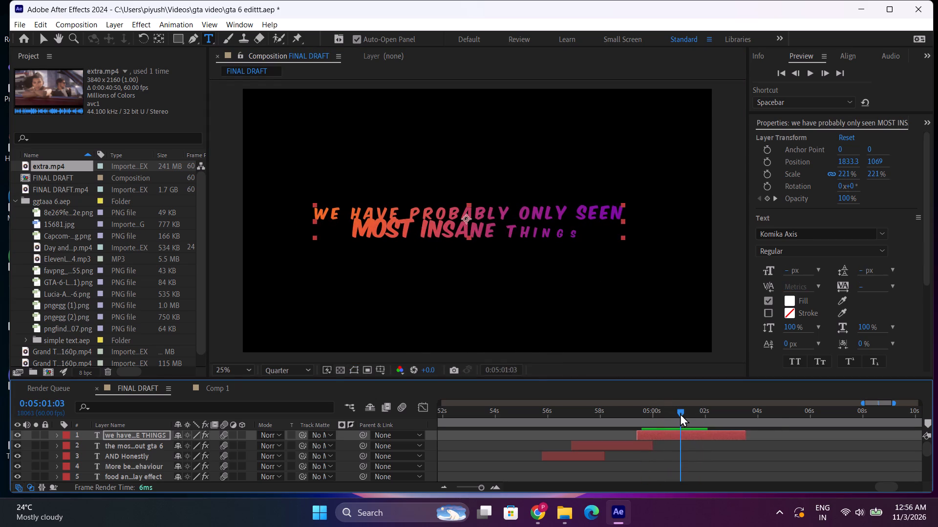
drag(680, 413, 690, 411)
drag(576, 226, 366, 231)
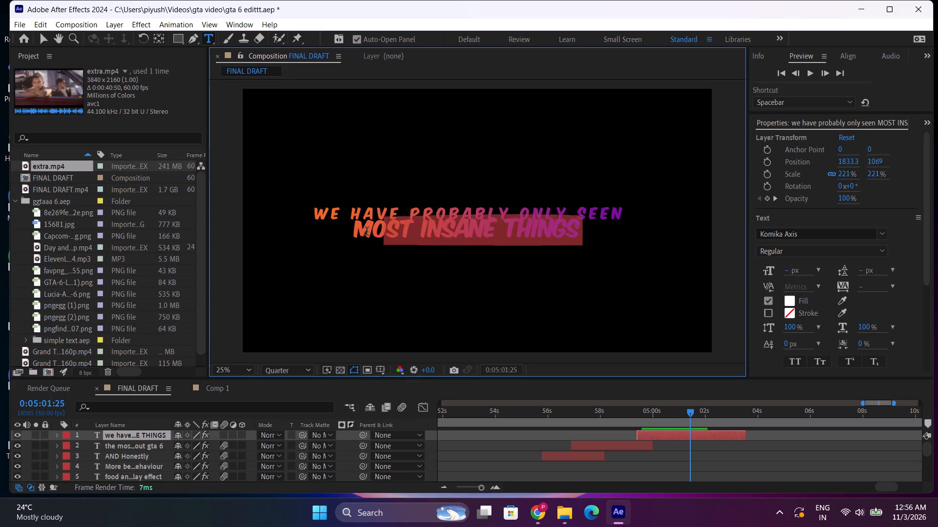
drag(366, 231, 352, 236)
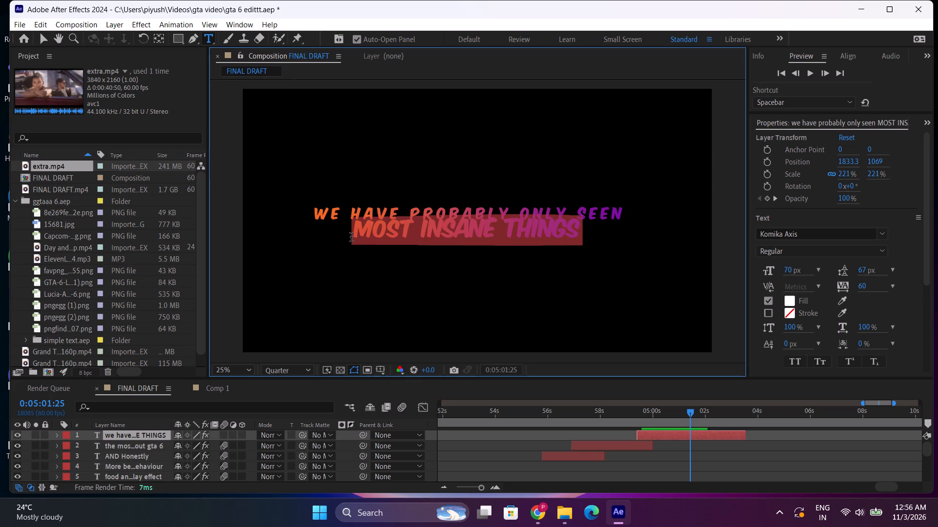
text(a fraction)
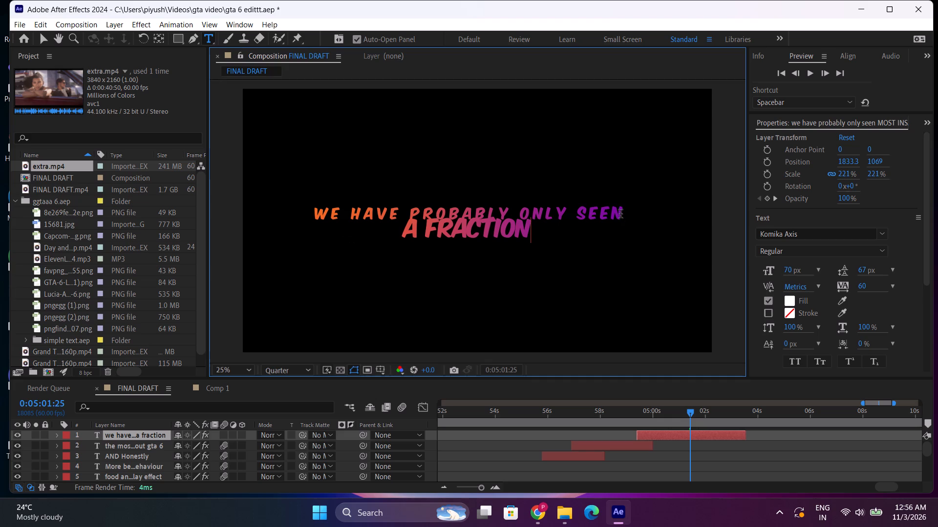
click(402, 232)
text(seen)
key(space)
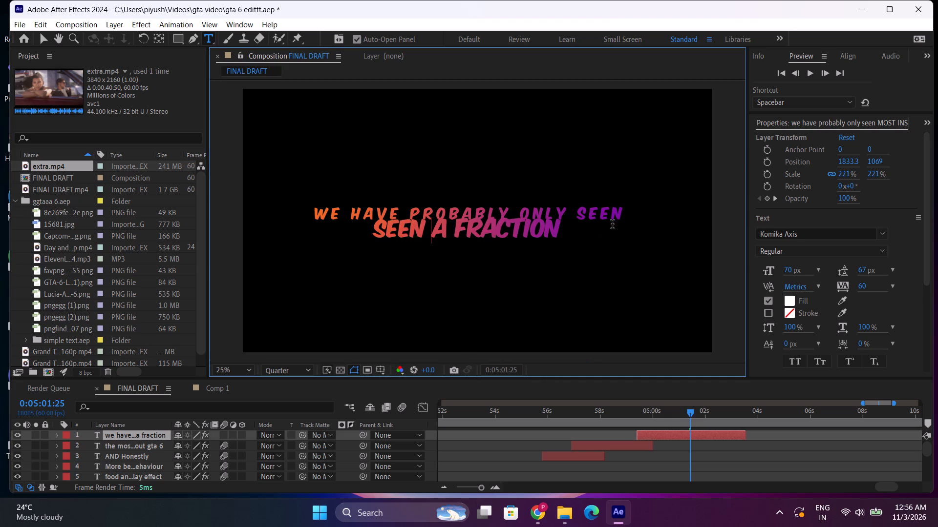
Delete "seen" from the title's first line so it reads "we have probably only".
drag(622, 211, 573, 216)
key(BackSpace)
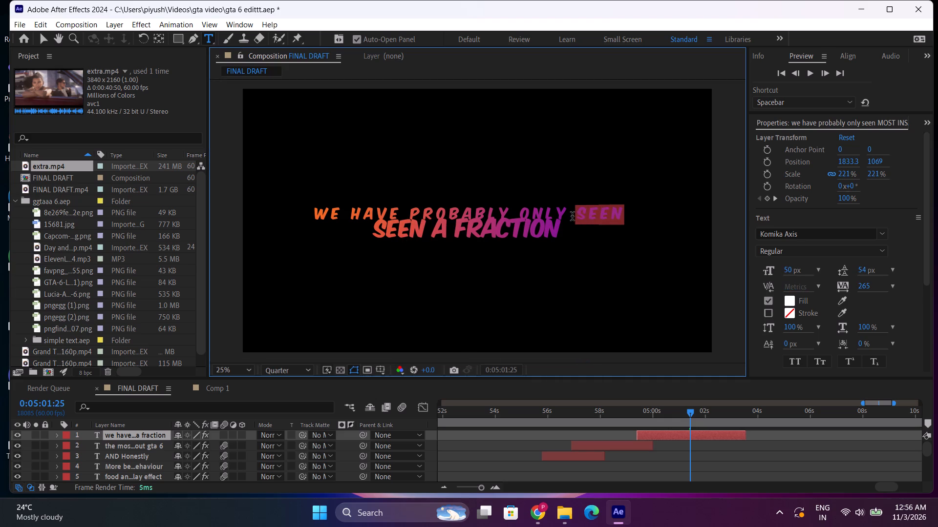
key(BackSpace)
Preview the "we have probably only seen a fraction" title and trim its layer to end at about 0:05:02:30.
click(644, 411)
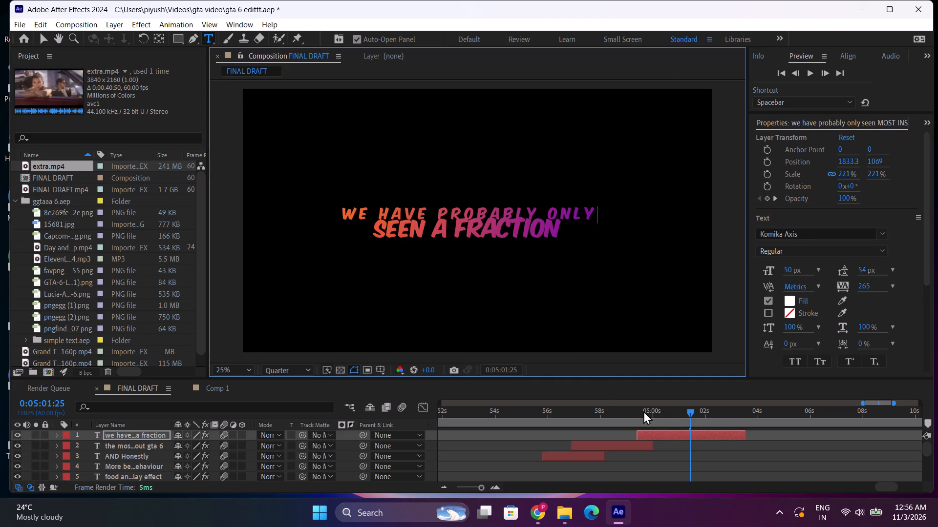
key(space)
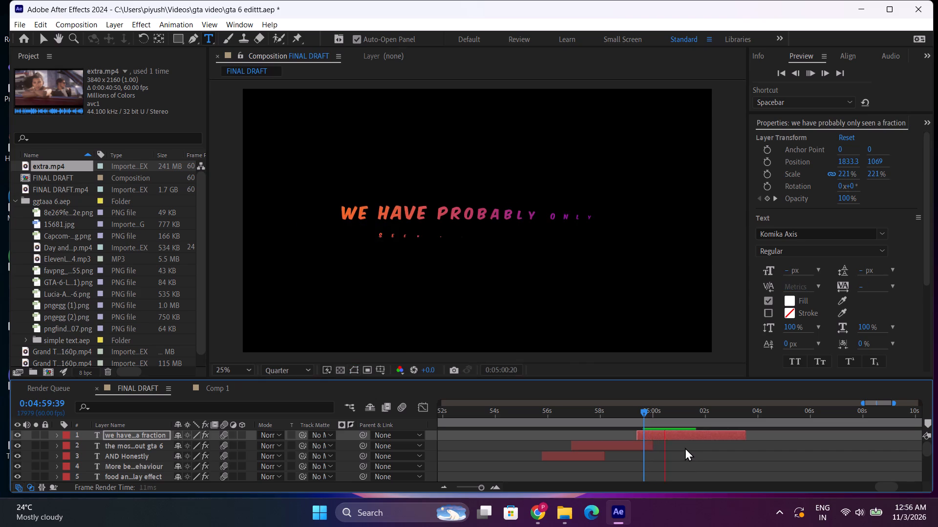
click(640, 415)
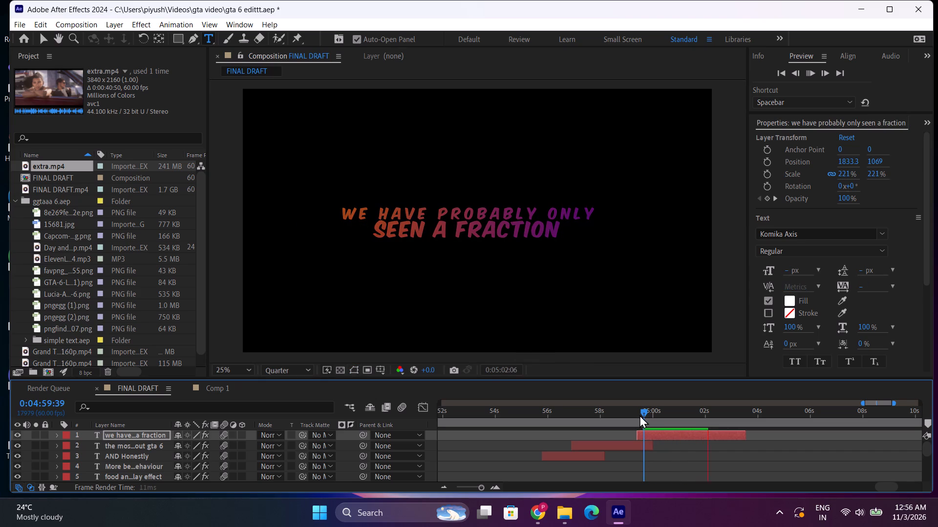
key(space)
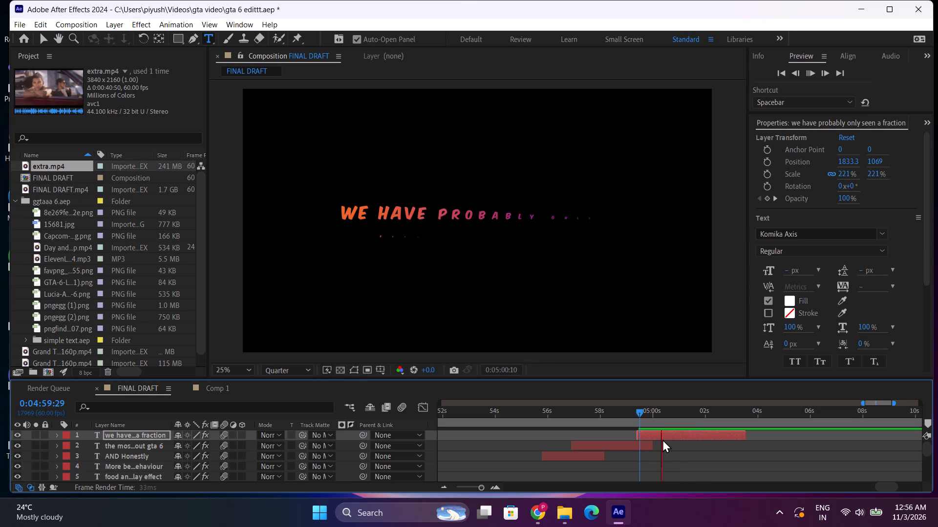
key(space)
key(space)
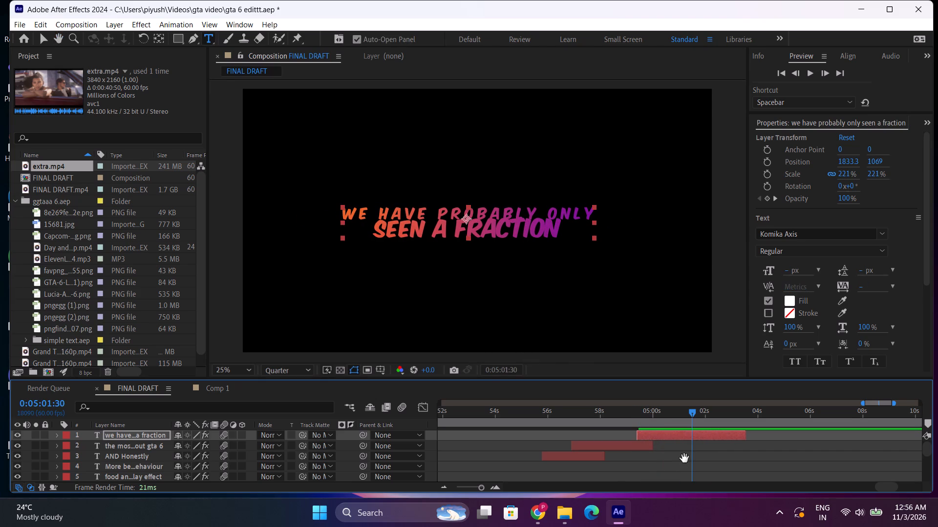
key(space)
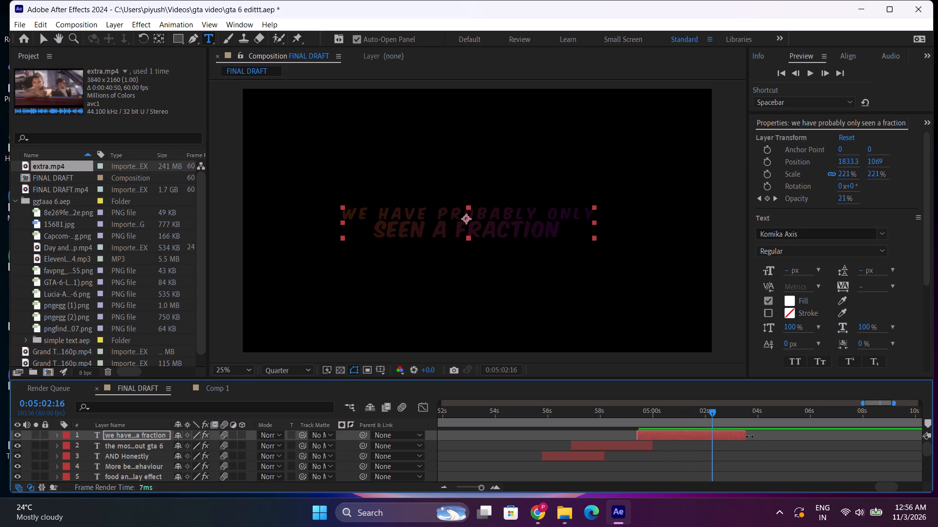
key(space)
key(space)
drag(747, 436, 719, 446)
key(space)
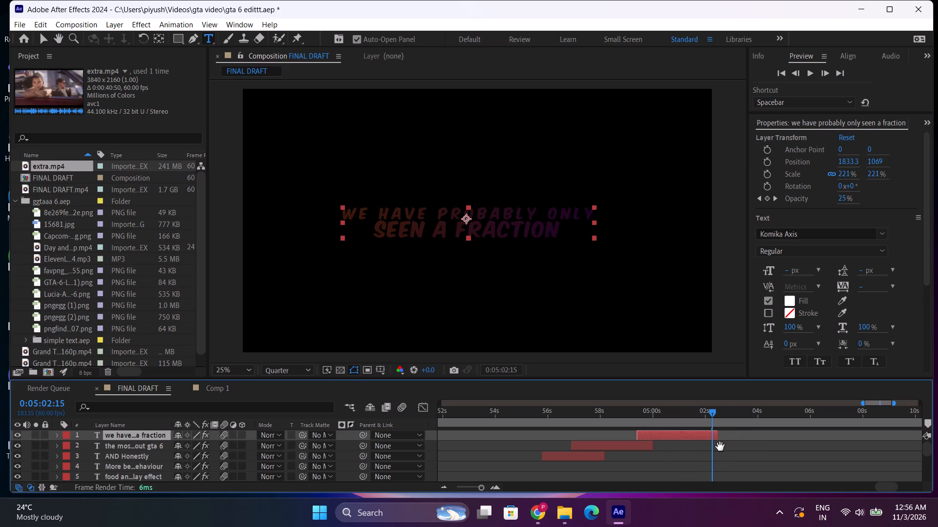
Duplicate the "AND Honestly" title layer.
click(570, 413)
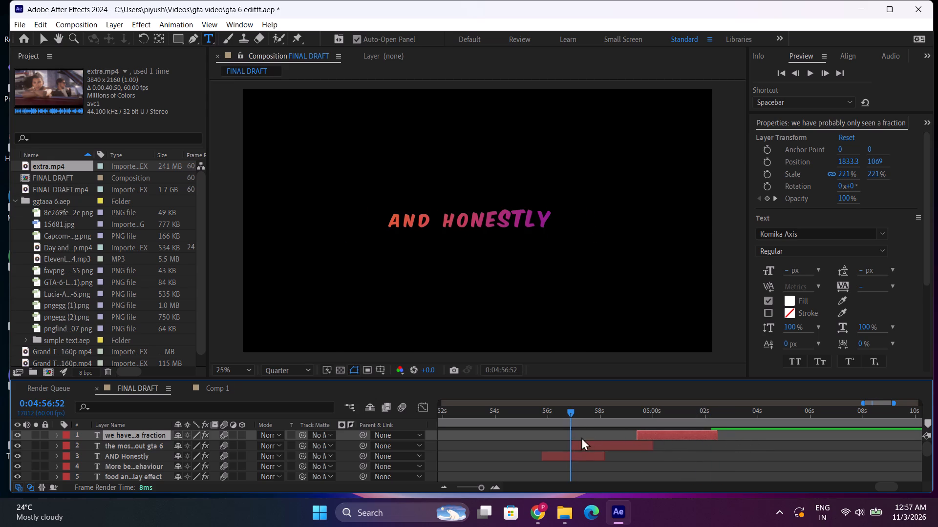
click(574, 458)
key(ctrl+d)
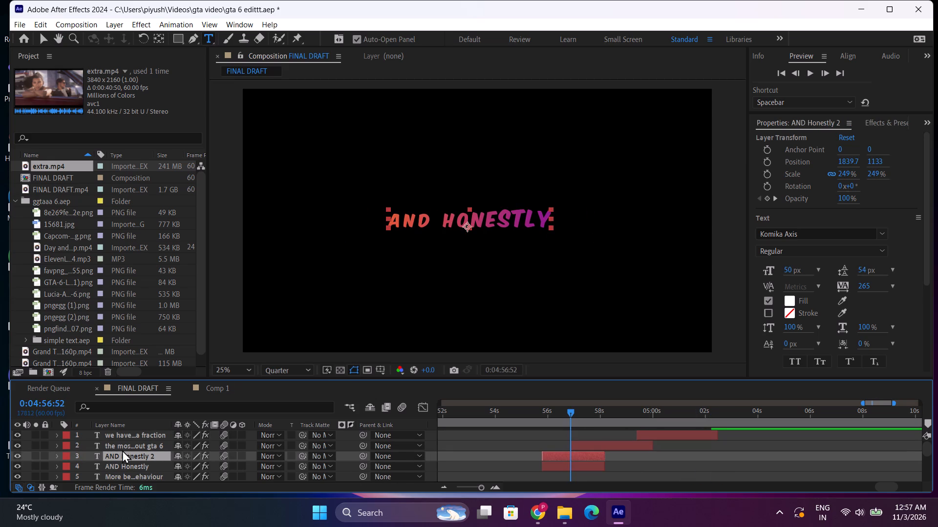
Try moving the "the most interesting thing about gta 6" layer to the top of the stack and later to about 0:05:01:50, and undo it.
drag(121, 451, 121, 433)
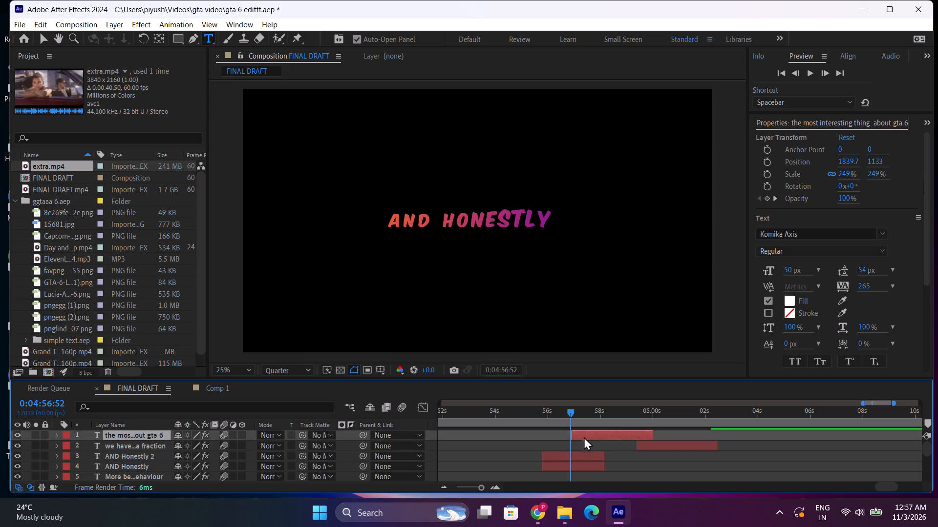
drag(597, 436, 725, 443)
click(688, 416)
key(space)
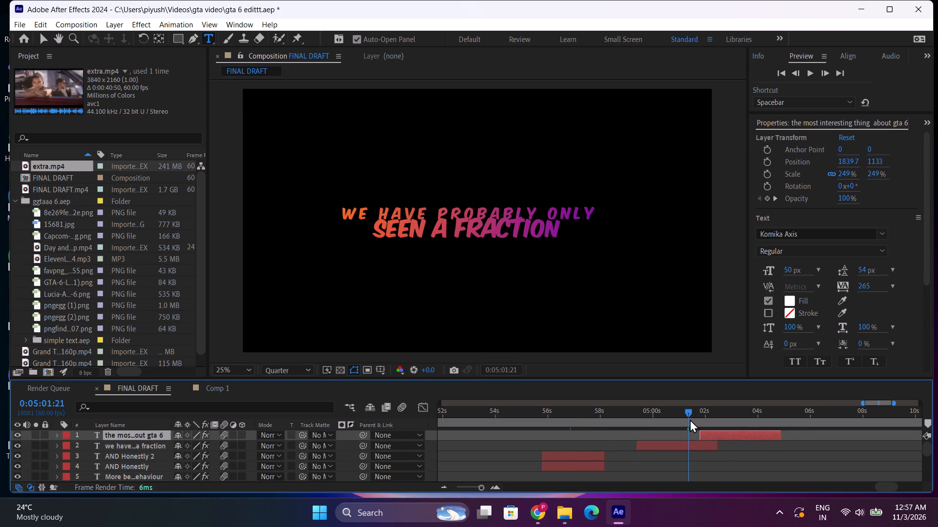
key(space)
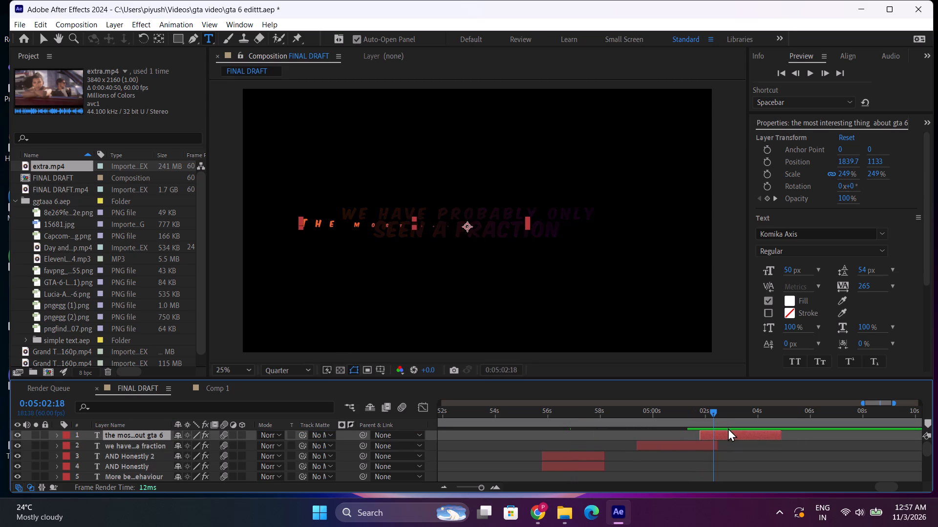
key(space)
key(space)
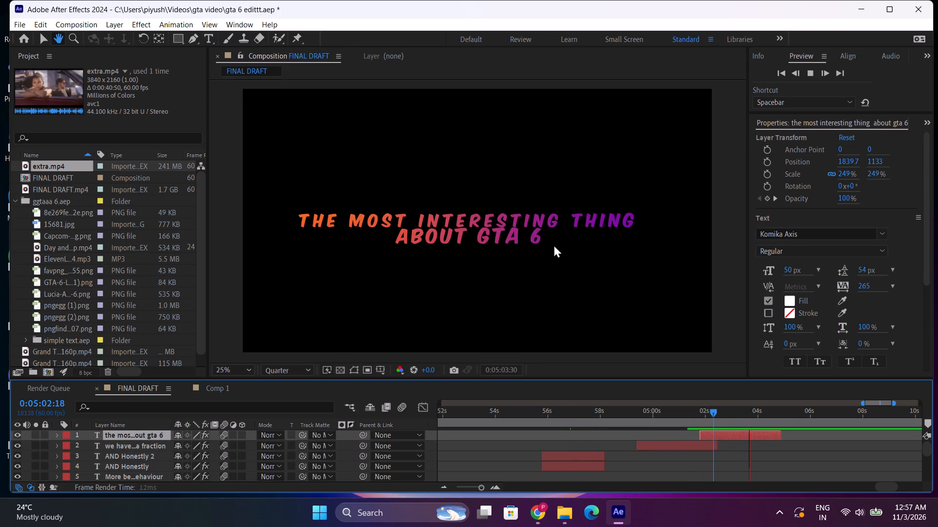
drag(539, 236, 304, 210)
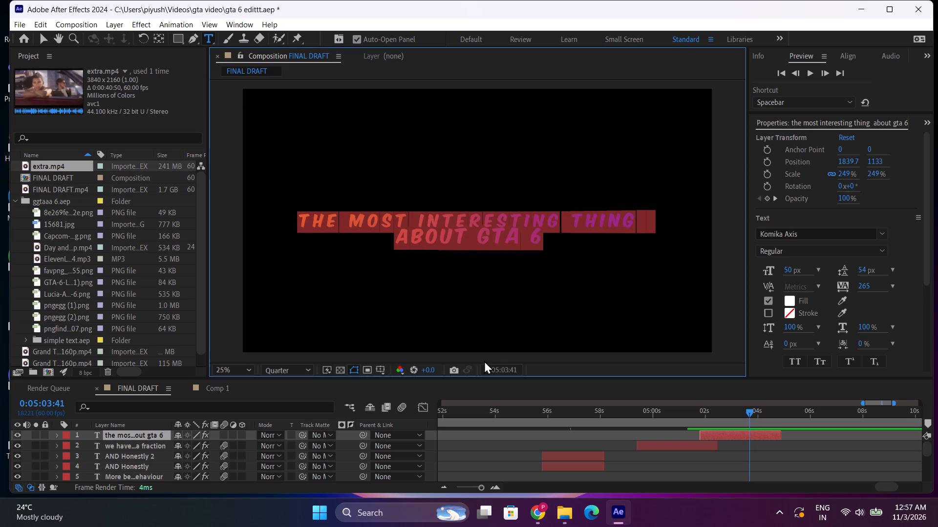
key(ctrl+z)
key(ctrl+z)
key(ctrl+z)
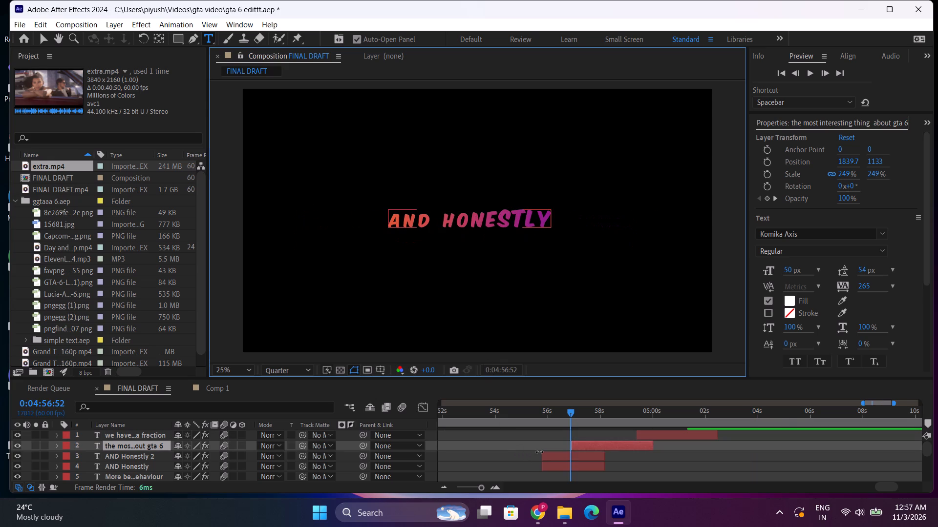
Move the duplicated "AND Honestly" layer to the top of the stack and slide it to start at about 0:05:01:45.
click(547, 457)
drag(139, 455, 137, 432)
drag(595, 435, 748, 450)
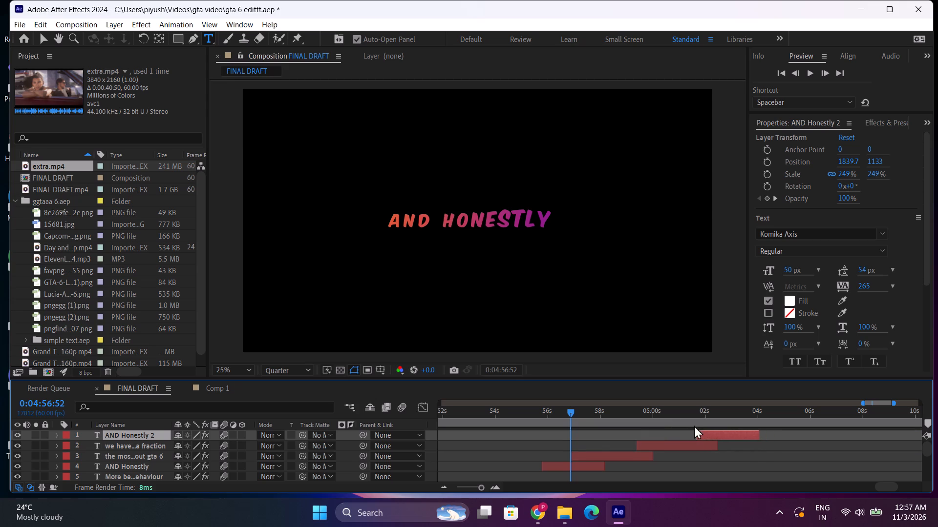
Preview the handover from the "we have probably only seen a fraction" title to the duplicated "AND Honestly 2" title from about 0:05:00:32.
click(667, 414)
key(space)
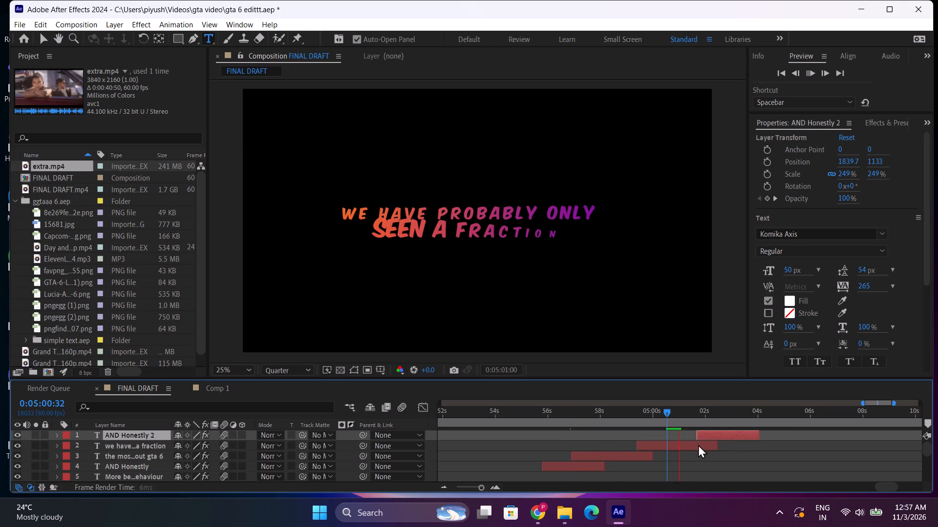
click(691, 415)
key(space)
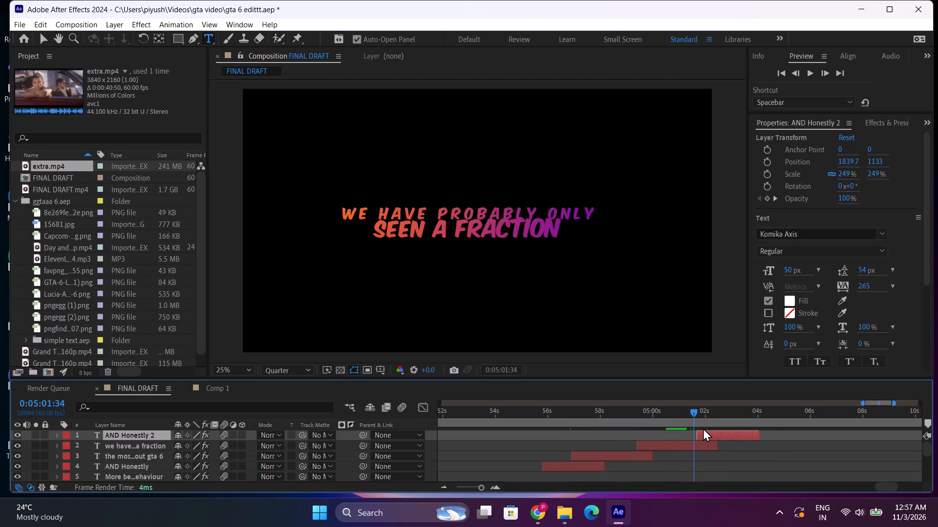
key(space)
key(space)
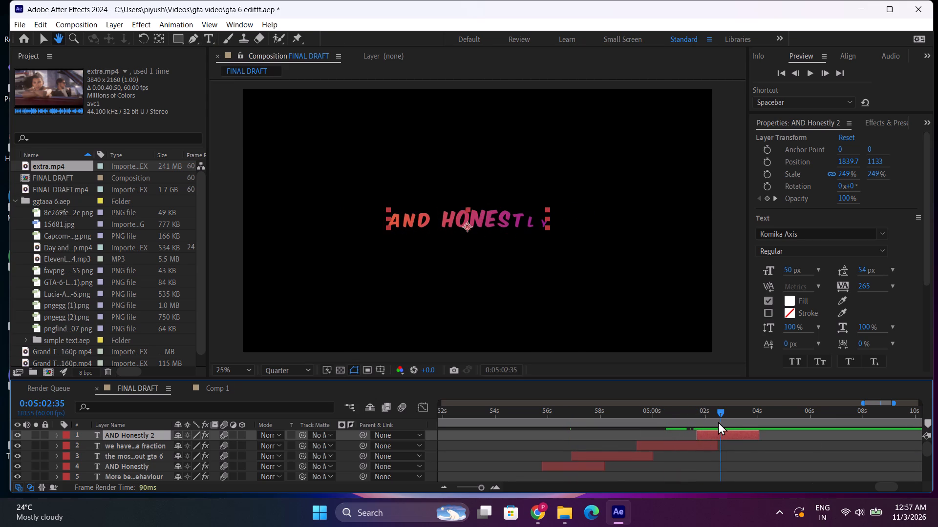
key(space)
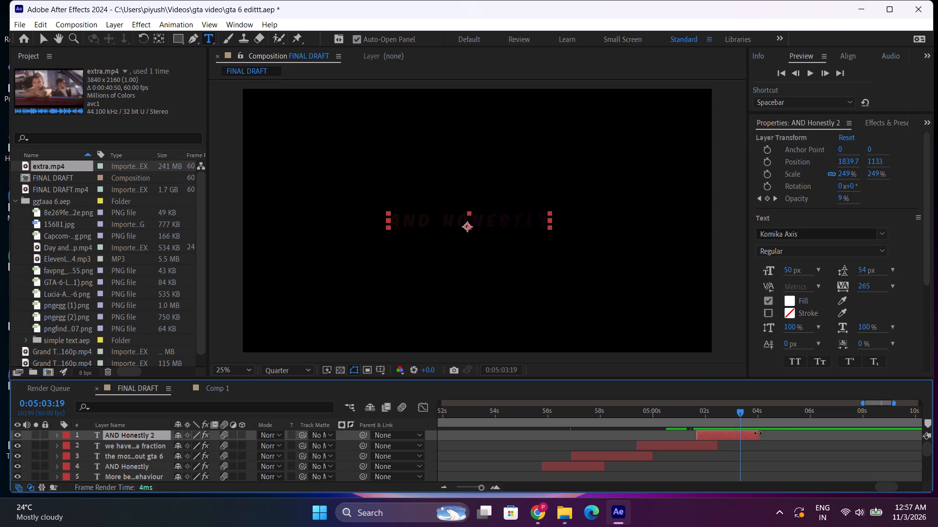
Extend the "AND Honestly 2" layer to end at about 0:05:05:10 and shift its two Opacity fade-out keyframes about 2 seconds later.
drag(759, 434, 788, 434)
key(u)
scroll(763, 456, down, 1)
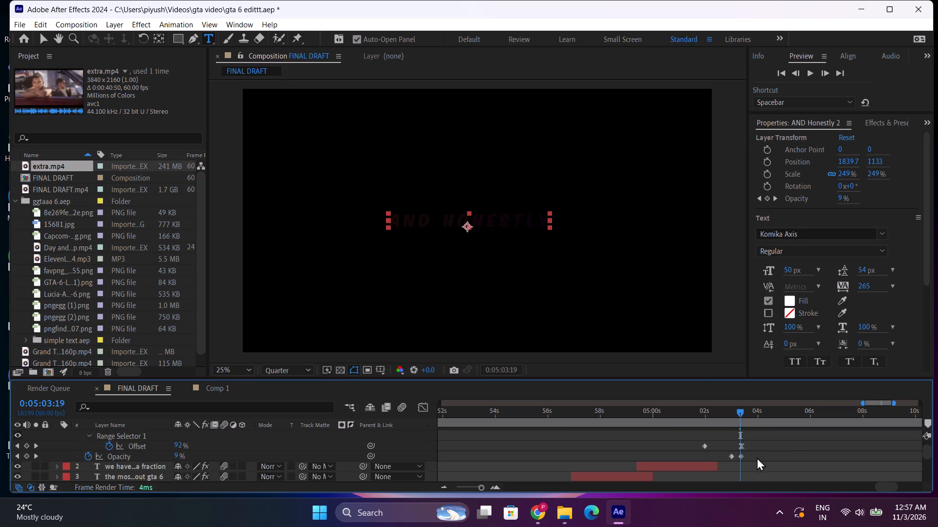
drag(722, 454, 750, 463)
drag(739, 456, 793, 459)
Replace the "AND Honestly 2" title text with "of what rockstar has build" and collapse the layer's properties.
scroll(766, 458, up, 1)
drag(549, 222, 525, 219)
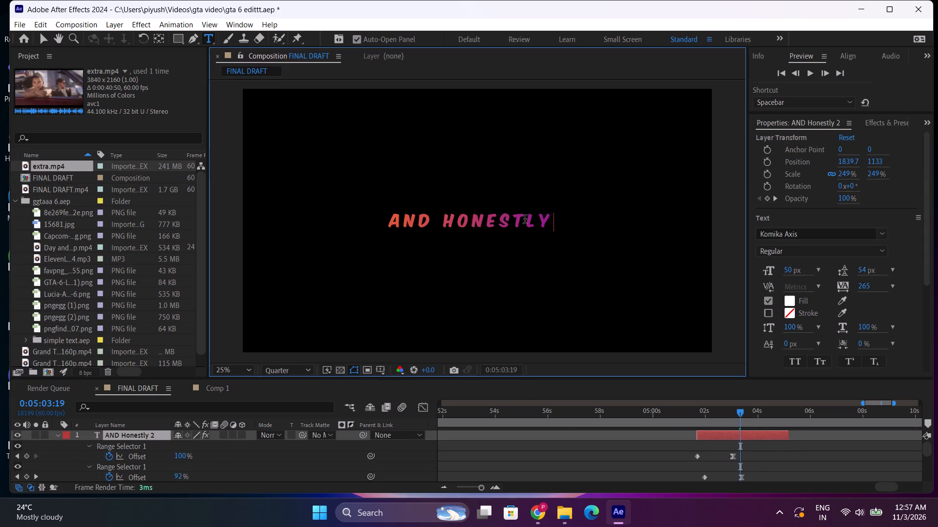
drag(525, 219, 367, 208)
text(of)
key(space)
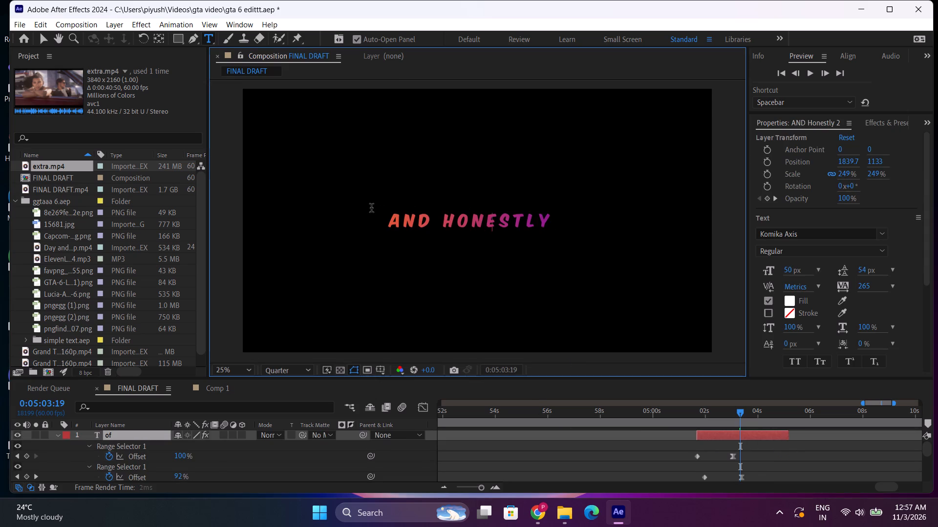
text(what rockstar has)
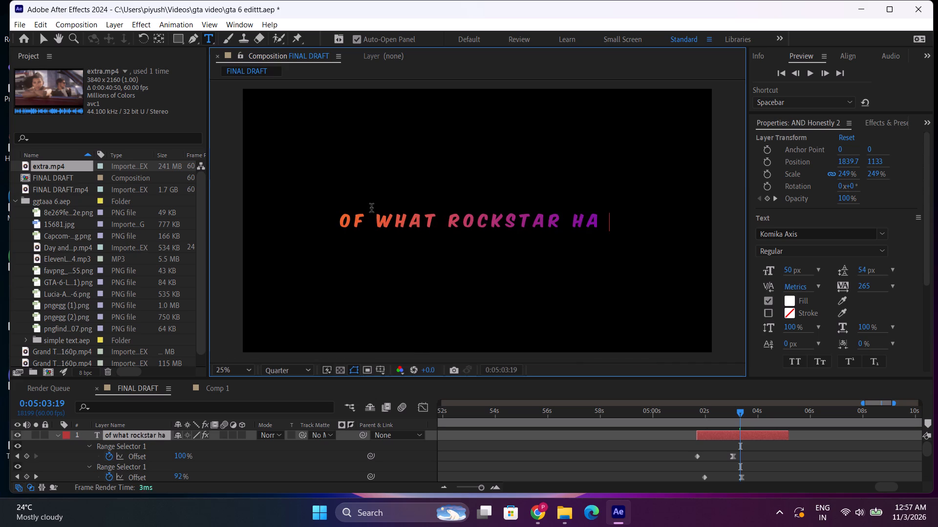
key(space)
text(build)
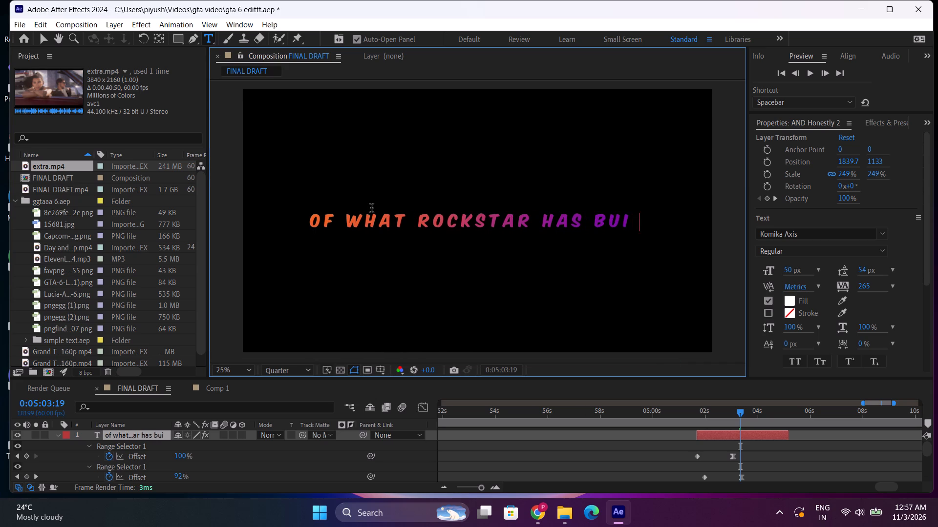
click(58, 437)
Preview the "of what rockstar has build" title from about 0:05:01:48.
drag(705, 410, 700, 414)
key(space)
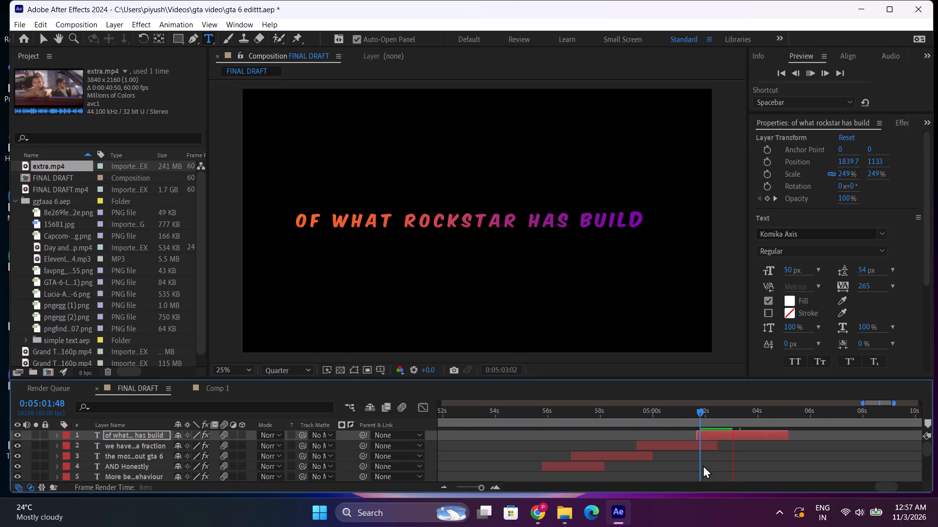
key(space)
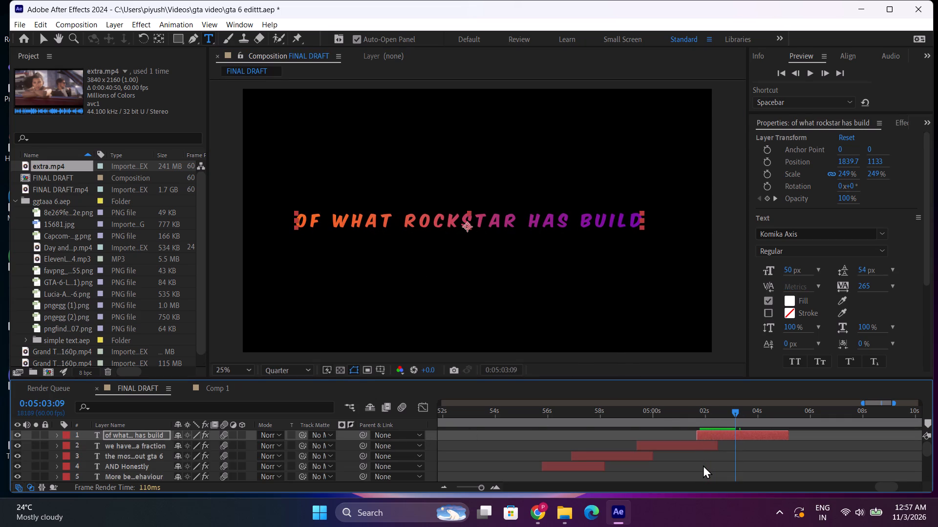
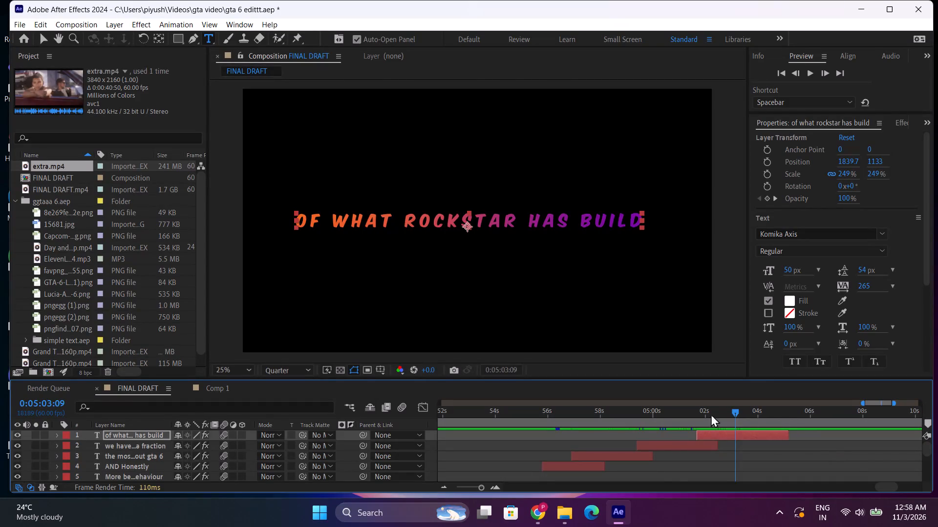
Preview the handover from the "we have probably only seen a fraction" title to "of what rockstar has build" from 0:05:00:39.
drag(677, 414, 670, 414)
key(space)
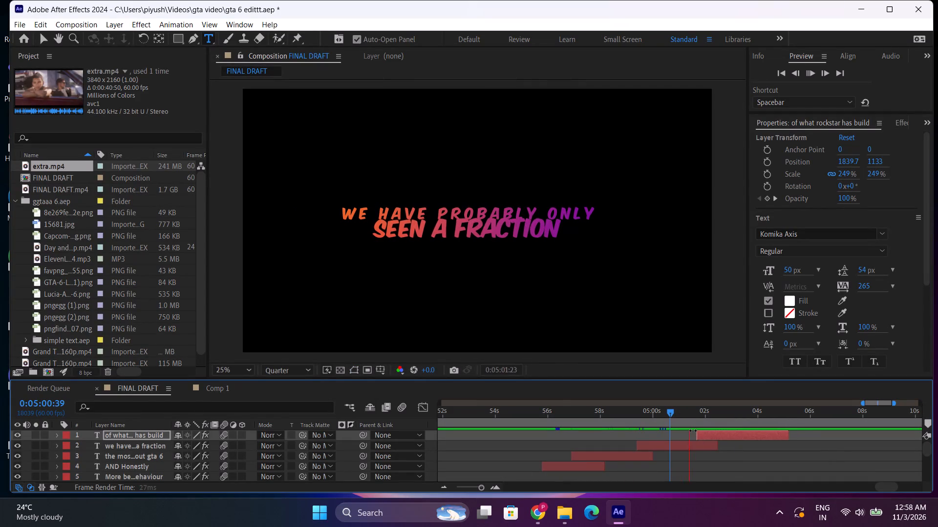
click(694, 407)
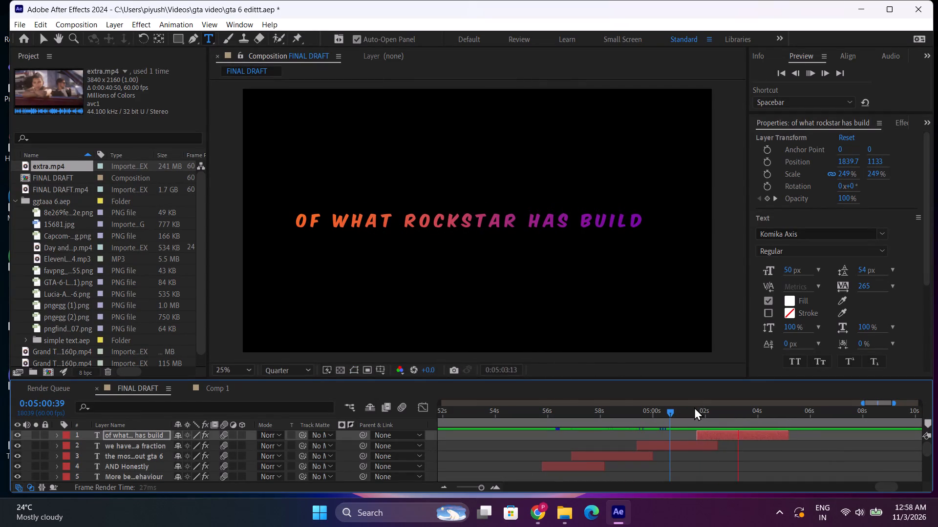
key(space)
key(space)
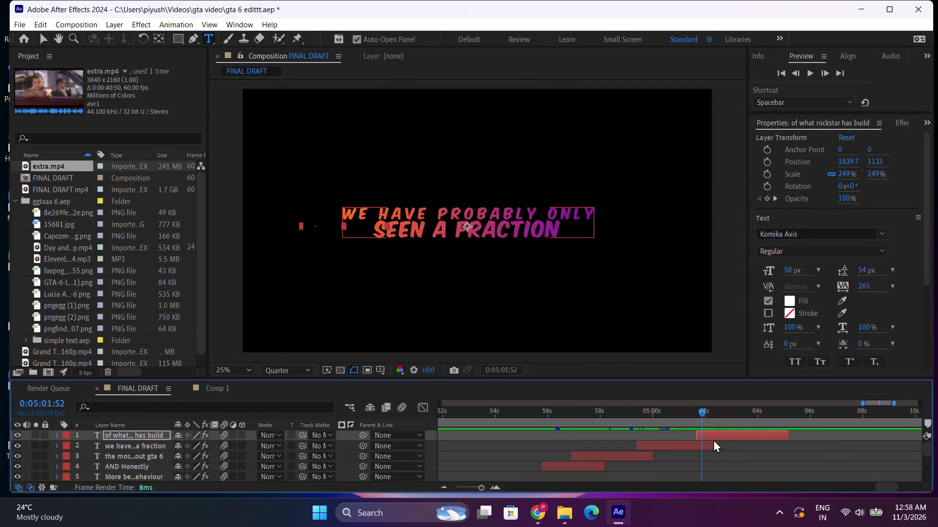
Shift the "of what rockstar has build" layer slightly later to start at about 0:05:01:52 and play it back.
click(717, 433)
key(space)
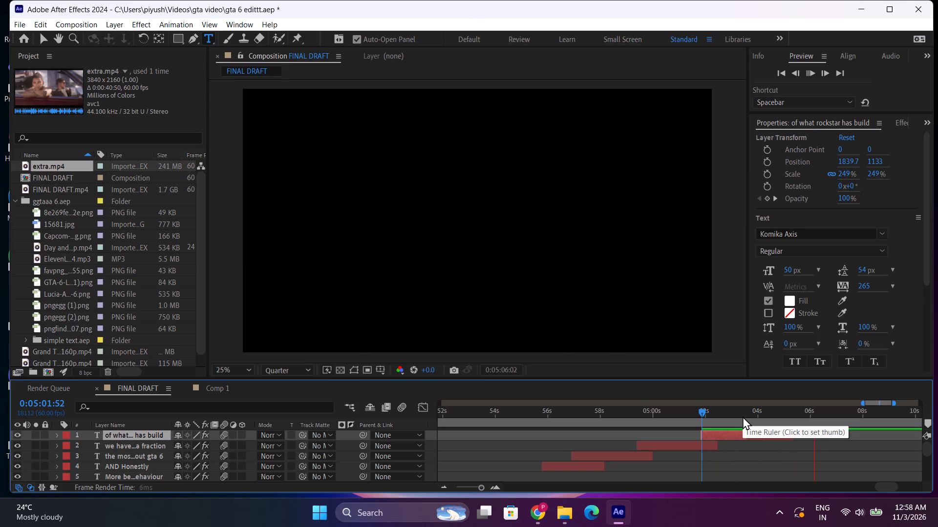
Move the four title layers from "AND Honestly" to "of what rockstar has build" together so the first starts at about 0:05:09:00.
click(444, 486)
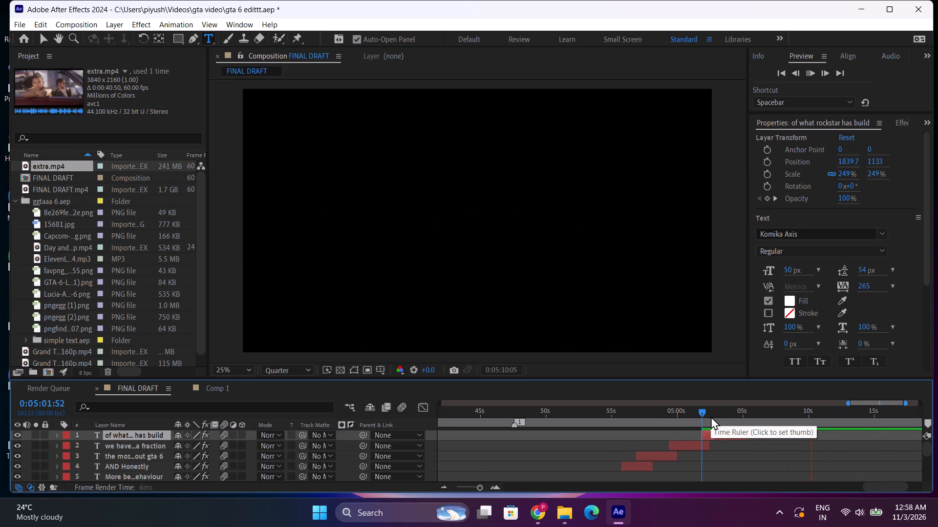
drag(635, 422, 627, 421)
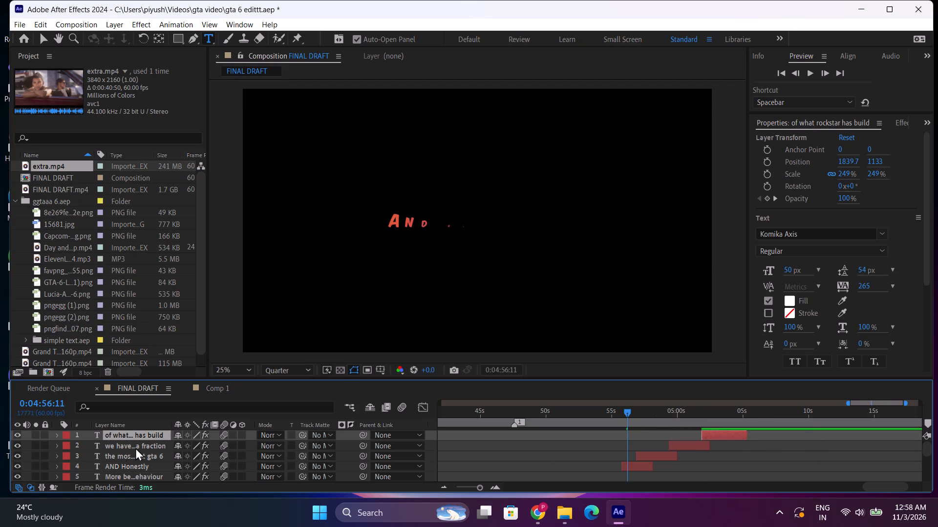
click(121, 463)
drag(89, 466, 148, 452)
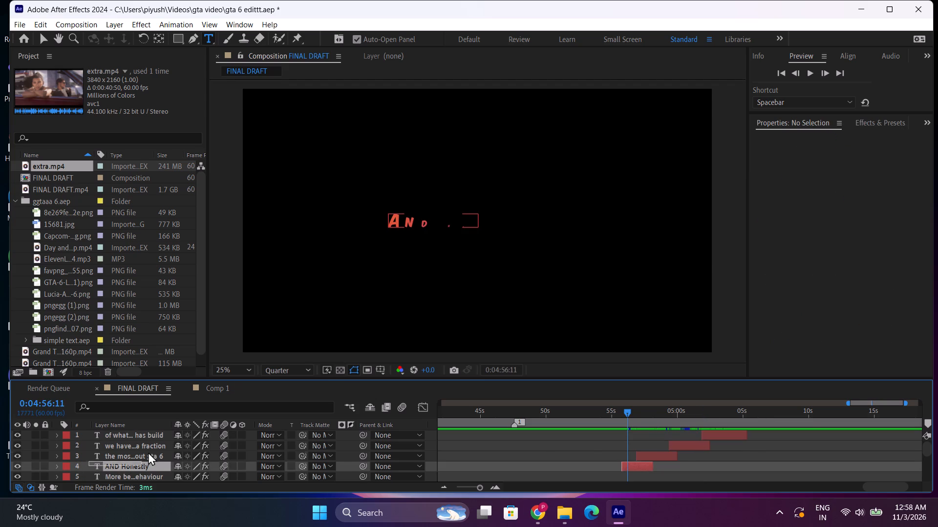
drag(148, 452, 155, 427)
drag(629, 466, 773, 470)
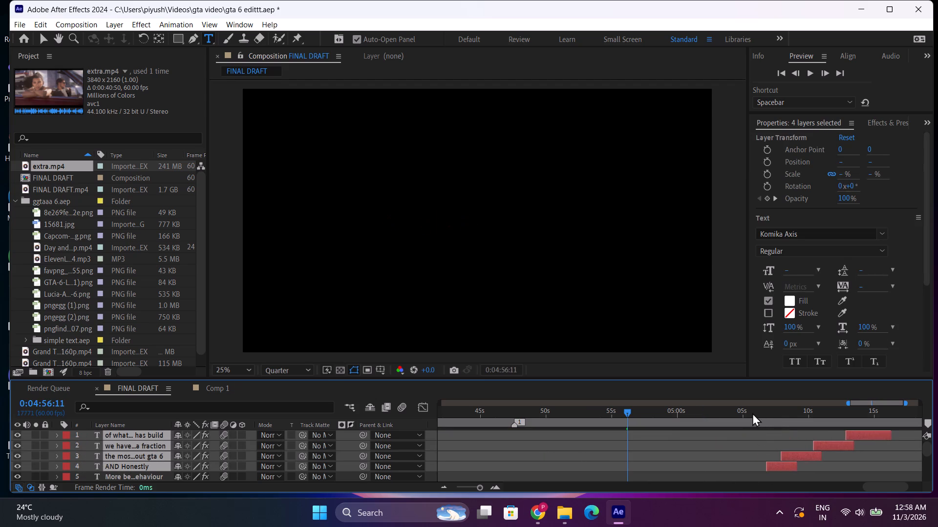
click(752, 412)
key(space)
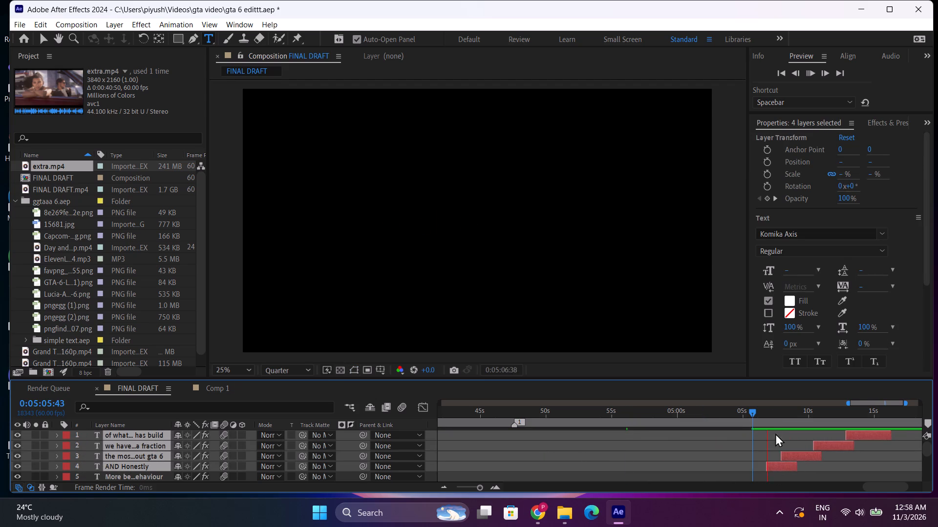
drag(877, 488, 903, 490)
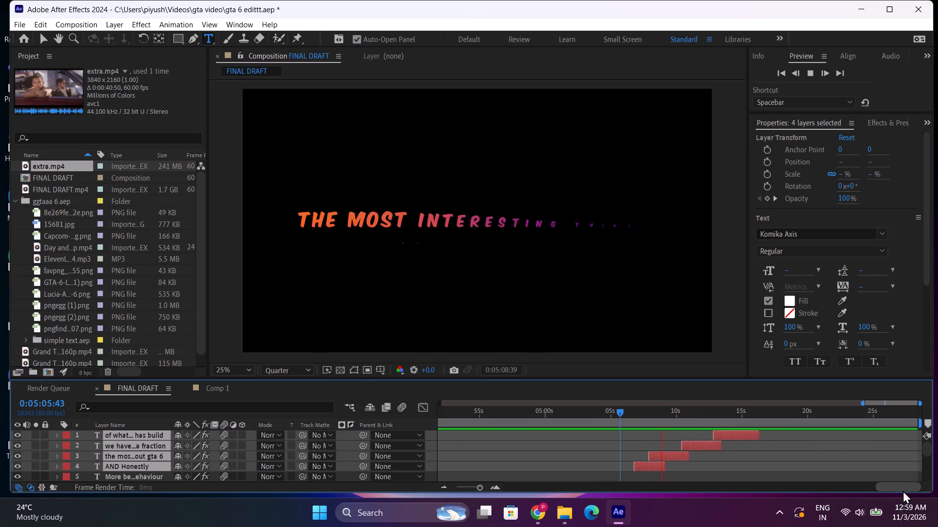
drag(903, 490, 902, 490)
click(663, 412)
drag(651, 465, 666, 467)
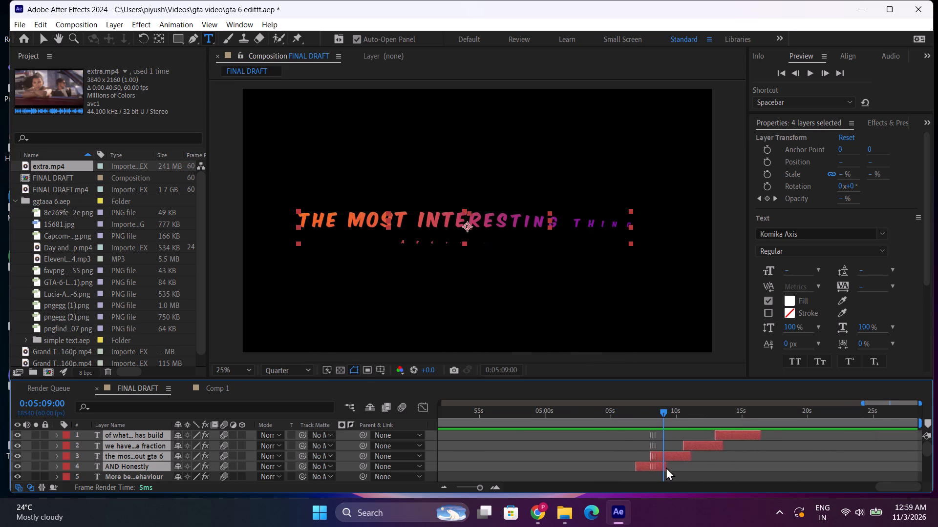
drag(666, 467, 681, 468)
Preview the moved titles from 0:05:09:00.
click(675, 479)
key(space)
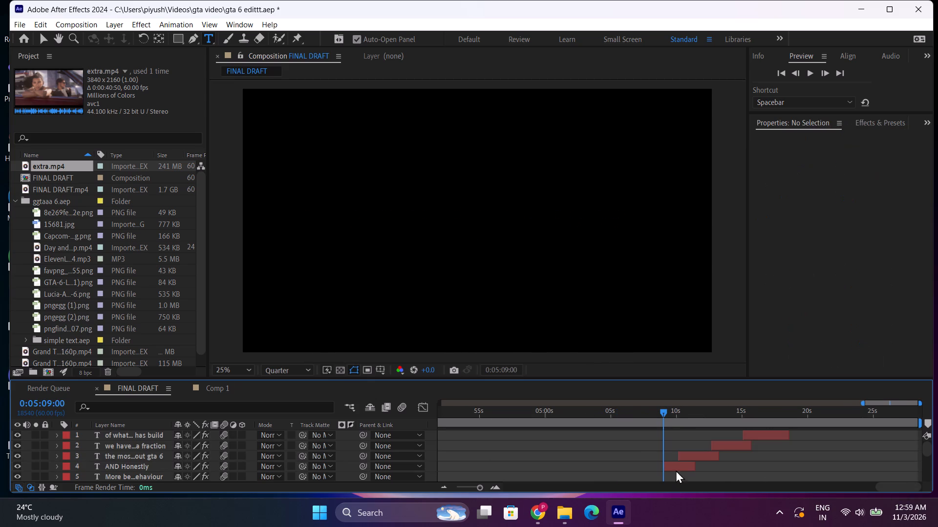
key(space)
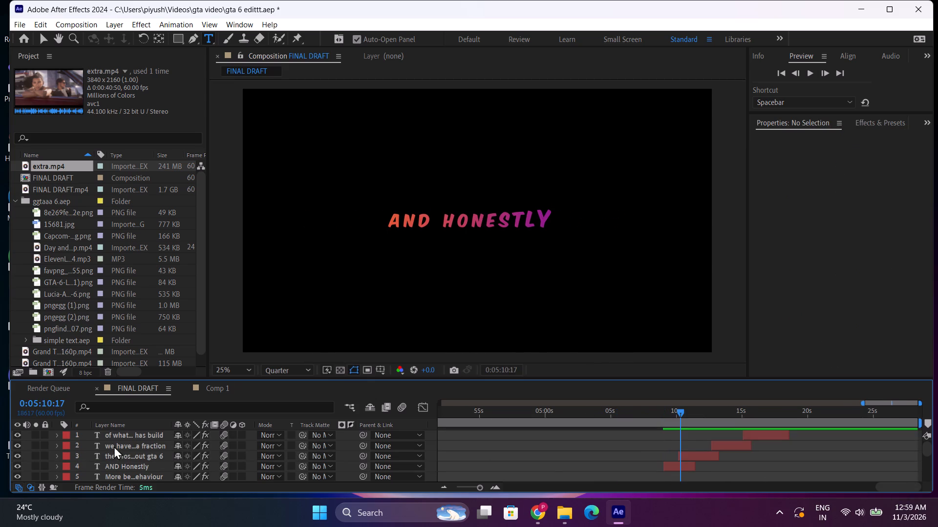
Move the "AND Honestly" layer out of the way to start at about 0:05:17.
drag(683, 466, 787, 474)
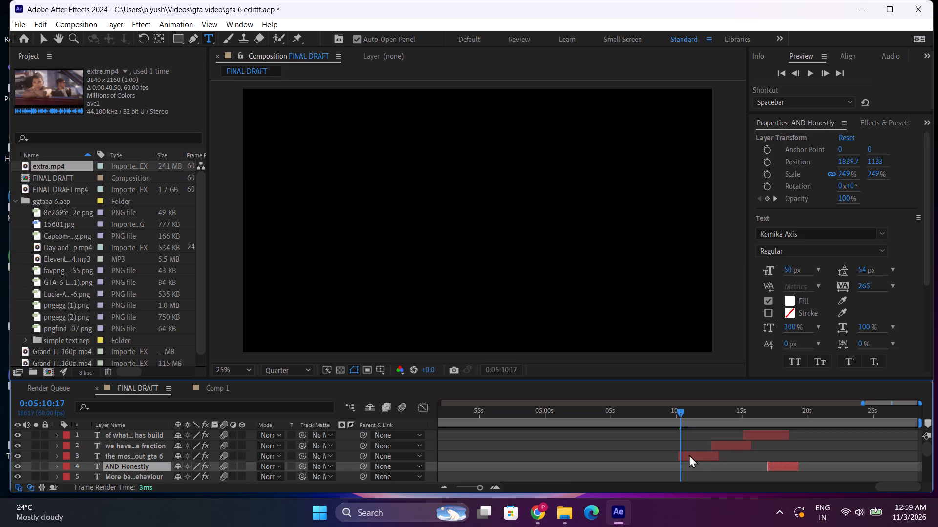
Shift the "the most interesting thing about gta 6" layer earlier to start at about 0:05:08:50, checking its timing with playback.
drag(688, 457, 680, 458)
click(673, 417)
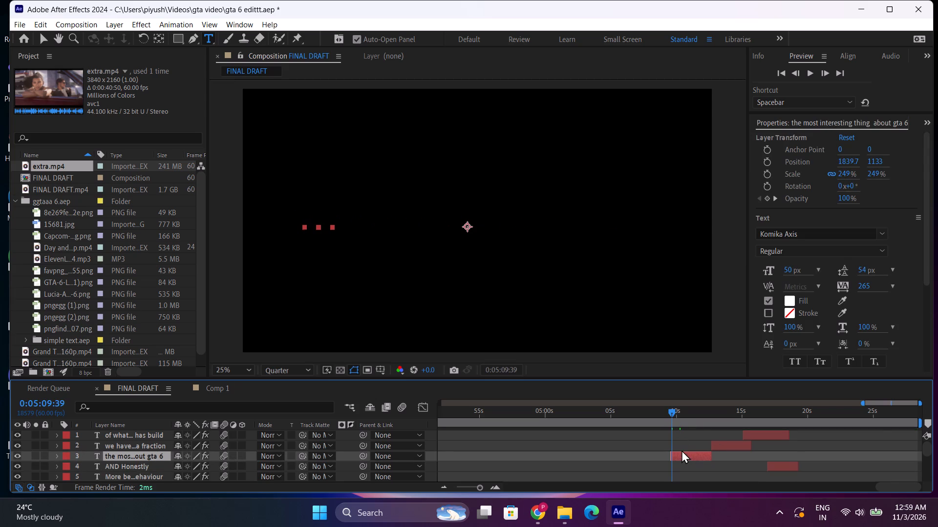
key(space)
key(space)
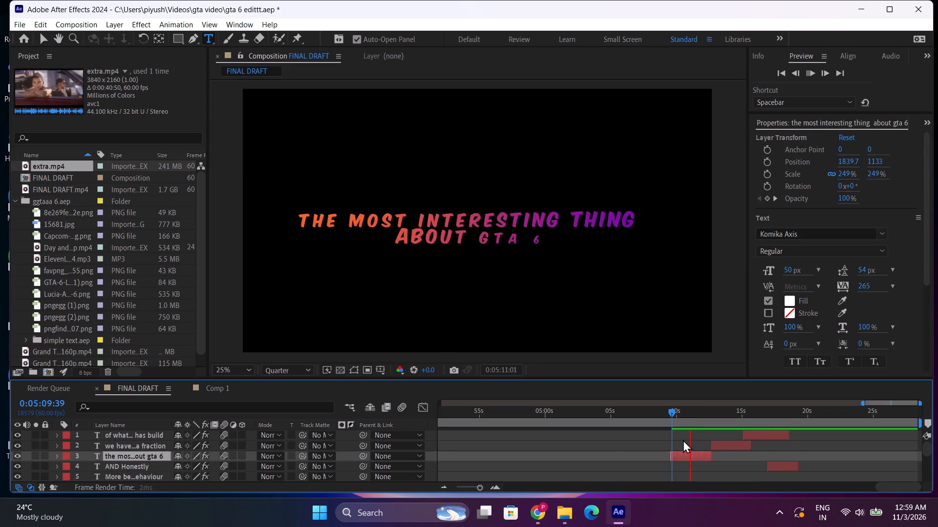
click(670, 415)
click(686, 457)
key(space)
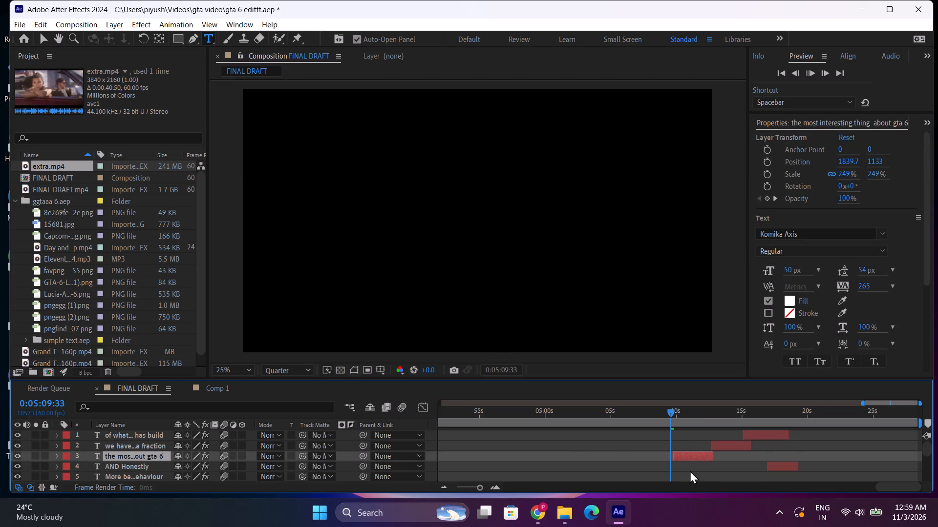
click(645, 415)
key(space)
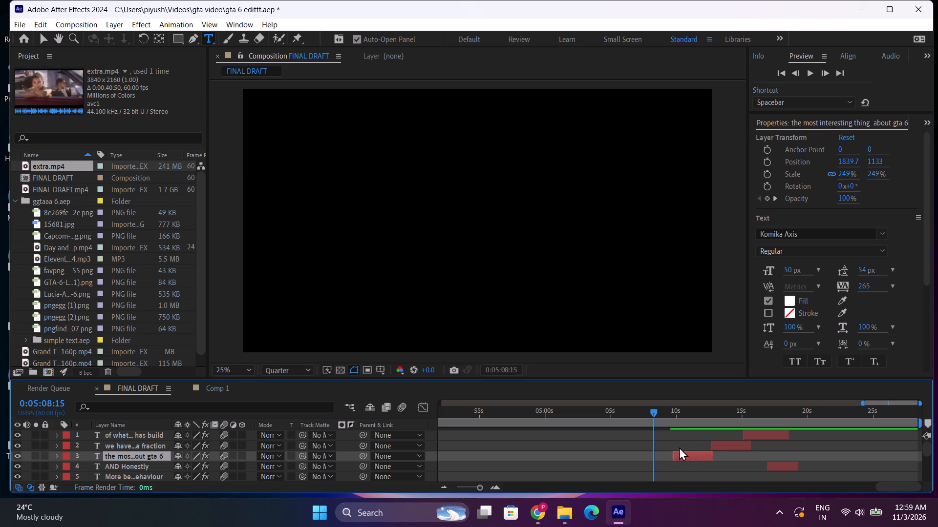
key(space)
drag(690, 456, 679, 463)
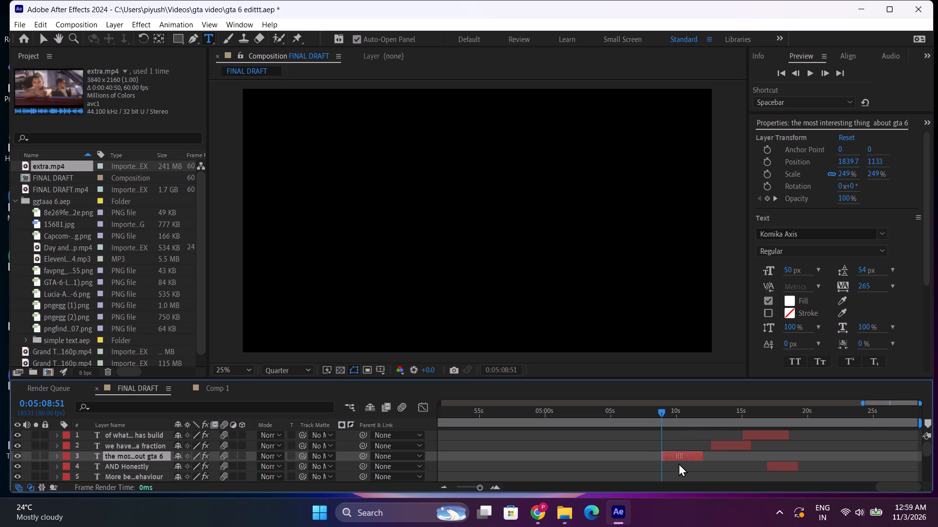
drag(679, 463, 678, 464)
key(space)
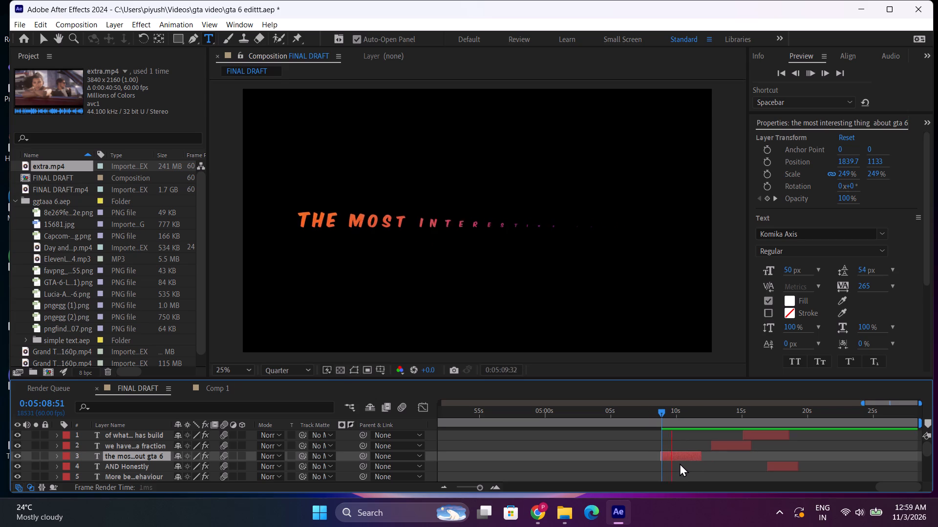
key(space)
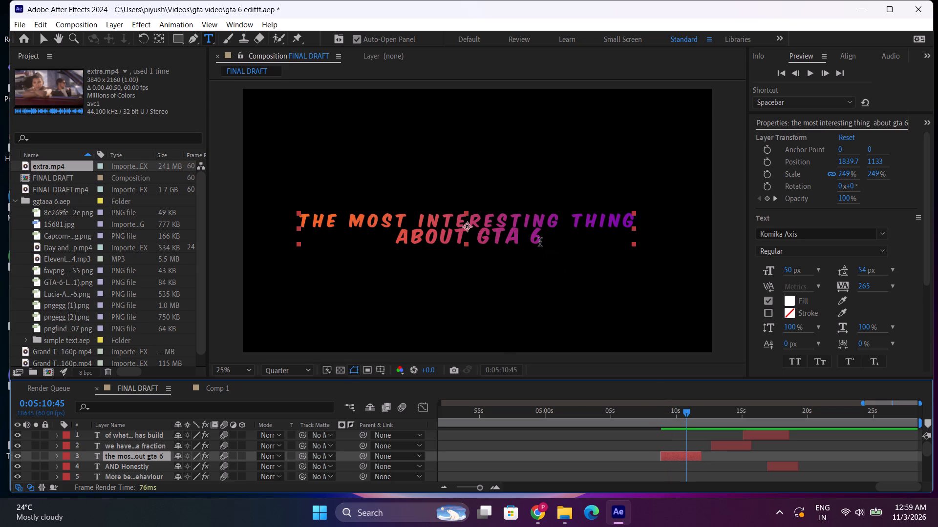
Replace the "the most interesting thing about gta 6" text with "but there's one question" and, on a second line, "i wanna ask you".
drag(540, 236, 299, 225)
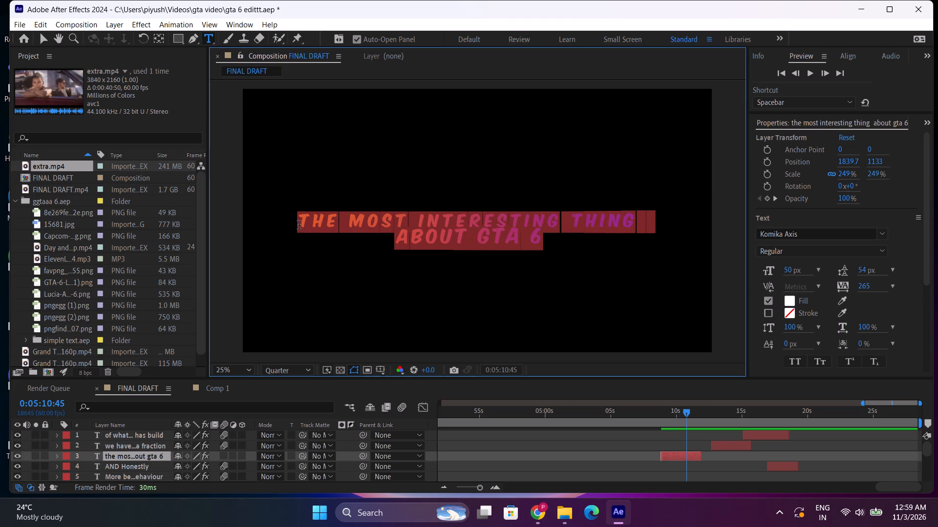
drag(299, 225, 298, 225)
text(but thers)
key(BackSpace)
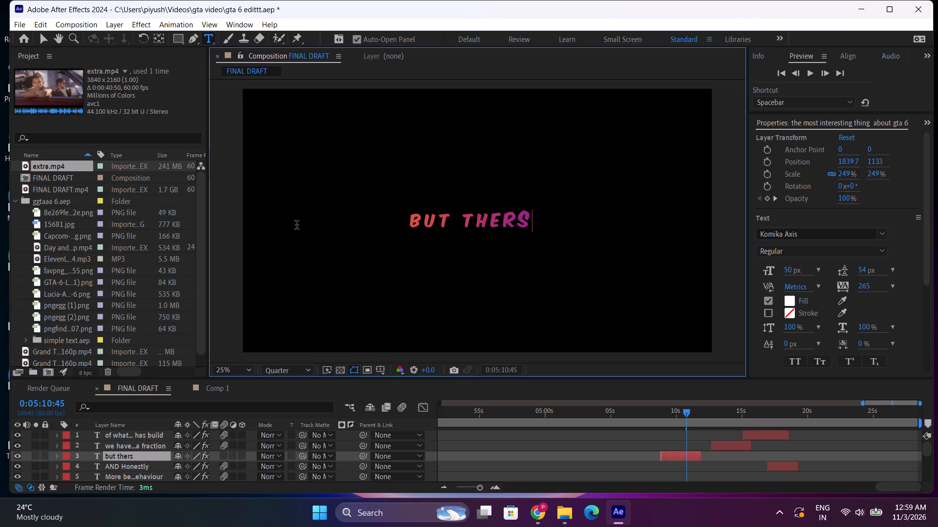
text(es)
key(BackSpace)
text('s one question)
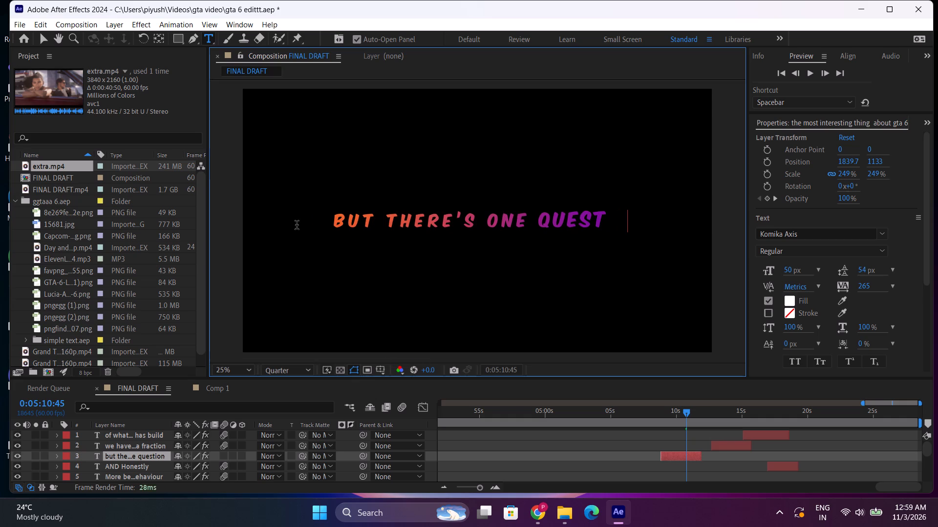
key(shift+Return)
text(i wanna ask yi)
key(BackSpace)
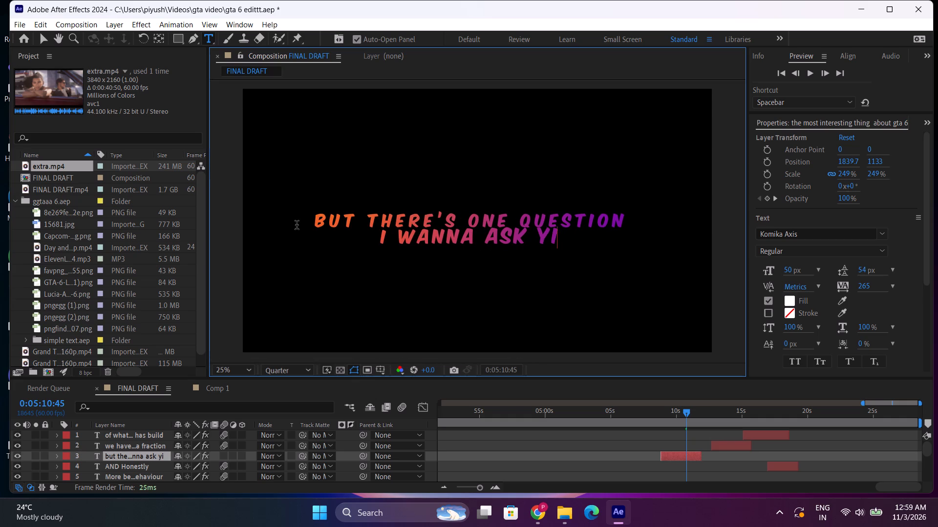
text(ou)
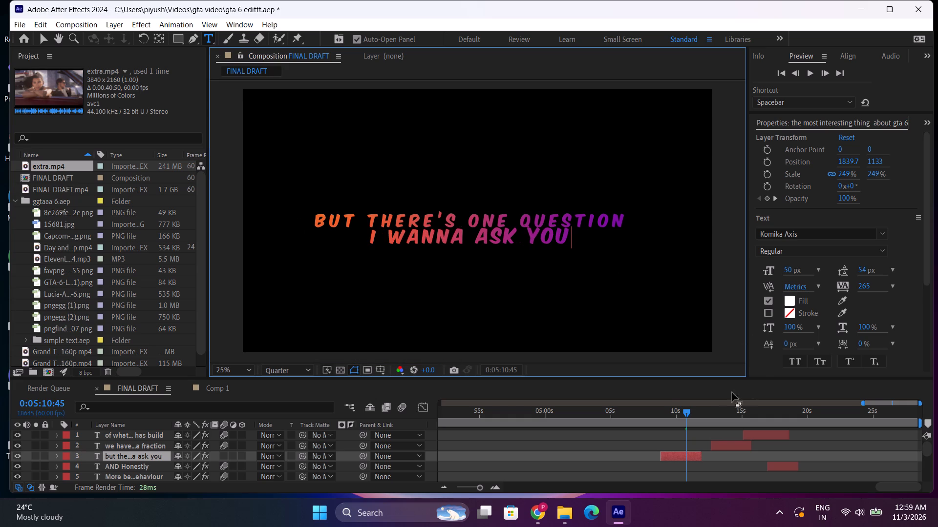
Preview the "but there's one question i wanna ask you" title against the voice-over from about 0:05:08:49.
drag(670, 405, 664, 408)
click(664, 408)
key(space)
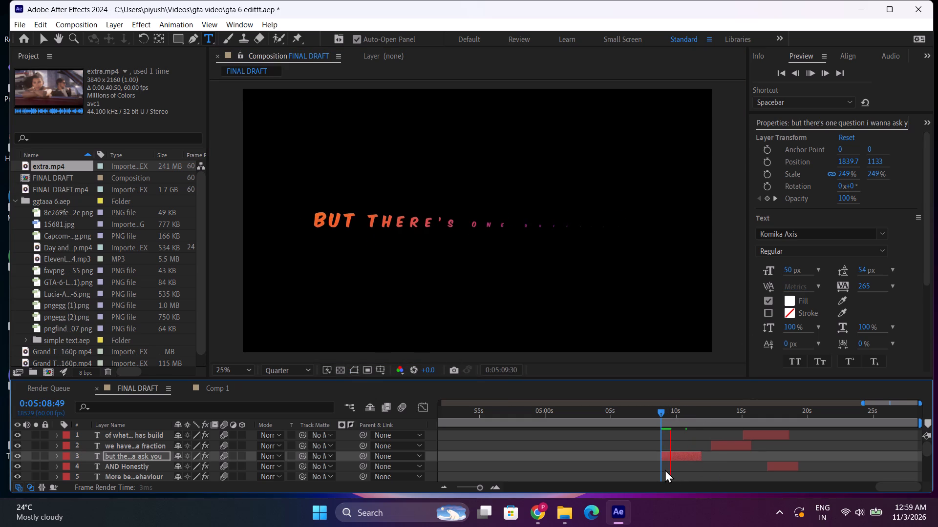
click(660, 418)
key(space)
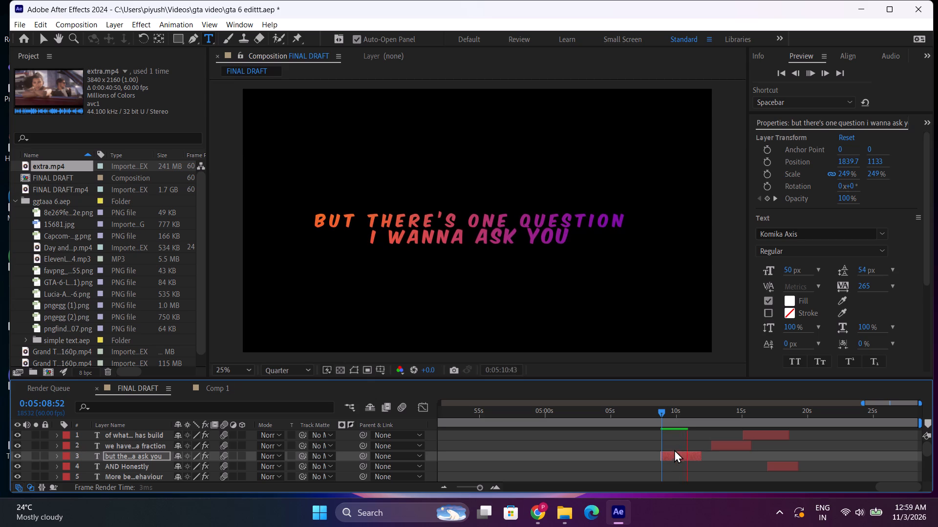
drag(667, 417, 661, 417)
key(space)
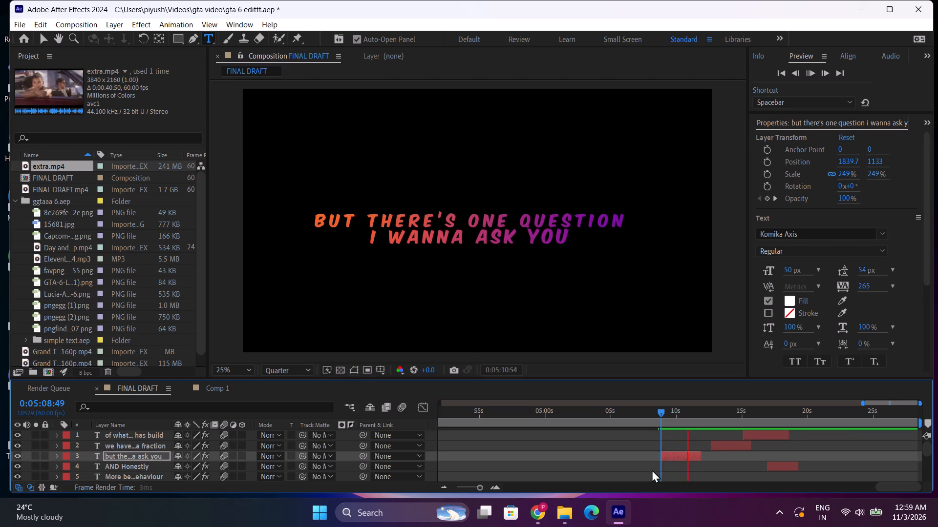
key(space)
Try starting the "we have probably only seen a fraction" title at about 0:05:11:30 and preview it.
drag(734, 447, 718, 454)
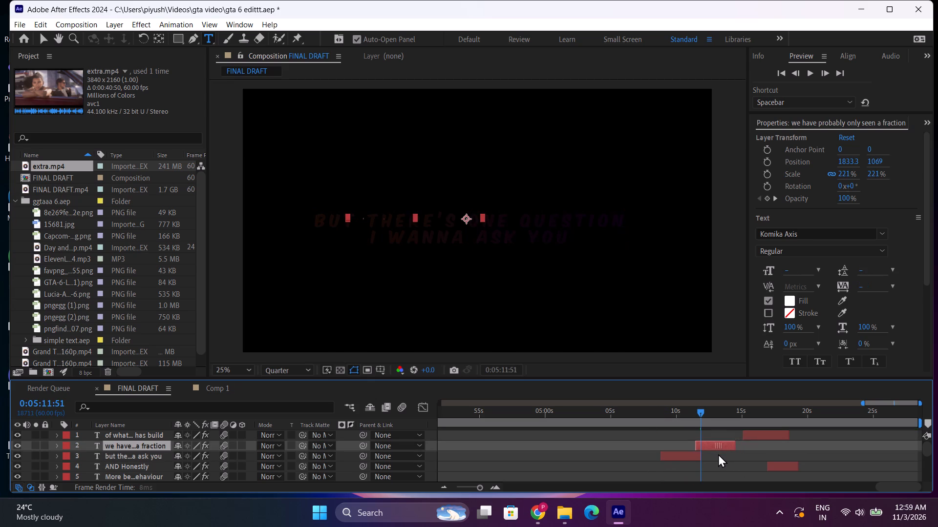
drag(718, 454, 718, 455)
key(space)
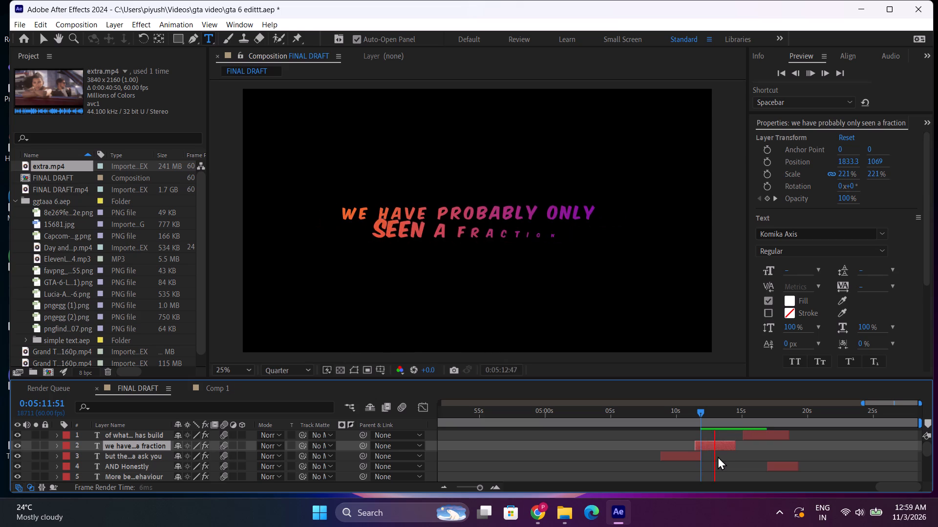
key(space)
Move the "we have probably only seen a fraction" layer to start at about 0:05:14:15.
drag(712, 443, 749, 445)
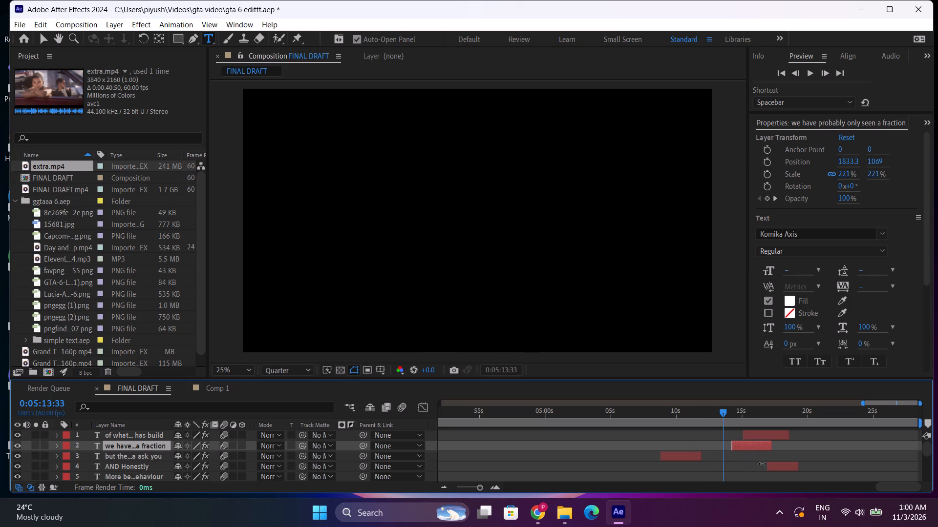
Move the "AND Honestly" layer to start at about 0:05:11:35 and stack it above the "but there's one question i wanna ask you" layer.
drag(785, 469, 714, 488)
drag(137, 466, 136, 466)
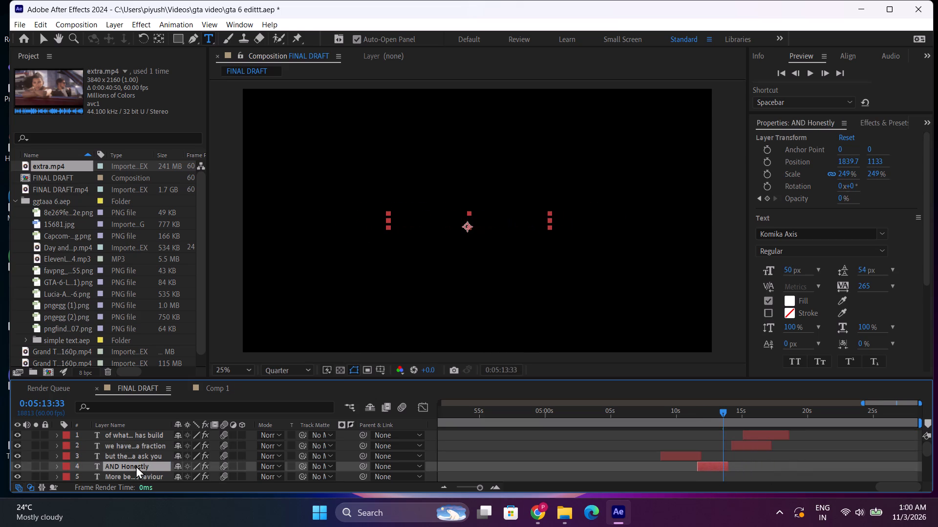
drag(136, 466, 136, 454)
Preview the handover from "but there's one question i wanna ask you" to "AND Honestly" from about 0:05:11:20.
drag(697, 413, 693, 414)
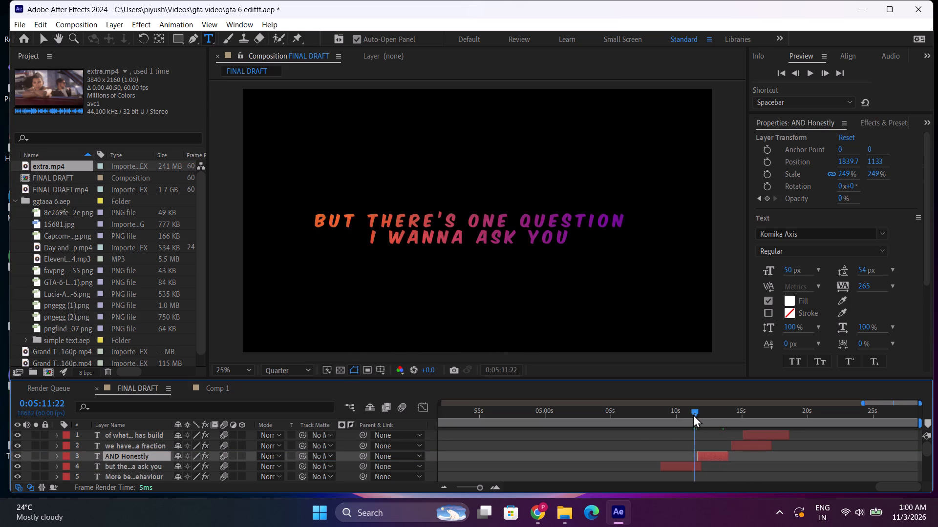
drag(693, 414, 693, 415)
key(space)
key(space)
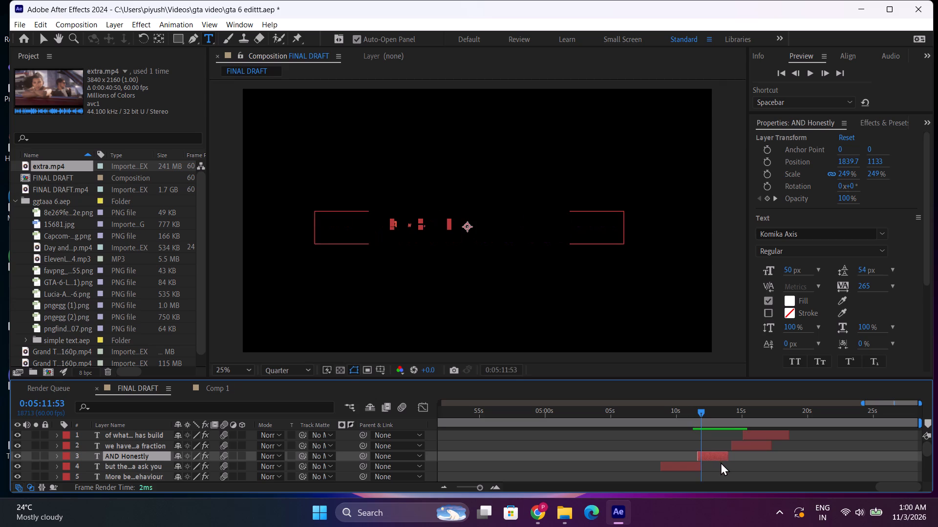
Move the "AND Honestly" layer to start at about 0:05:11:15 and extend its end to about 0:05:14:05.
drag(716, 457, 711, 458)
key(space)
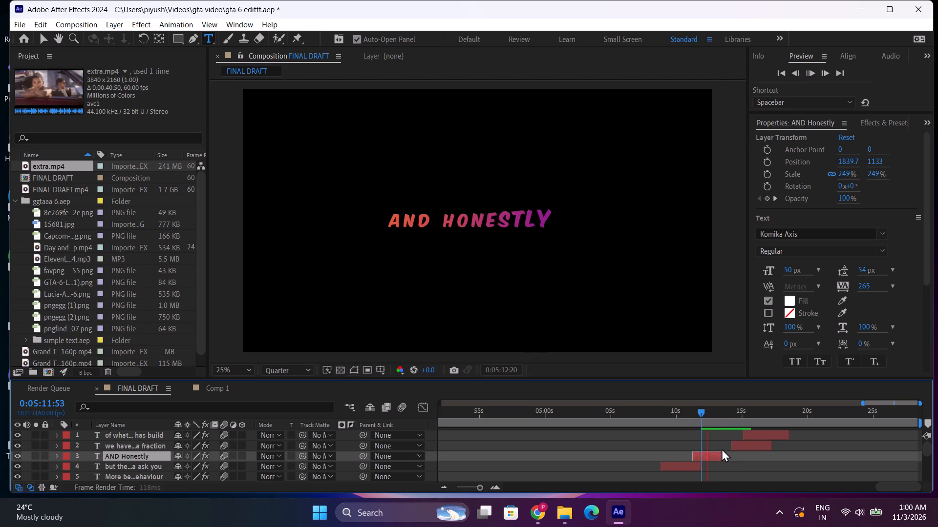
key(space)
drag(725, 456, 731, 455)
Reword the "AND Honestly" title as "which matter more to you?".
drag(548, 220, 371, 223)
text(which matter)
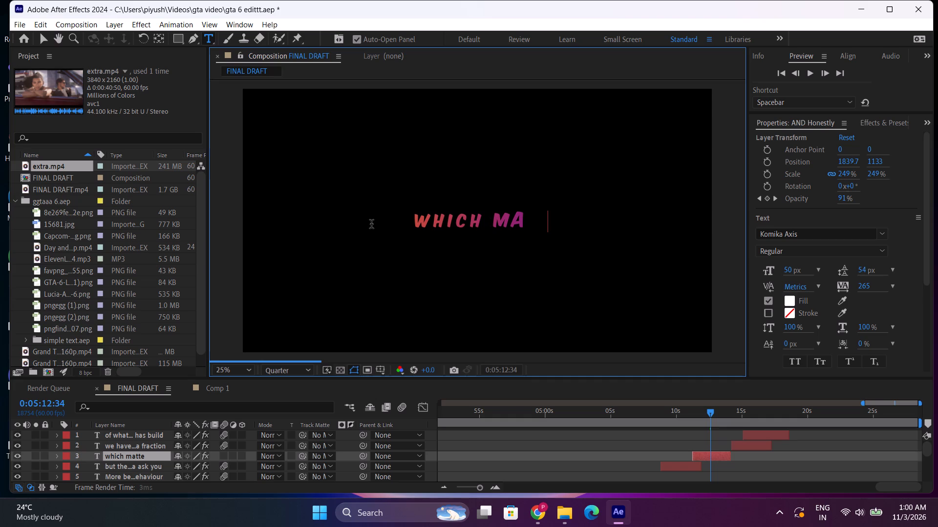
key(space)
text(more to you)
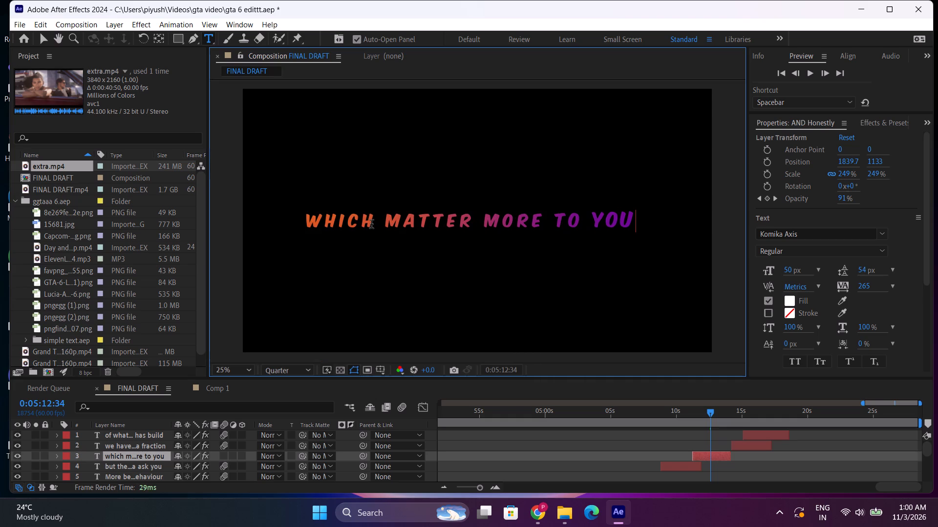
key(shift+question)
Preview the "which matter more to you?" title against the voice-over from about 0:05:11:03 and 0:05:11:39.
drag(699, 413, 694, 417)
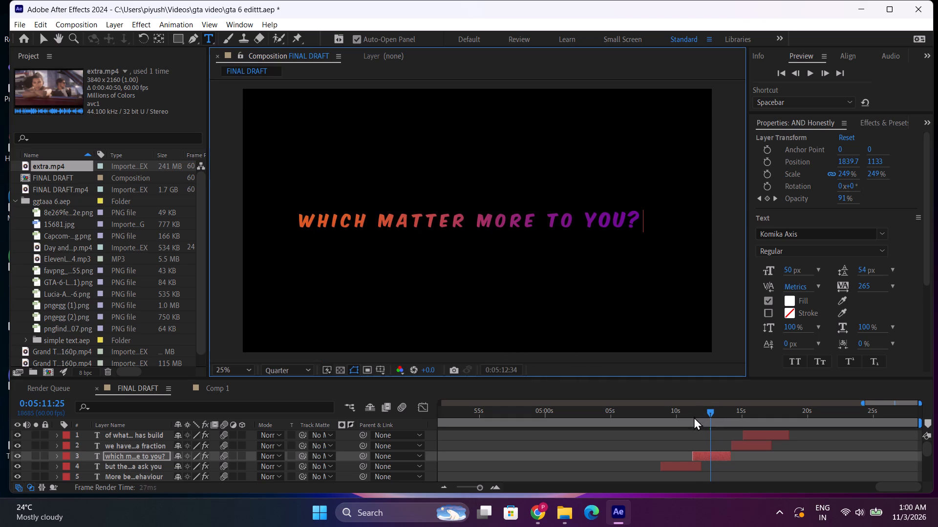
drag(694, 417, 690, 418)
key(space)
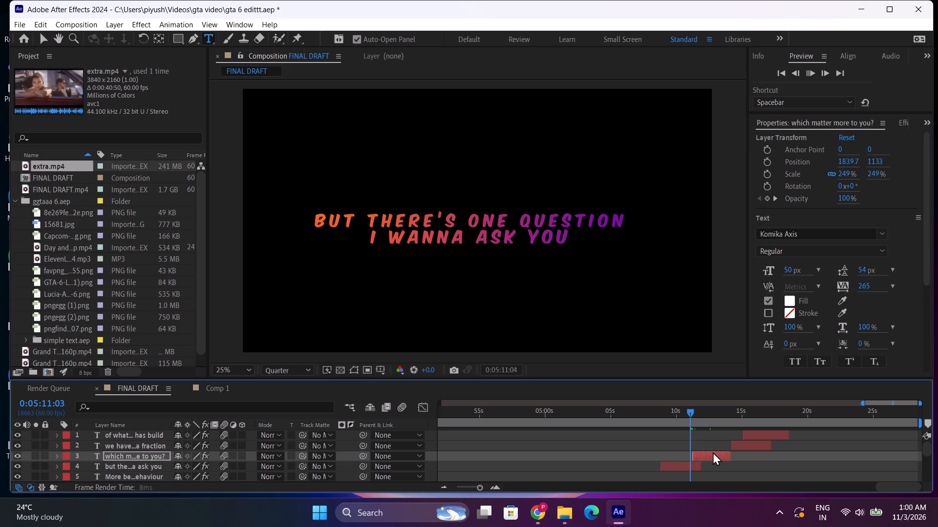
click(696, 412)
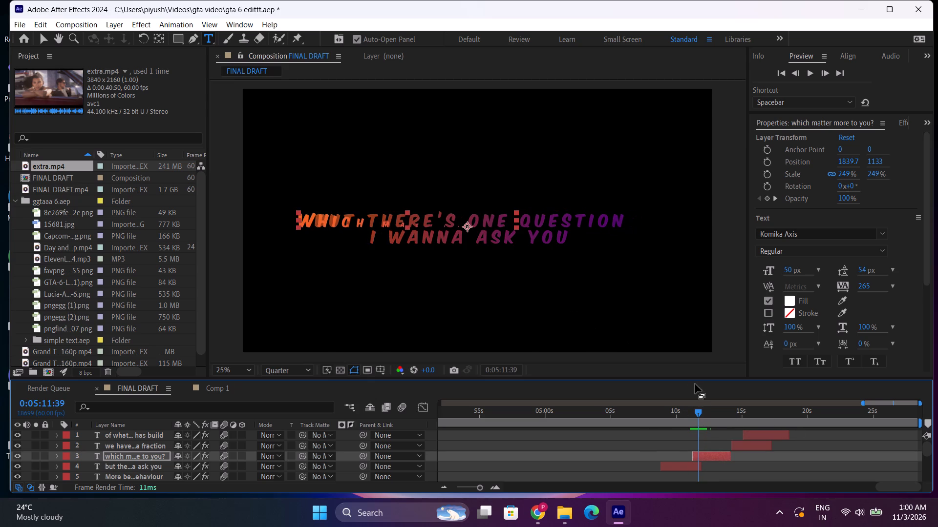
key(space)
key(space)
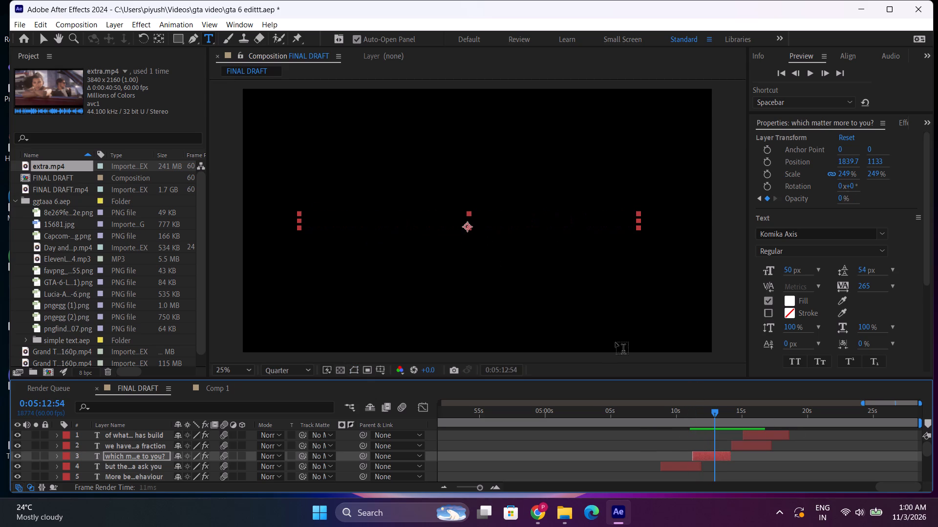
drag(703, 412, 698, 414)
key(space)
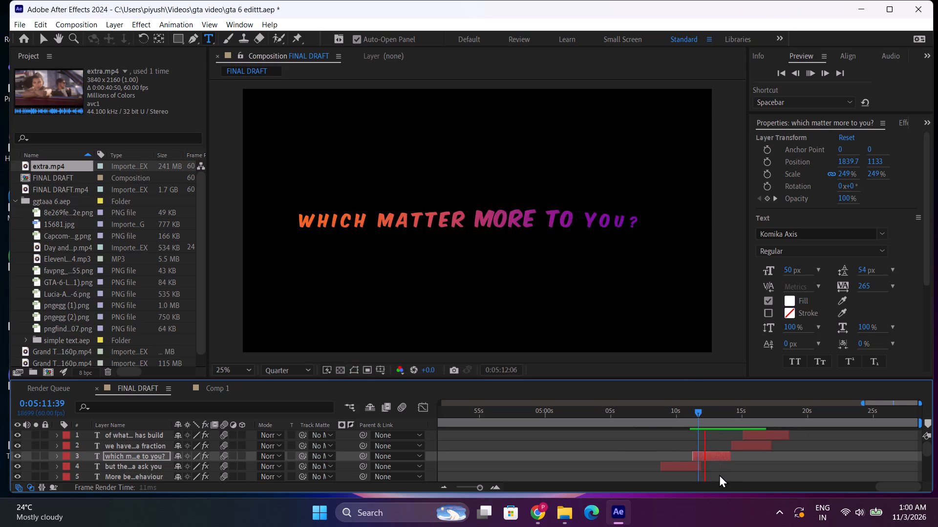
key(space)
Correct "matter" to "matters" in the "which matter more to you?" title and preview the sequence from 0:05:09:56 and 0:05:13:06.
click(715, 458)
click(462, 220)
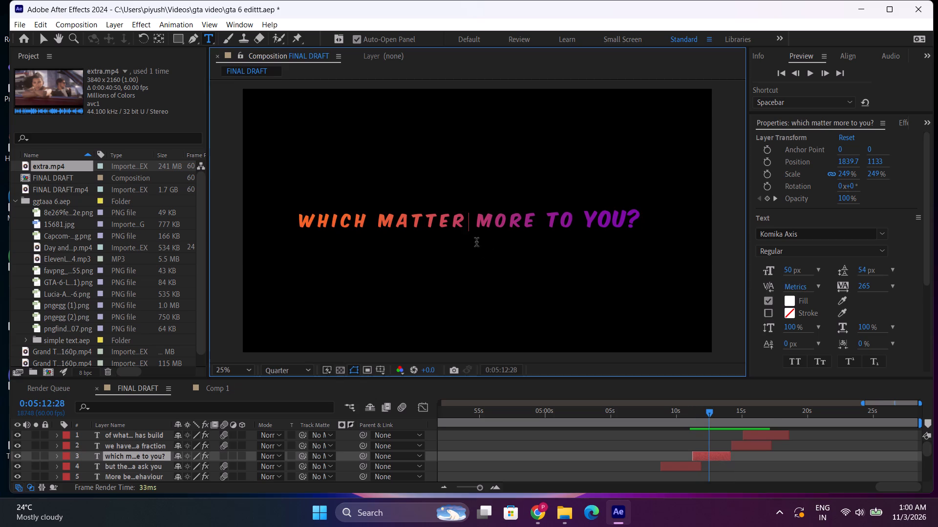
key(s)
click(675, 408)
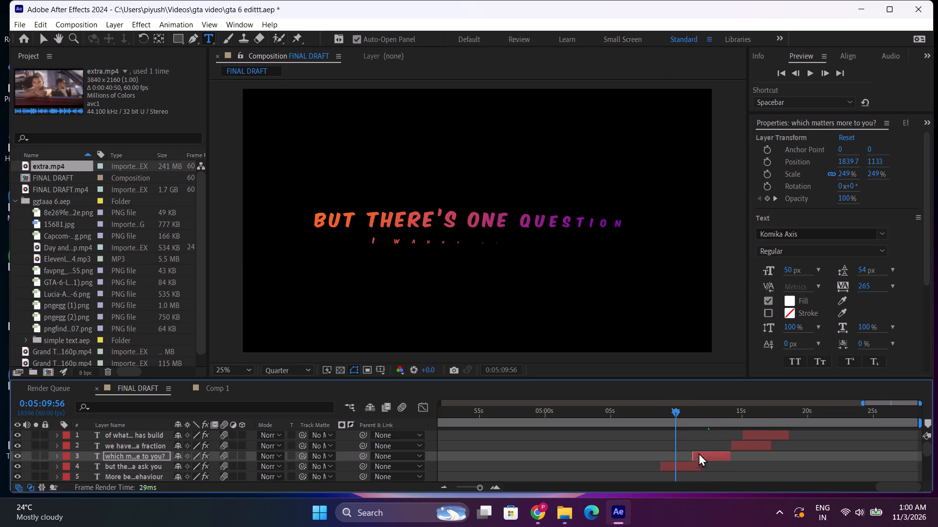
key(space)
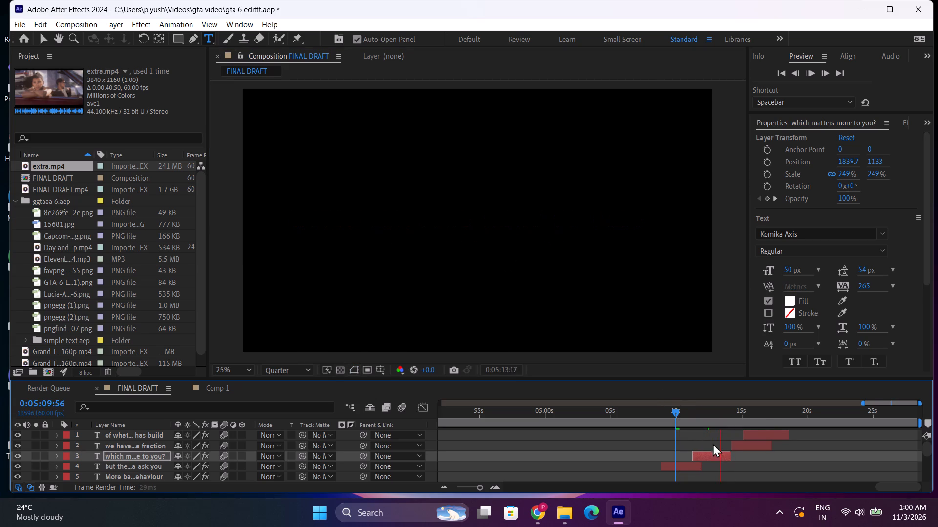
click(704, 412)
drag(707, 411, 717, 411)
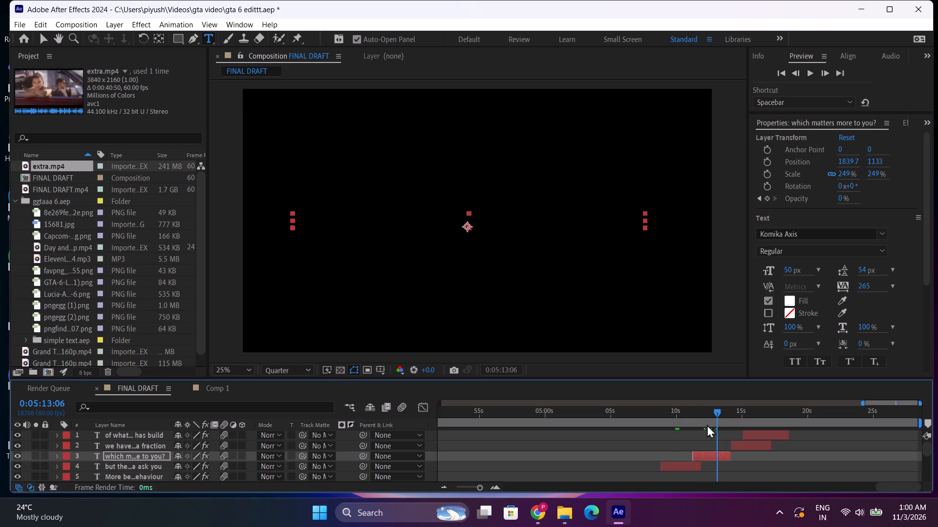
key(space)
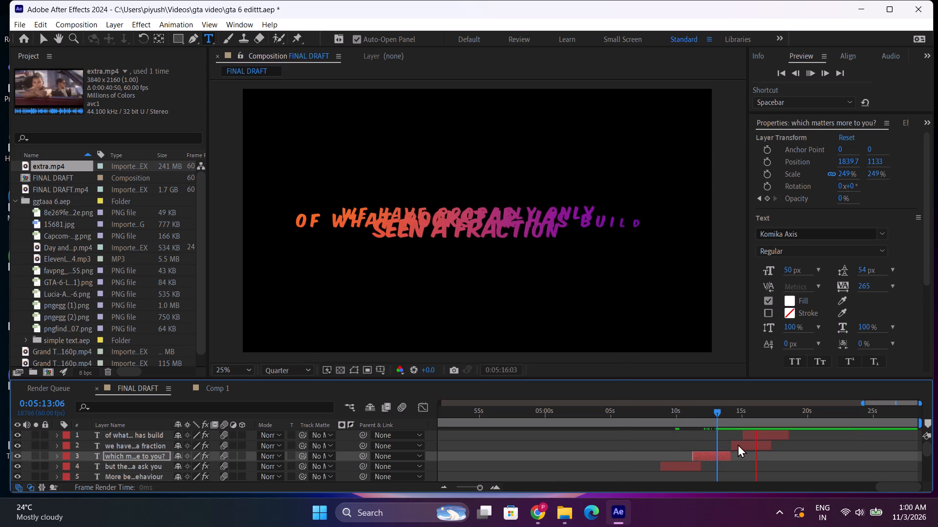
key(space)
Move the "we have probably only seen a fraction" and "of what... has build" layers together, starting at about 0:05:17:30 and 0:05:18:25.
click(115, 442)
drag(86, 445, 128, 434)
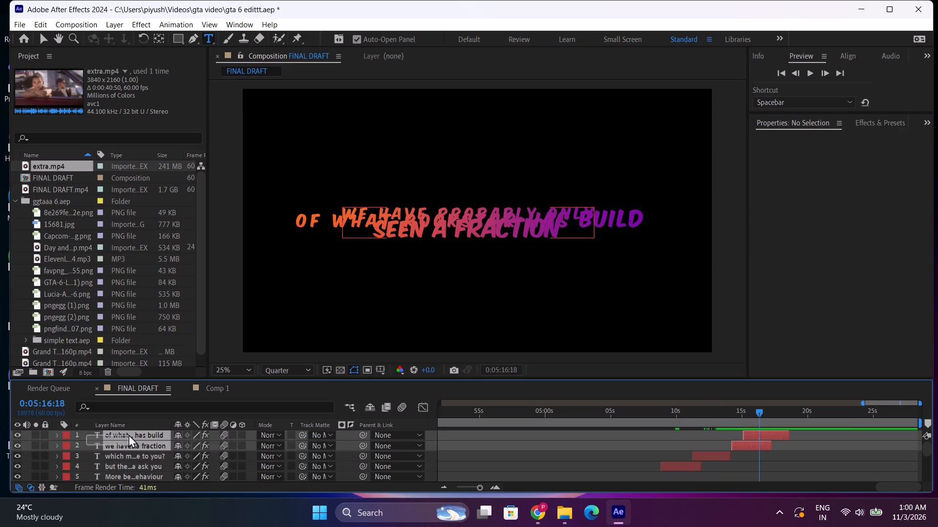
drag(128, 434, 129, 432)
drag(742, 446, 784, 448)
Duplicate the "which matters more to you?" title layer and place the copy to start at about 0:05:13:00.
click(686, 420)
drag(675, 420, 674, 420)
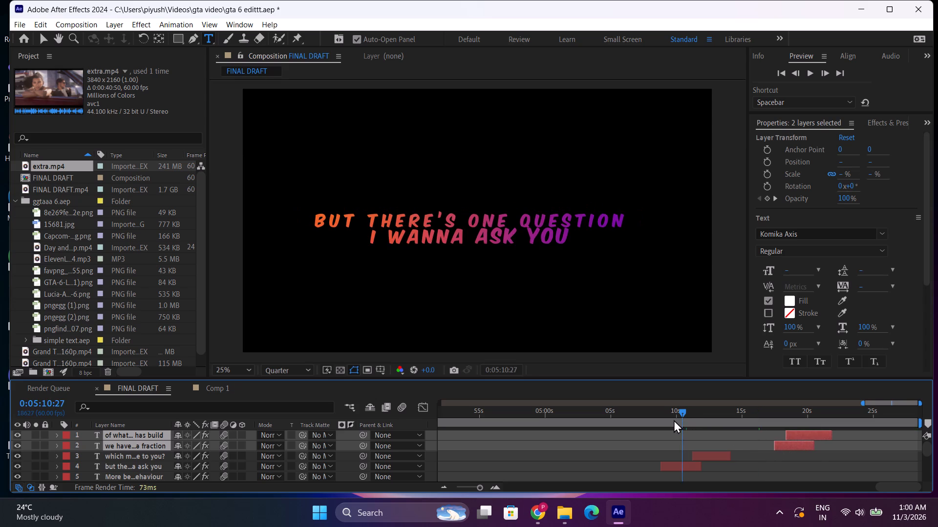
drag(674, 420, 666, 422)
click(681, 466)
click(710, 449)
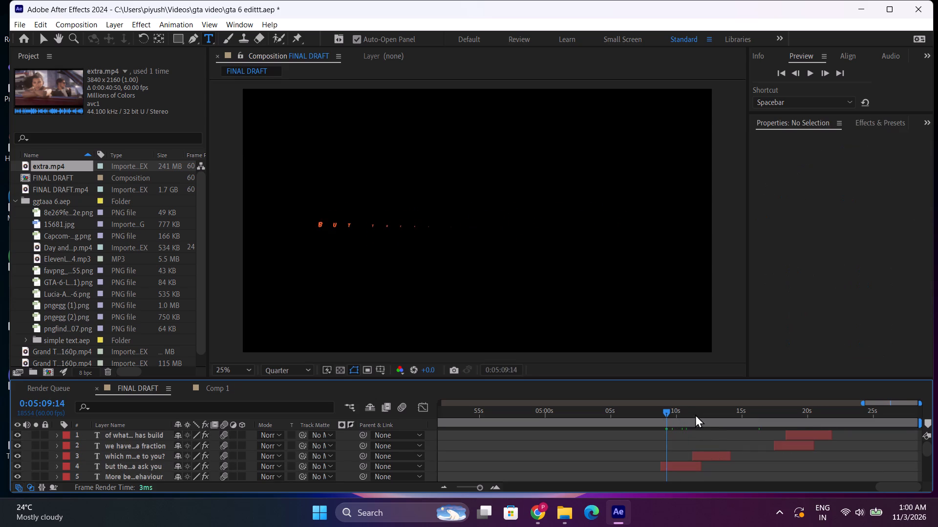
drag(695, 414, 704, 417)
click(708, 444)
click(708, 456)
key(ctrl+d)
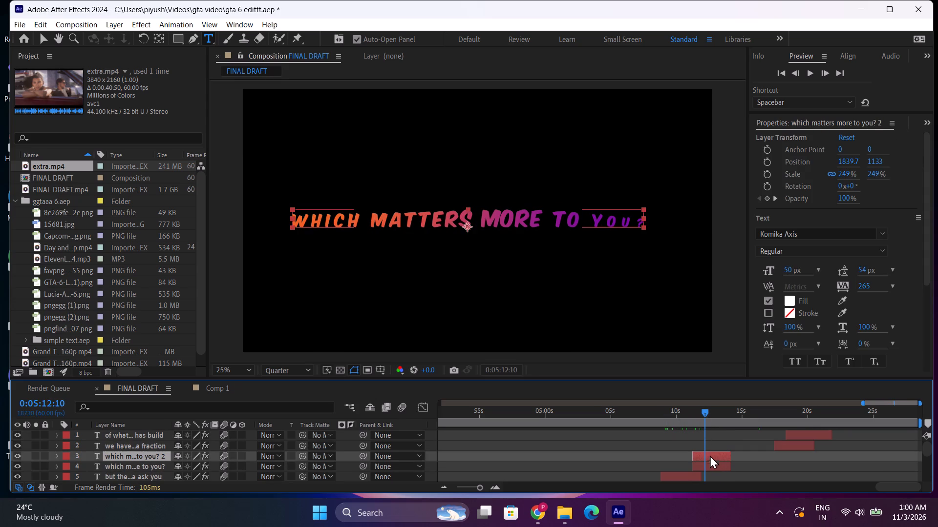
drag(711, 453, 758, 456)
click(716, 414)
key(space)
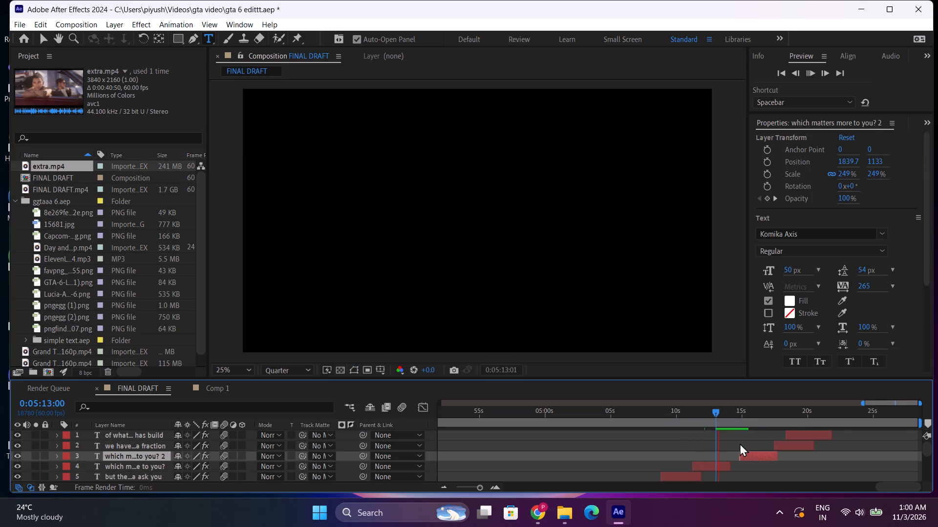
key(space)
drag(753, 452, 729, 463)
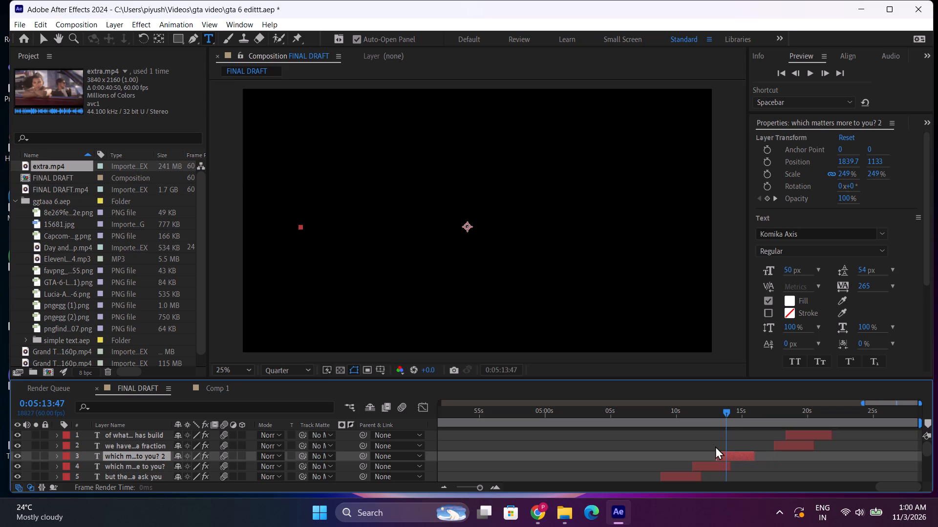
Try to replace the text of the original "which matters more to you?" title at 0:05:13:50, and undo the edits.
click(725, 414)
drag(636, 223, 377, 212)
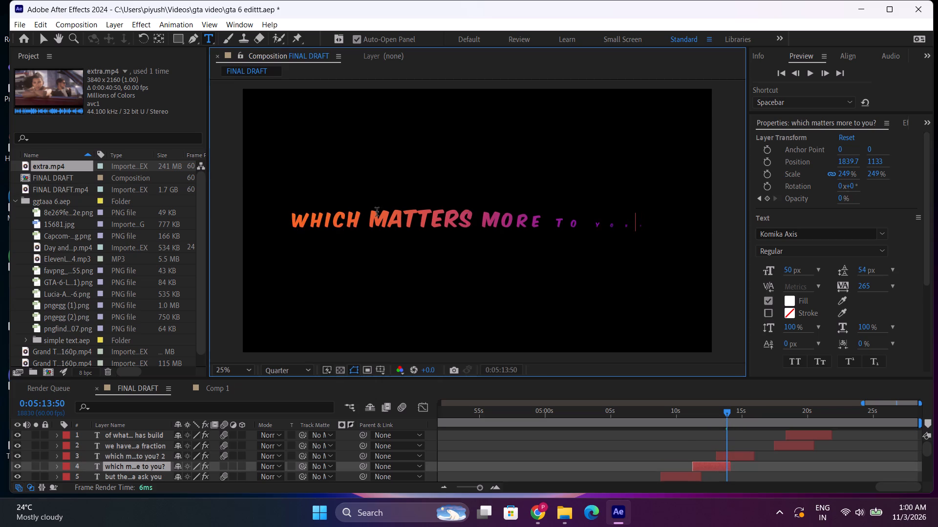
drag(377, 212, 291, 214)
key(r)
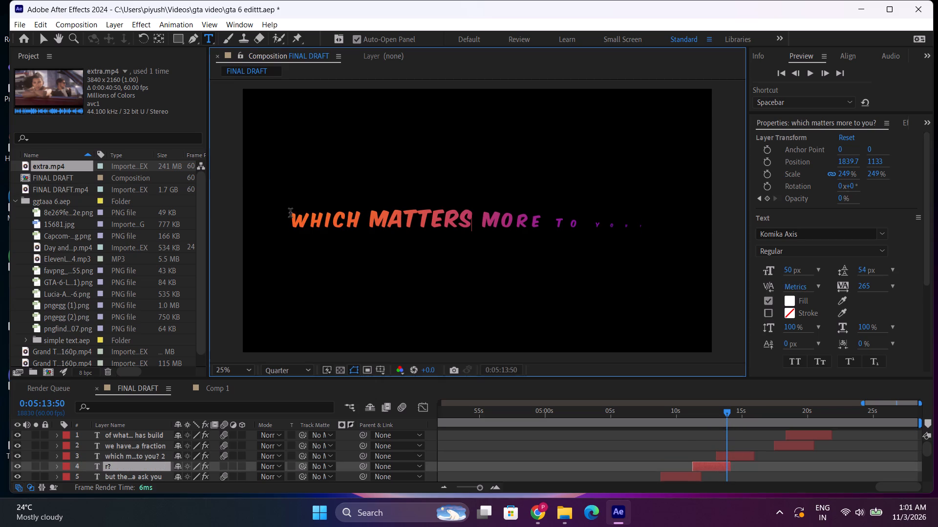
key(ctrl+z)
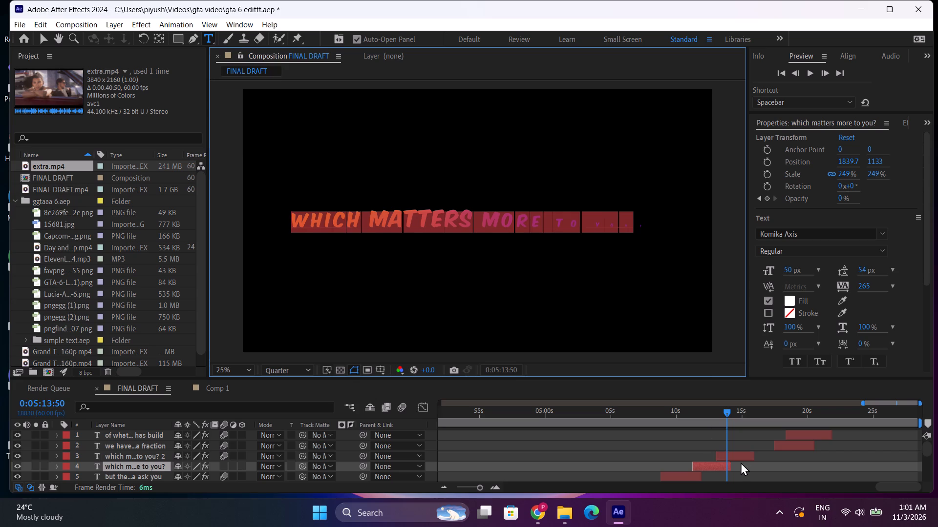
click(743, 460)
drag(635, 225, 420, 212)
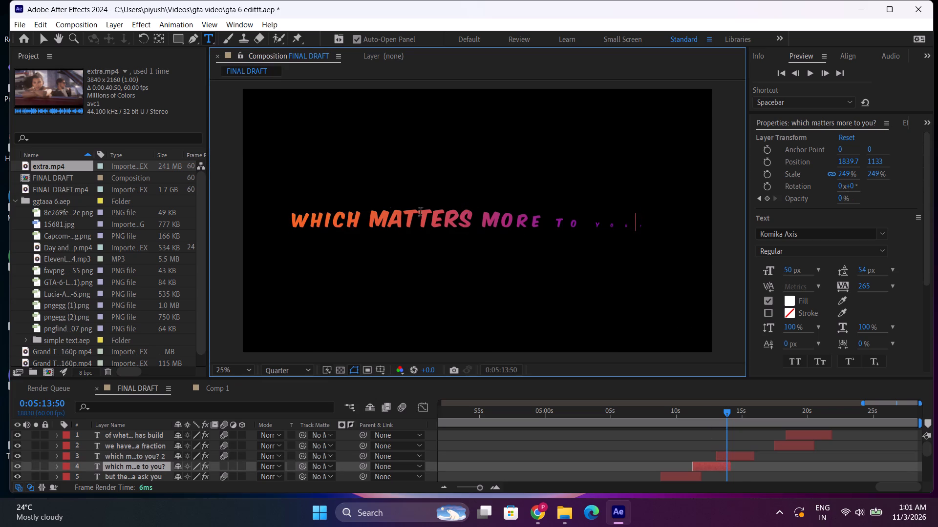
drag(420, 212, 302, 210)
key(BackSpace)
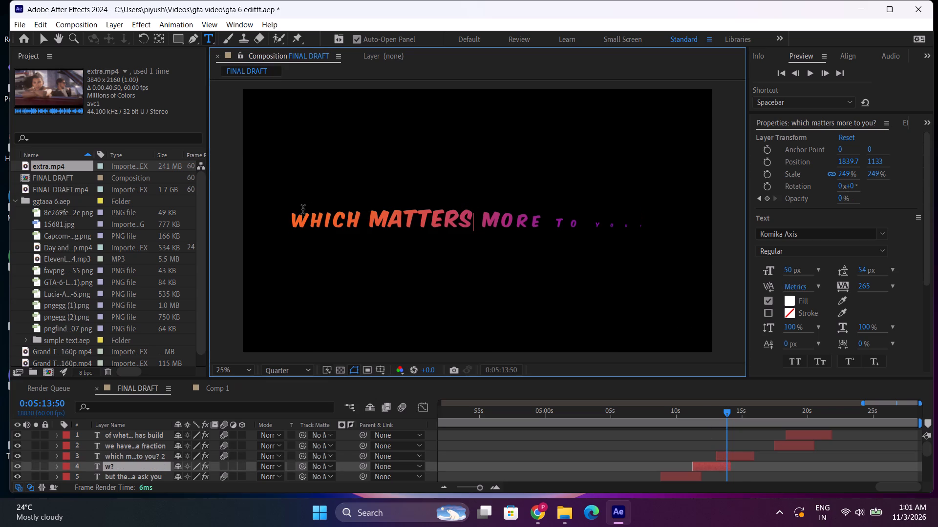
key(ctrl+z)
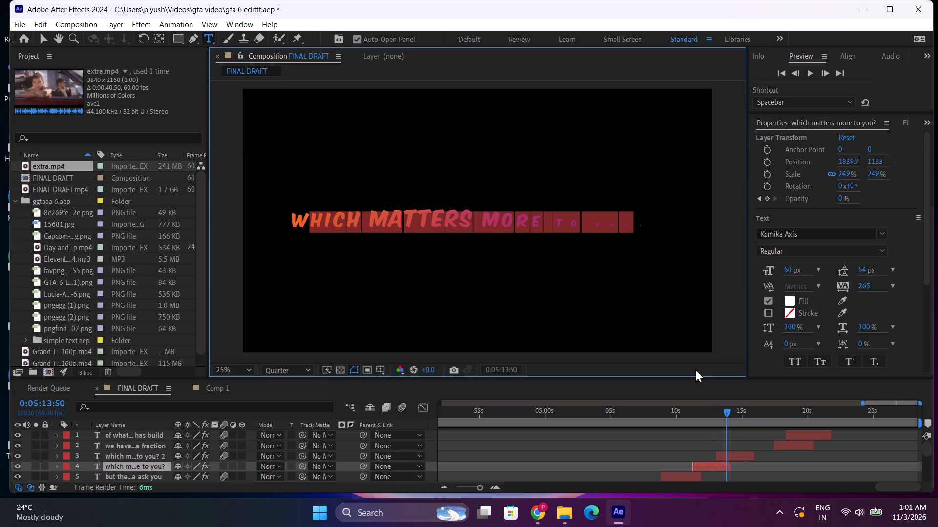
Reword the duplicated "which matters more to you?" title as "realistic npc" and preview it from 0:05:12:46.
click(738, 459)
drag(722, 408, 735, 408)
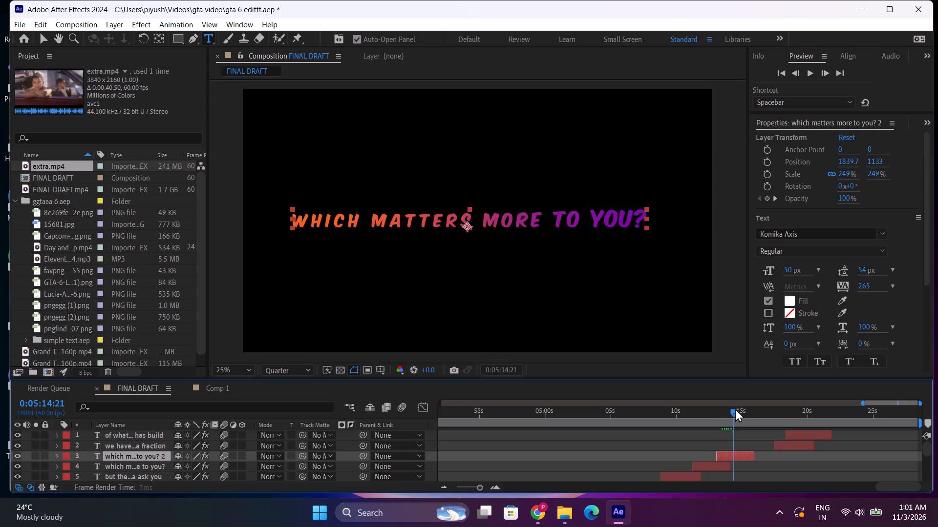
drag(735, 408, 736, 408)
drag(641, 223, 308, 217)
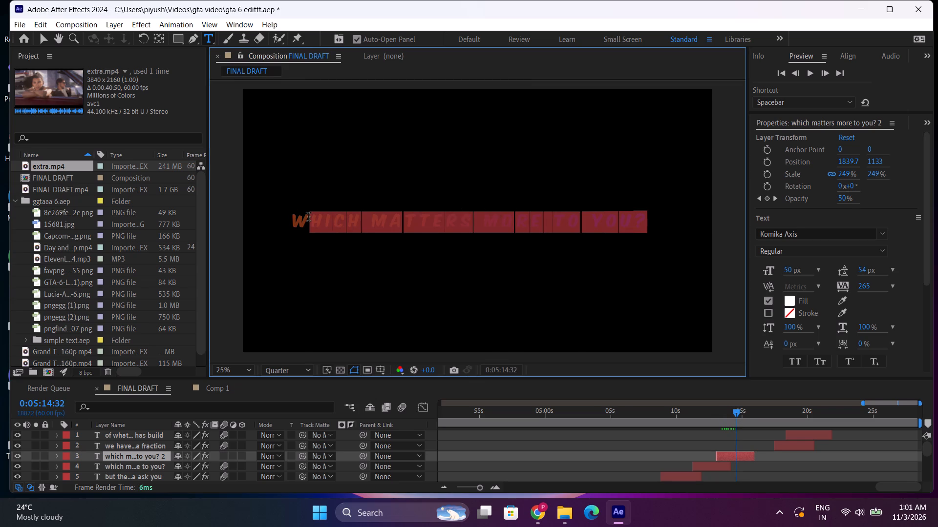
drag(308, 217, 296, 219)
text(realistic no)
key(BackSpace)
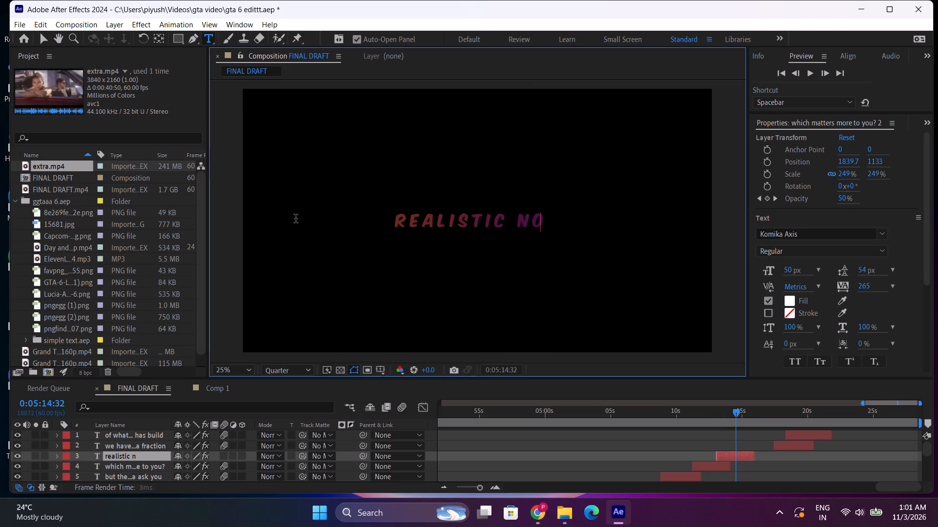
key(p)
key(c)
drag(728, 409, 718, 413)
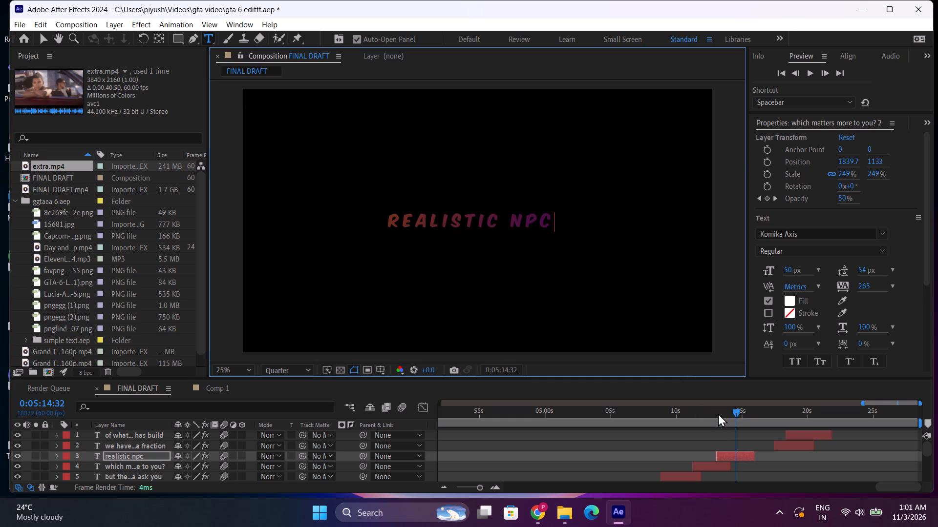
drag(718, 413, 713, 416)
key(space)
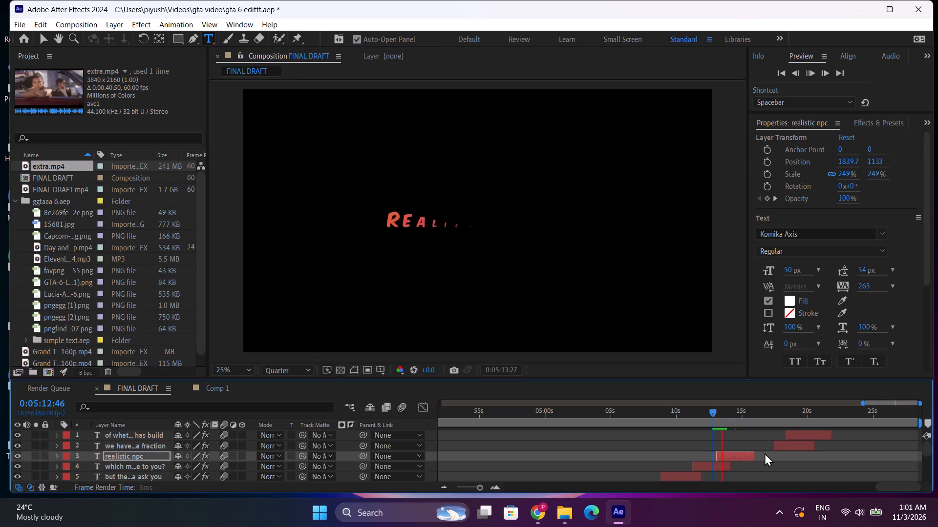
key(space)
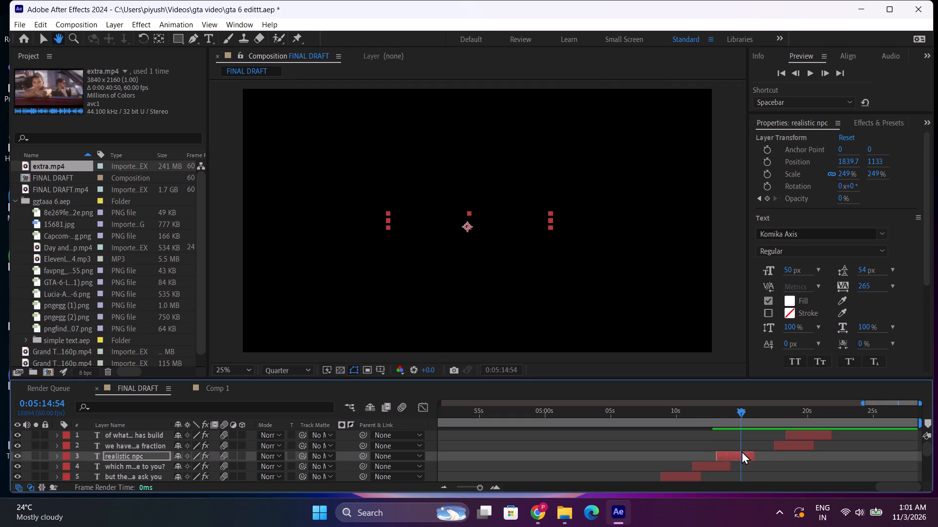
Shift the two Opacity keyframes of the "realistic npc" layer slightly later, around 0:05:14:54, and preview the fade-out.
key(u)
scroll(746, 472, down, 2)
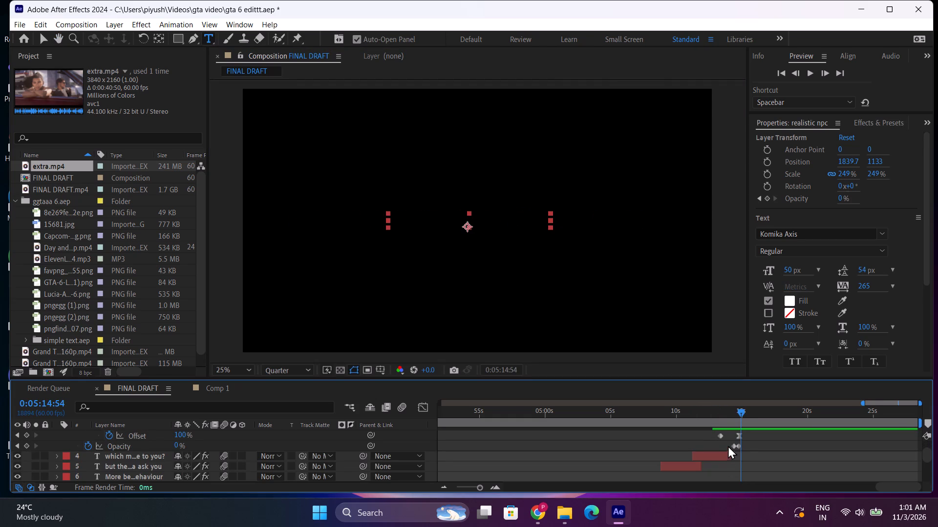
drag(728, 446, 747, 448)
drag(737, 444, 742, 444)
scroll(197, 454, up, 1)
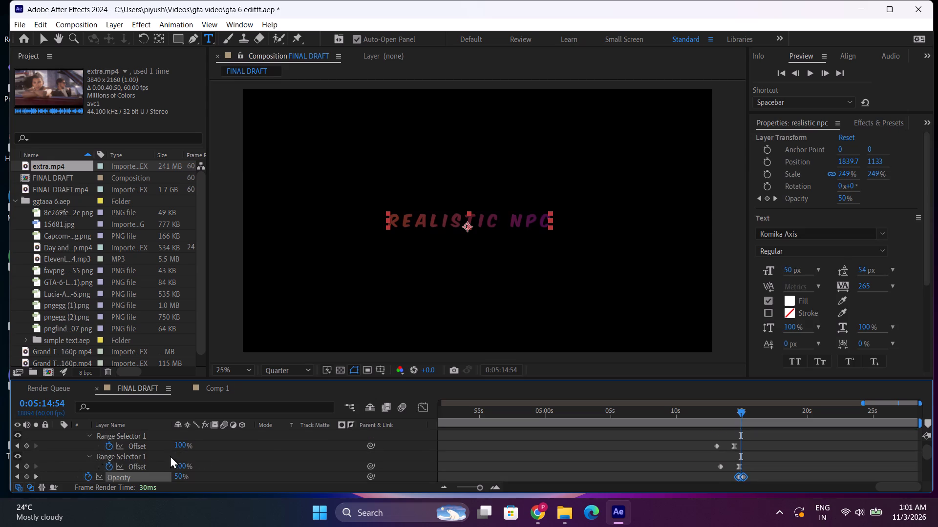
scroll(41, 442, up, 1)
click(59, 460)
key(space)
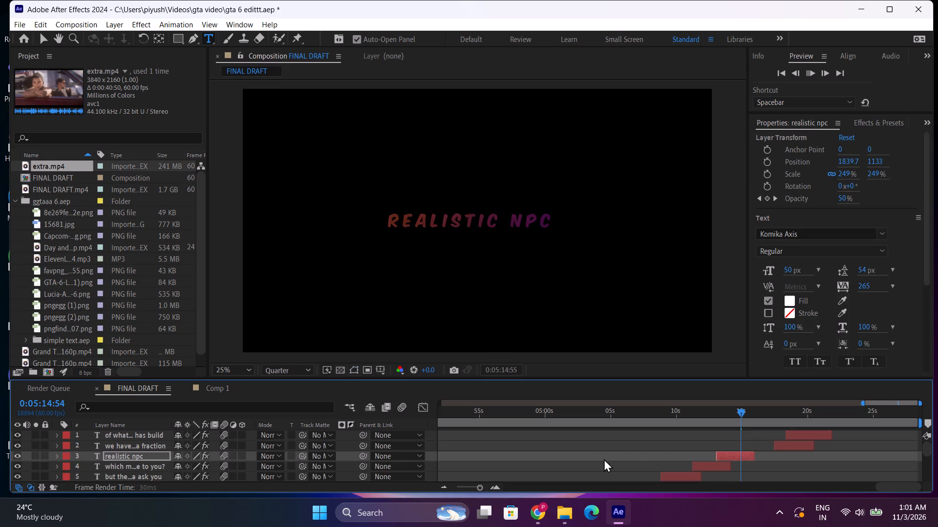
key(space)
click(744, 419)
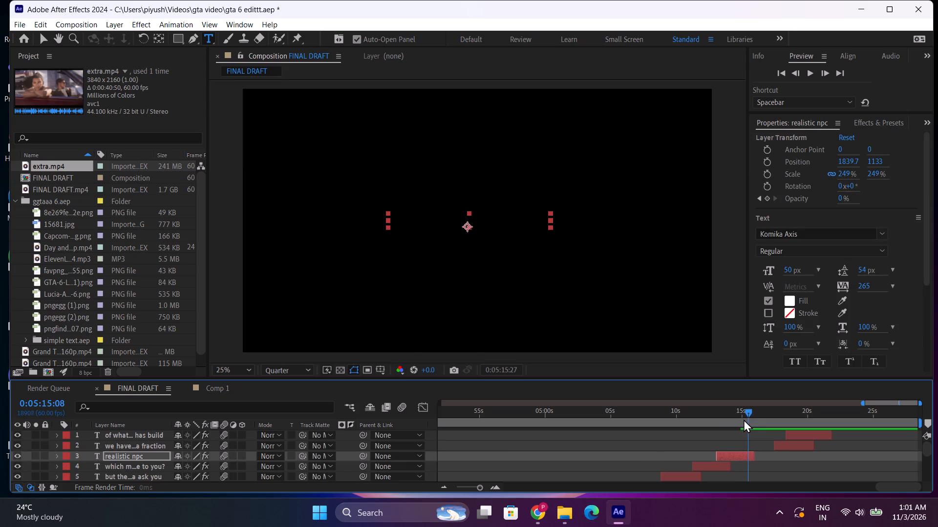
Duplicate the "realistic npc" title layer and place the copy to start at about 0:05:14:50, checking it against the voice-over.
key(ctrl+d)
drag(741, 455, 770, 455)
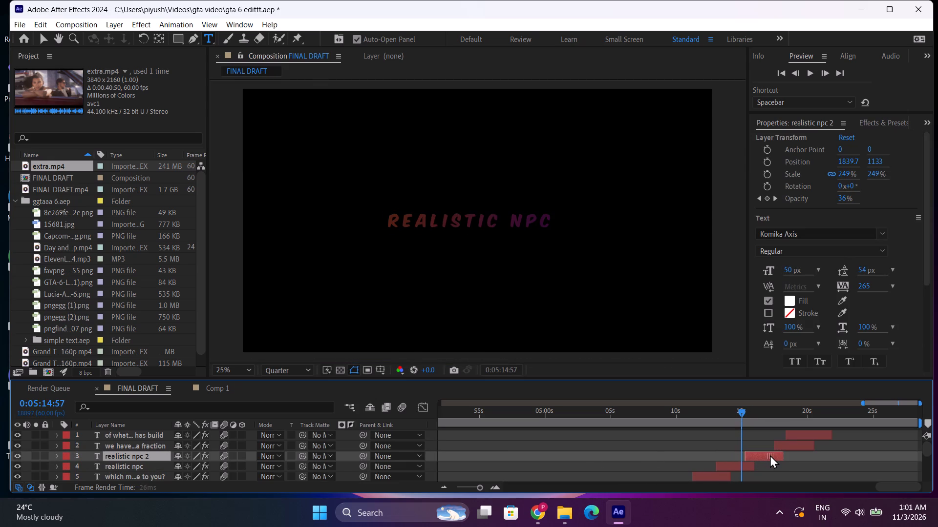
drag(770, 455, 768, 455)
key(space)
key(space)
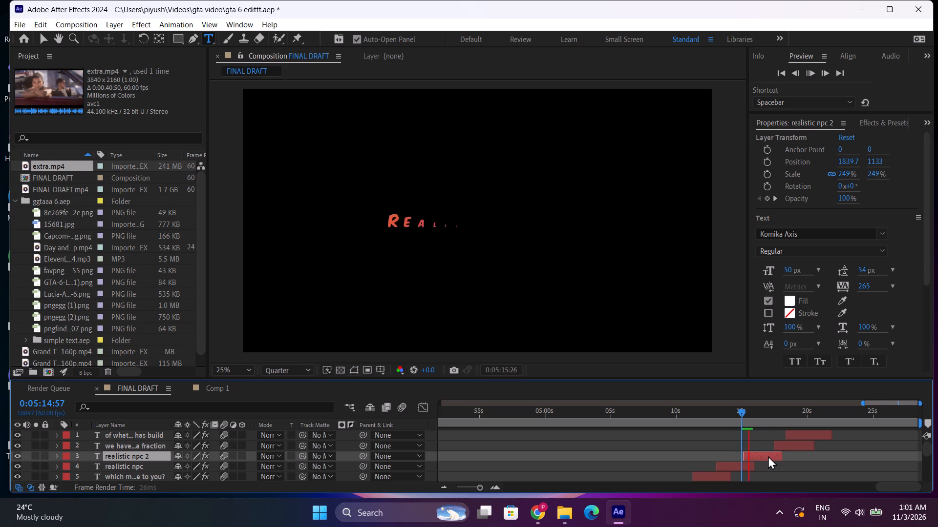
click(735, 409)
key(space)
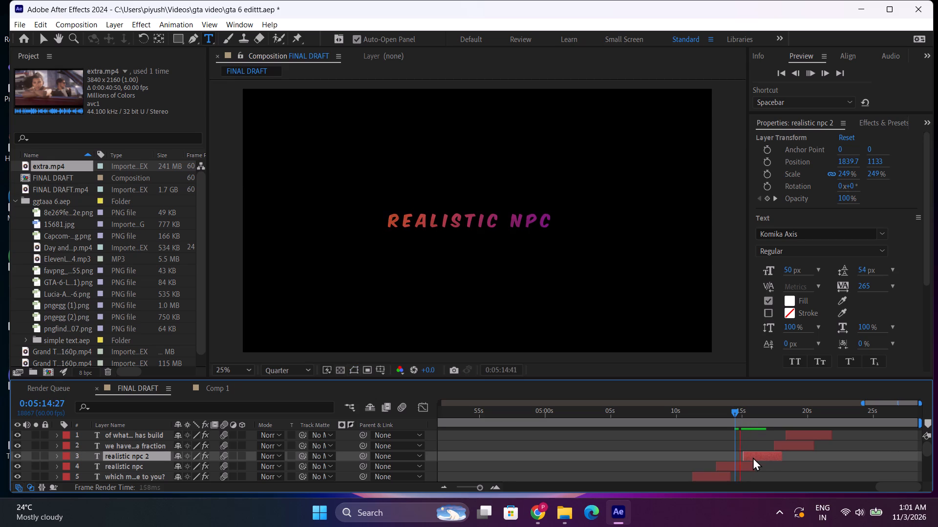
key(space)
drag(758, 457, 750, 459)
key(space)
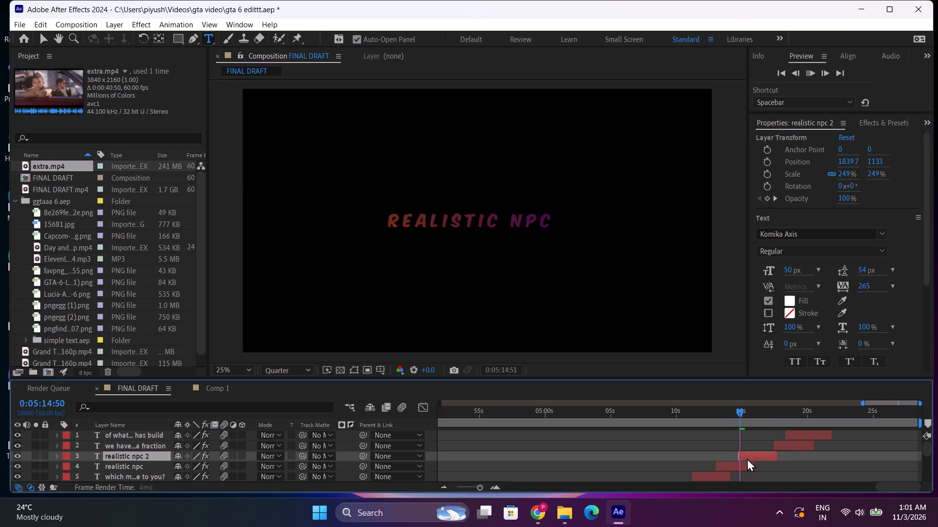
key(space)
Reword the duplicated "realistic npc" title as "advance polic behaviour" and preview it from 0:05:14:10.
click(544, 215)
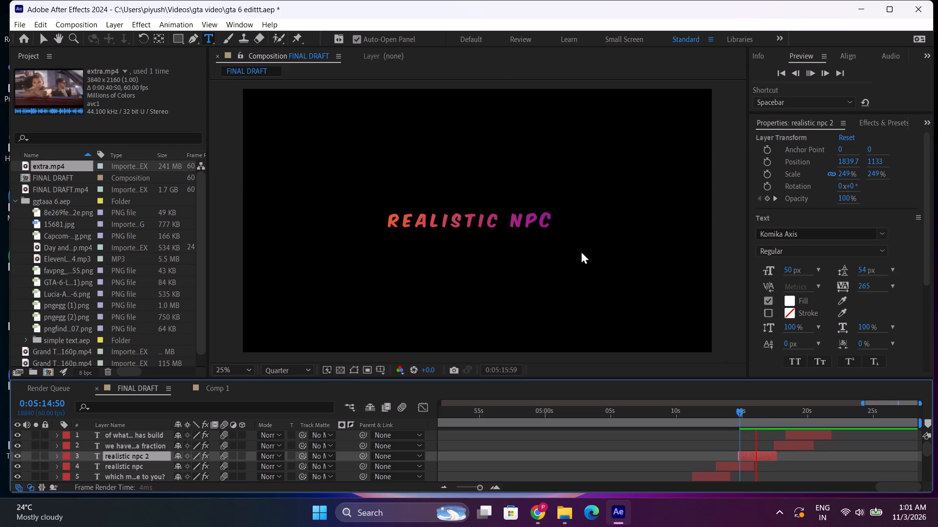
drag(549, 221, 356, 213)
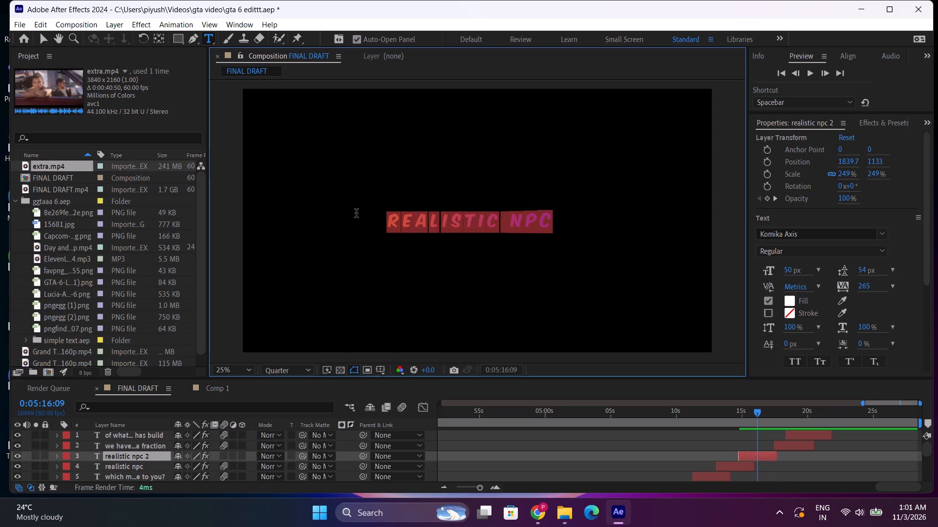
drag(356, 213, 356, 213)
text(adva)
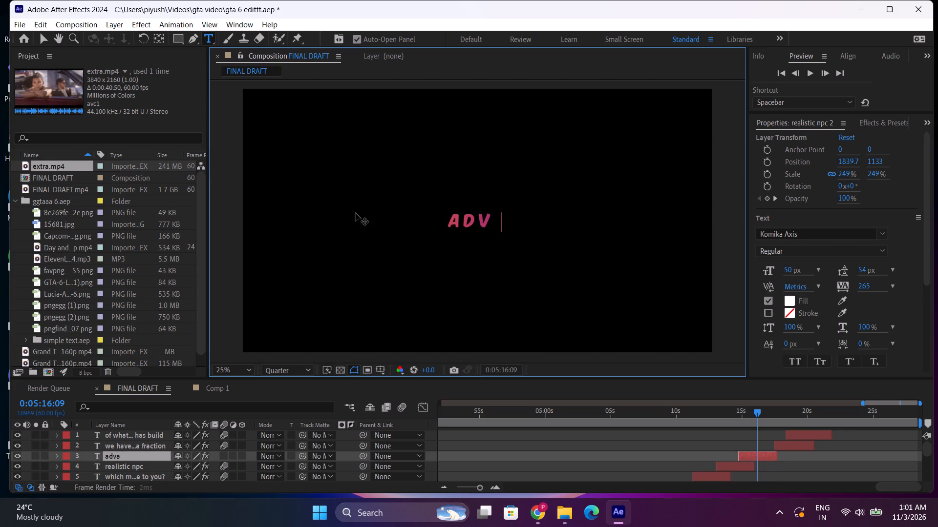
text(ncce)
key(space)
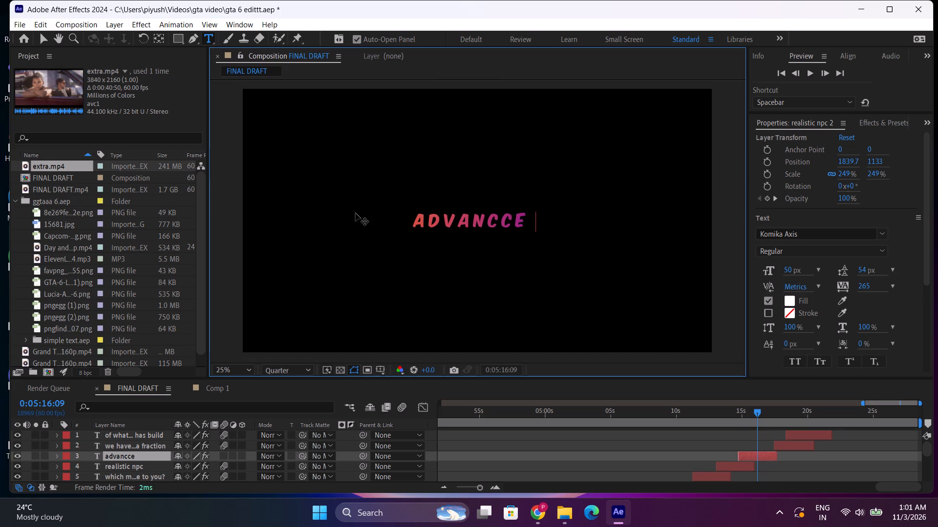
key(BackSpace)
key(BackSpace)
key(BackSpace)
key(e)
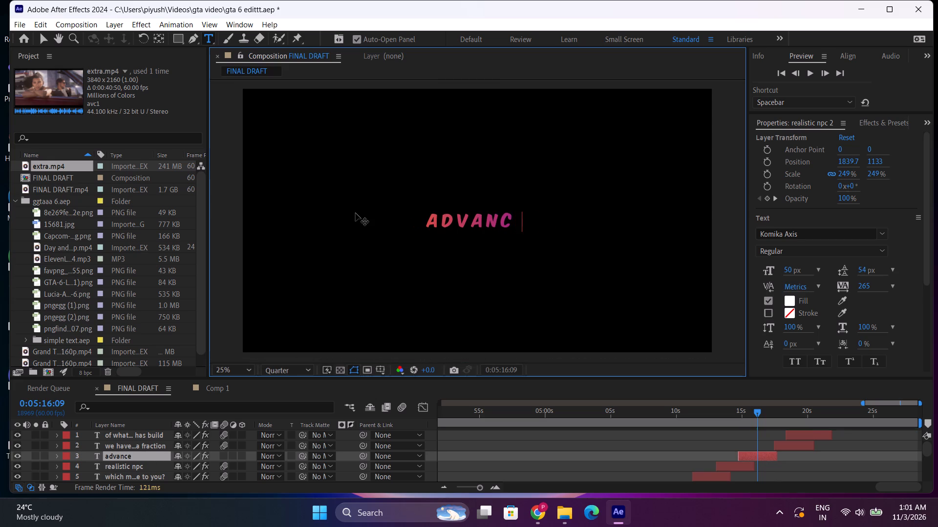
key(space)
text(polic b)
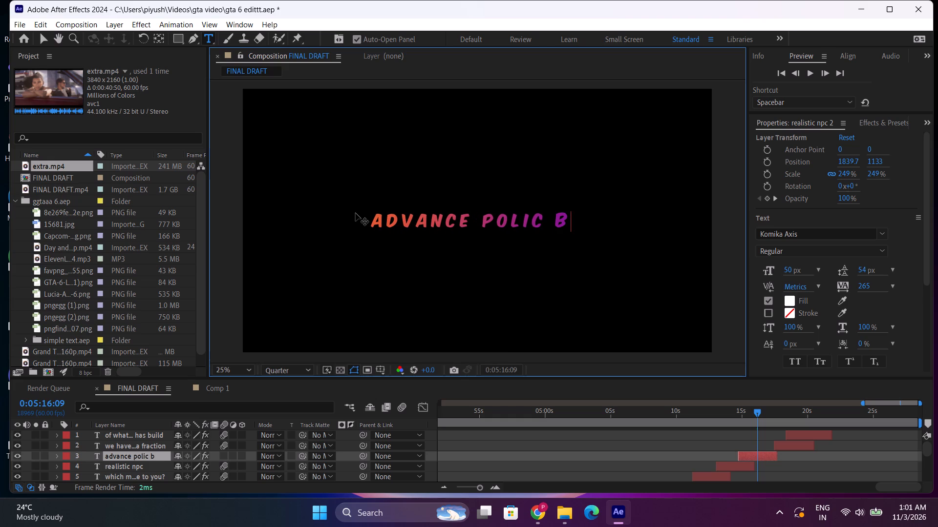
text(eha)
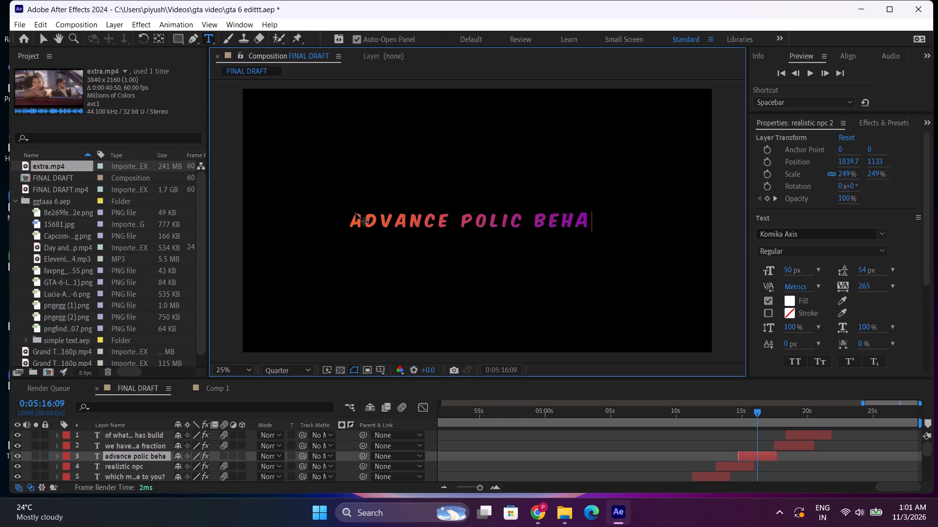
key(v)
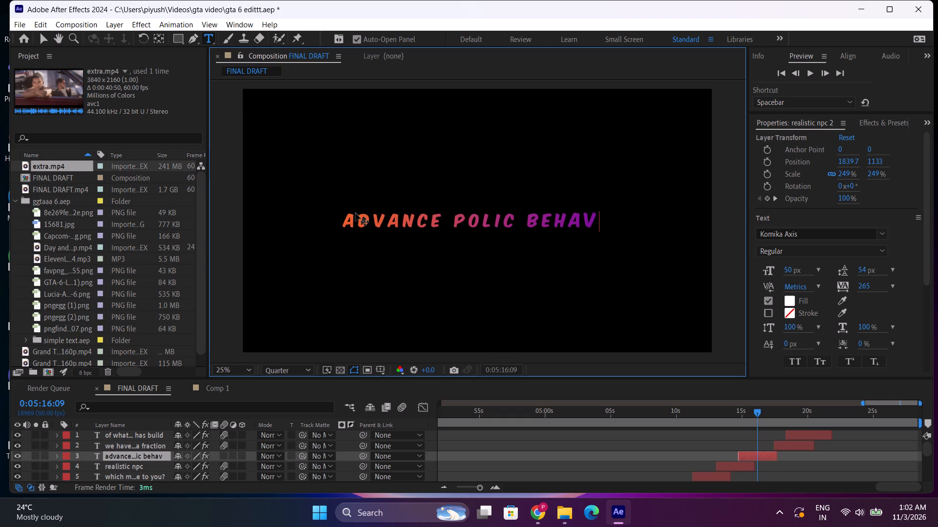
text(iour)
drag(753, 407, 744, 413)
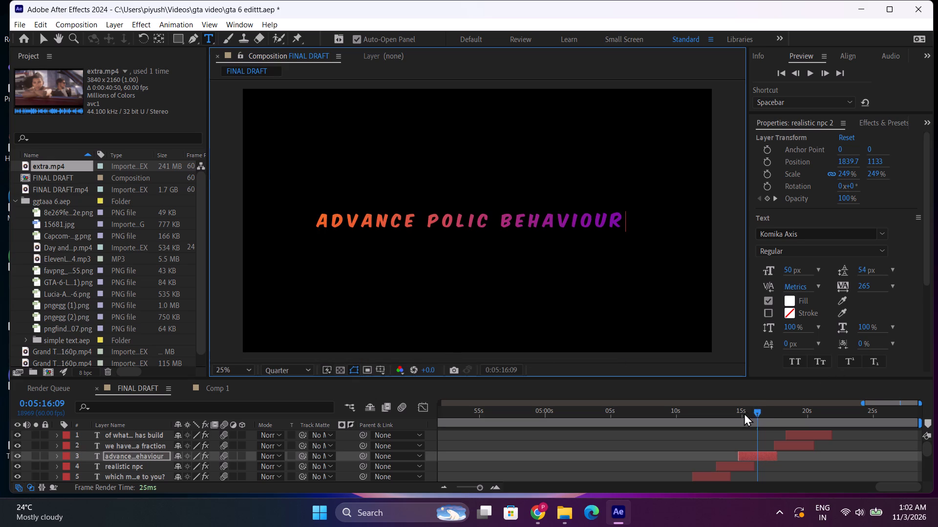
drag(744, 413, 731, 416)
key(space)
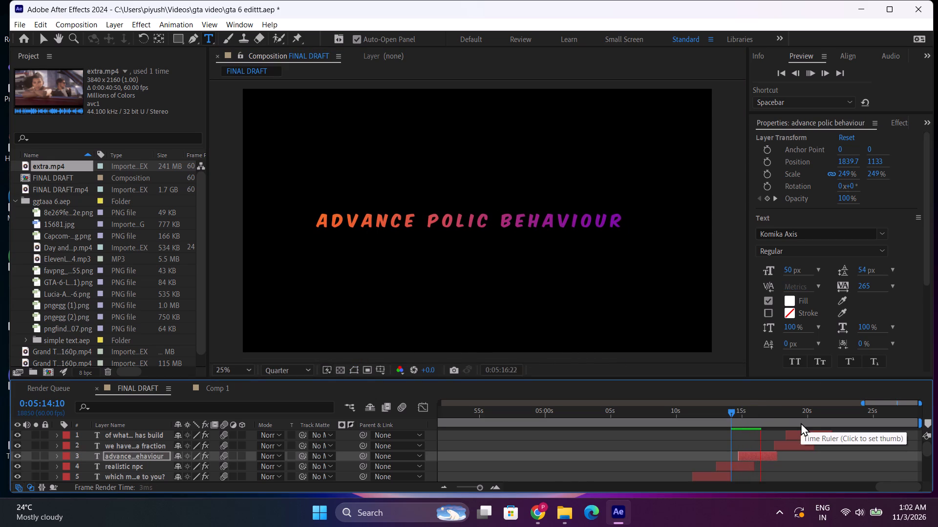
key(space)
Shift the two Opacity keyframes of the "advance polic behaviour" layer slightly earlier, around 0:05:16:25, and preview from there.
key(u)
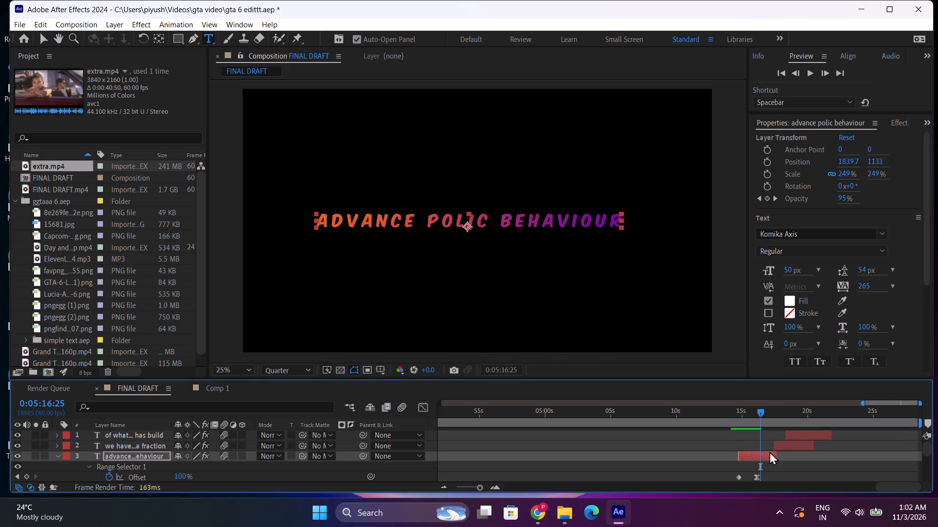
scroll(769, 451, down, 1)
drag(756, 475, 772, 480)
click(767, 477)
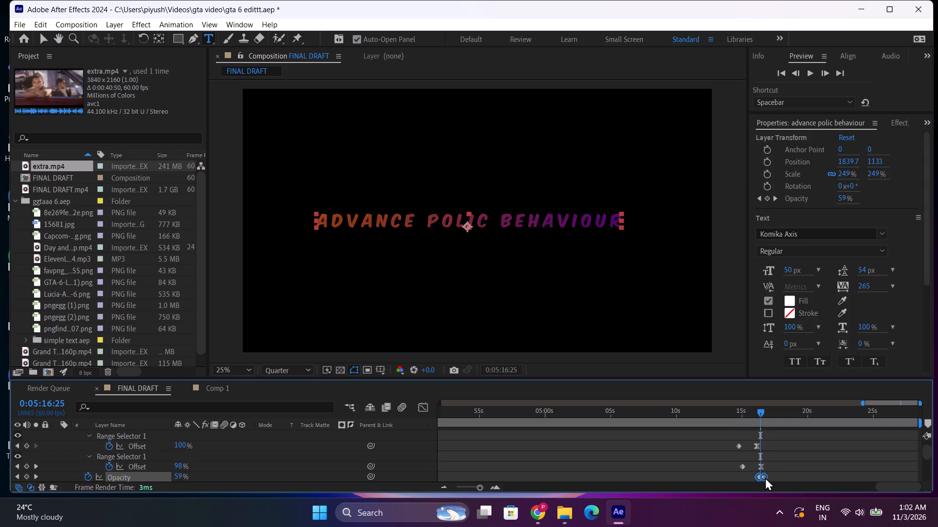
scroll(131, 428, up, 2)
click(61, 454)
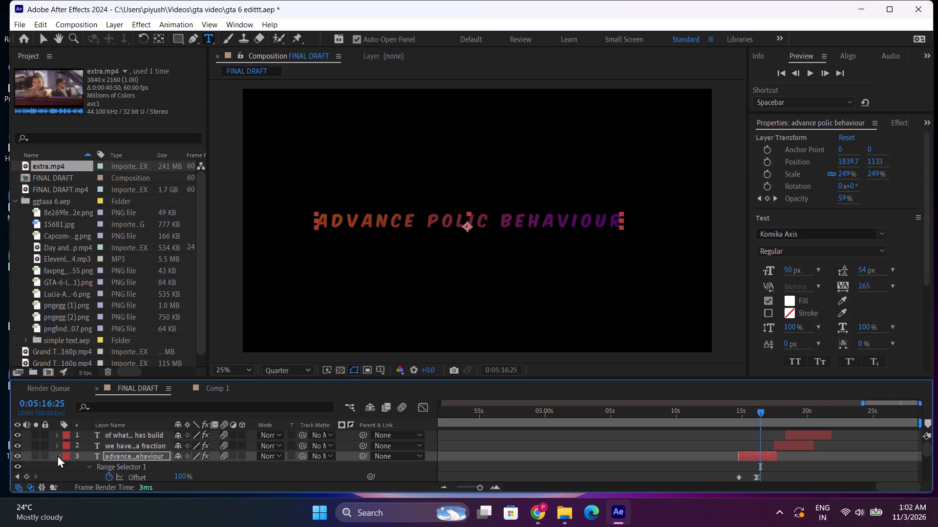
click(60, 454)
key(space)
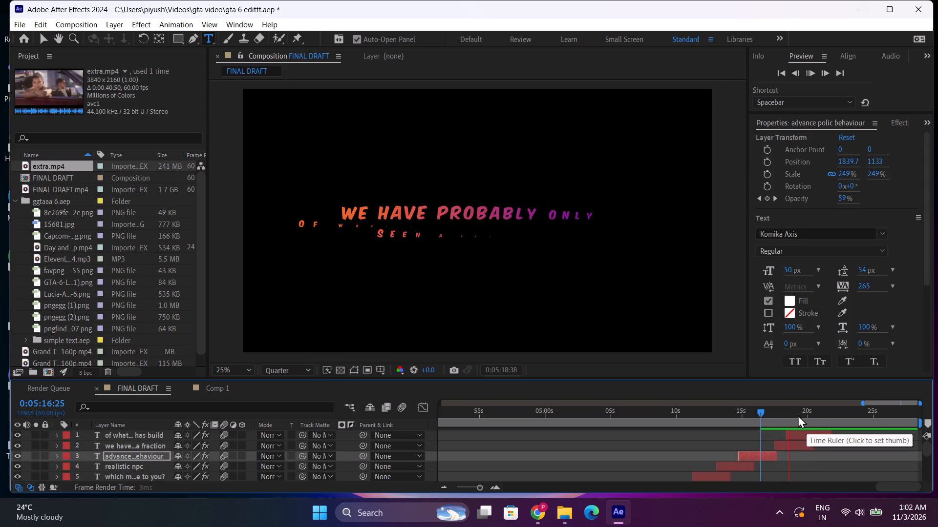
key(space)
Move the "of what rockstar has build" title layer later to start at about 0:05:19:45.
drag(809, 434, 827, 434)
Move the "we have probably only seen a fraction" title layer earlier to start at about 0:05:16:25, previewing it against the voice-over.
drag(784, 414, 777, 417)
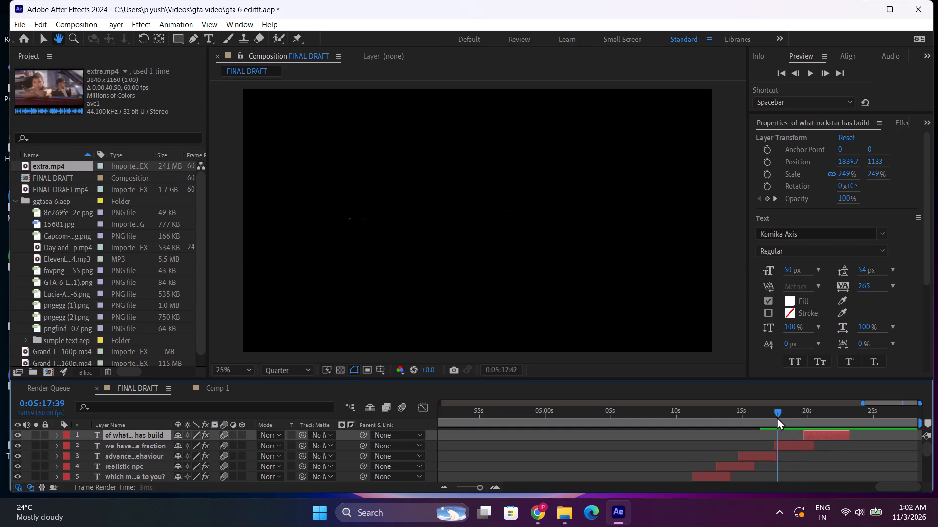
drag(777, 417, 775, 417)
key(space)
click(767, 416)
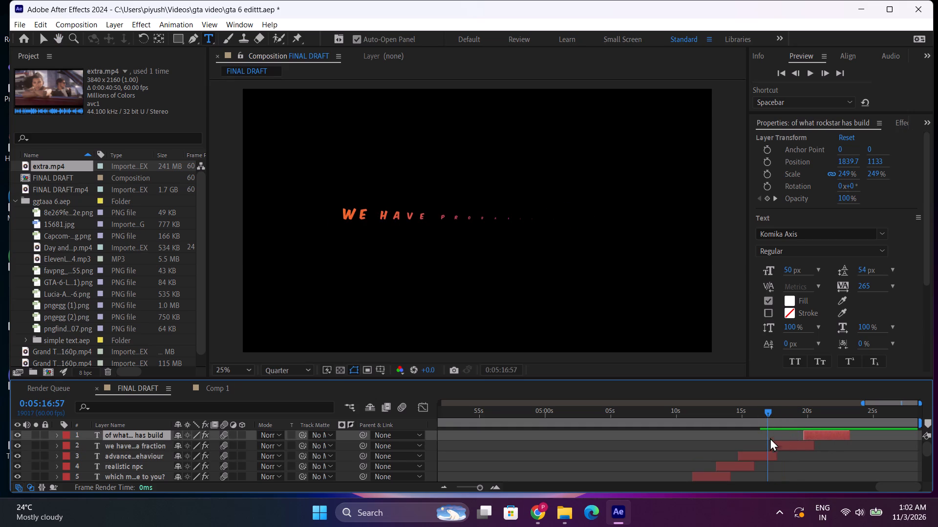
drag(792, 442, 786, 442)
key(space)
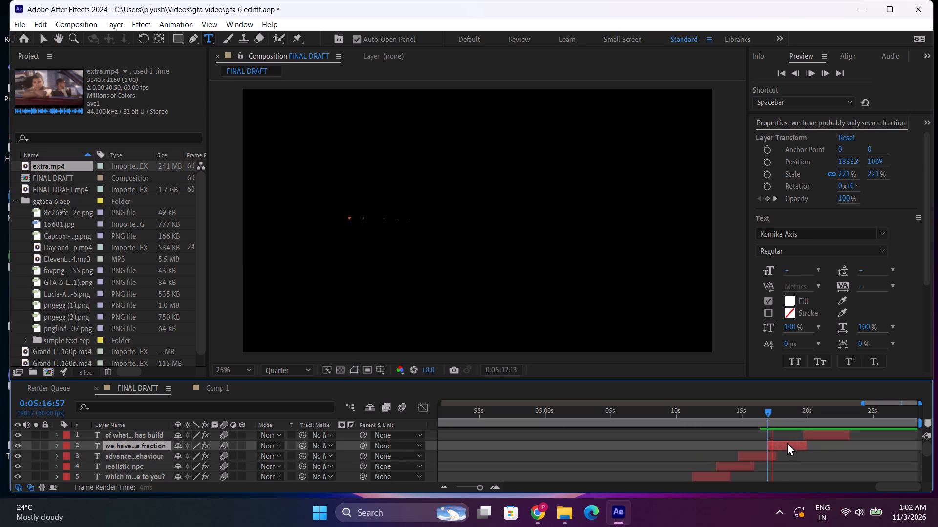
click(752, 417)
key(space)
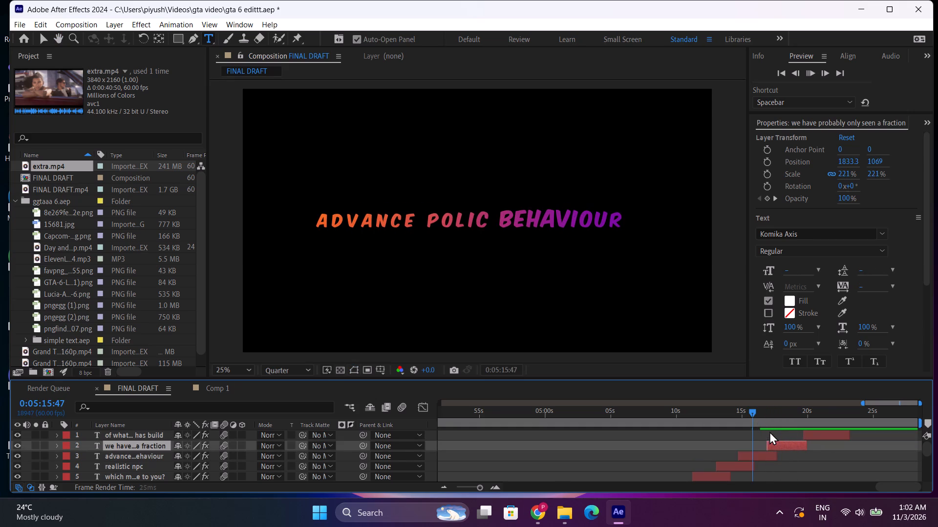
key(space)
drag(788, 444, 781, 447)
key(space)
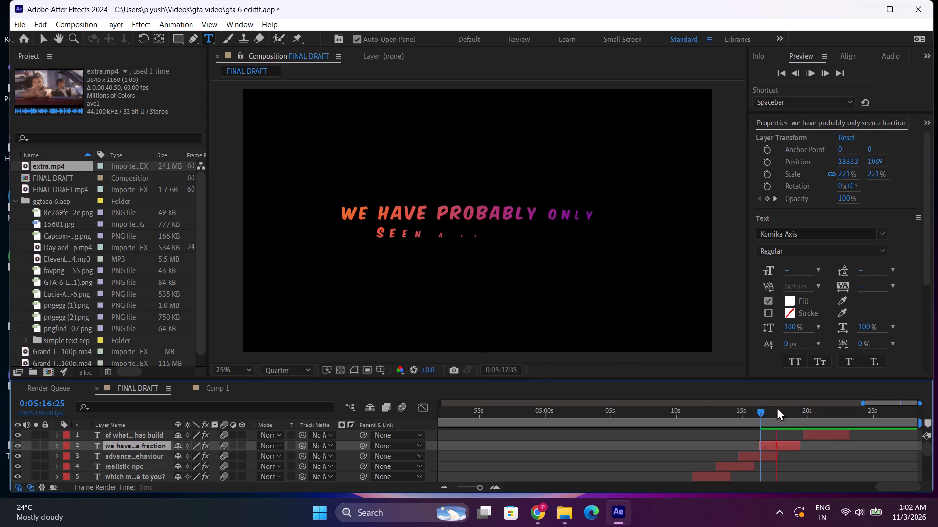
Replace the first line of the "we have probably only seen a fraction" title with "or a story that".
click(779, 422)
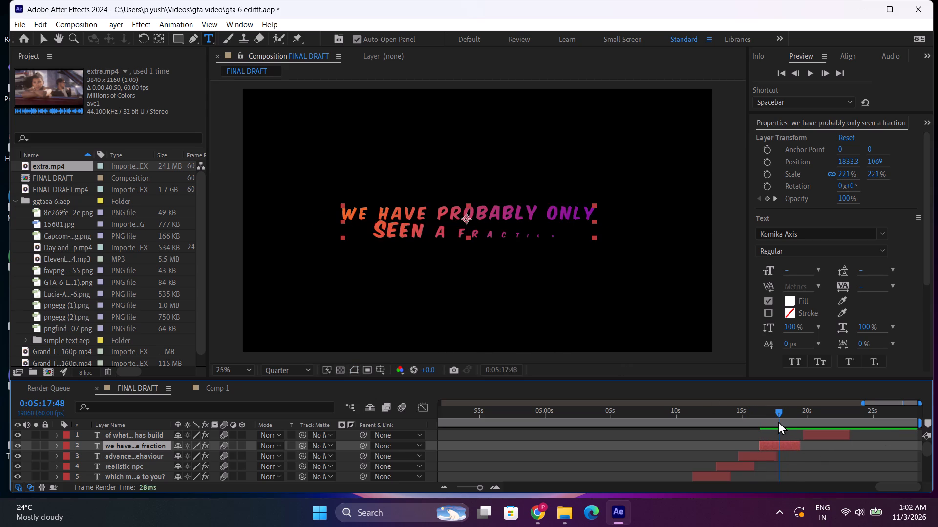
drag(593, 215, 581, 215)
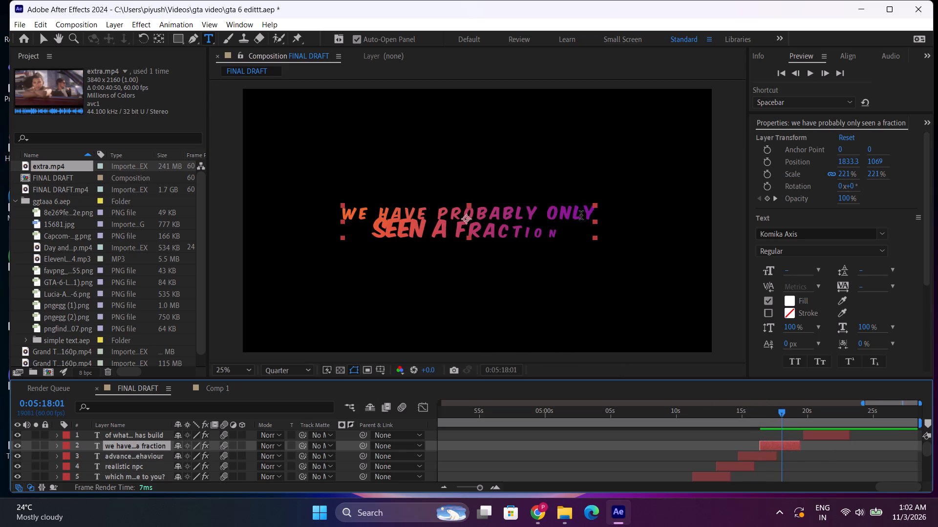
drag(581, 215, 335, 211)
text(or a story that)
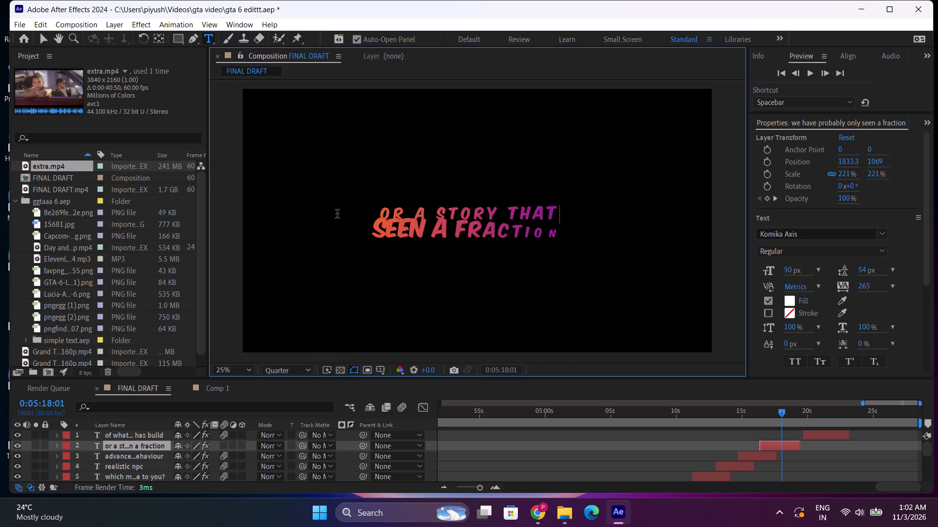
Replace the title's second line, "seen a fraction", with "actually reacts to you decision".
drag(372, 232, 558, 238)
key(a)
text(ctually)
key(space)
text(reacys)
key(BackSpace)
key(BackSpace)
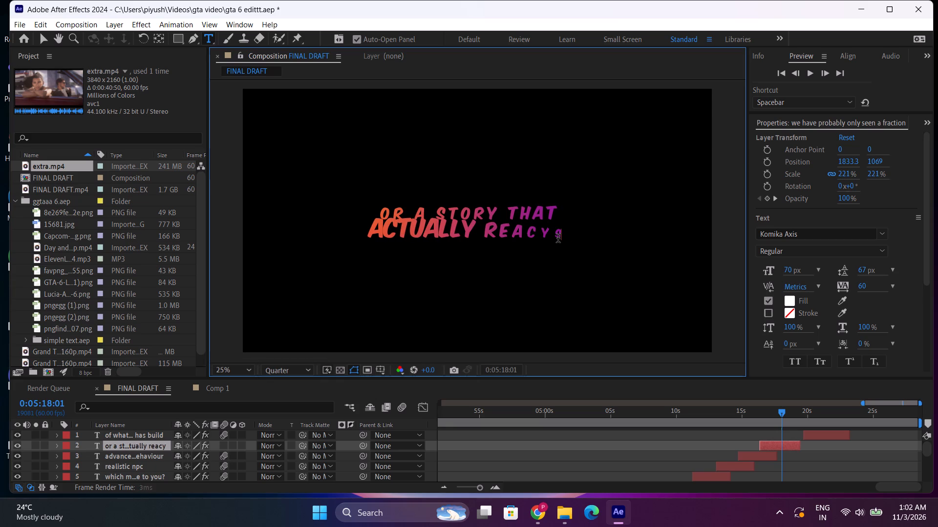
text(ts)
key(space)
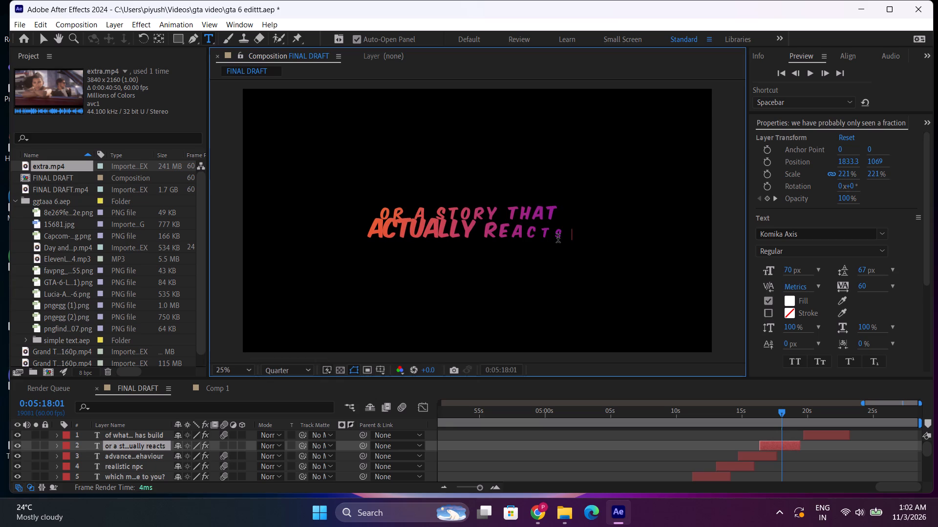
text(to you)
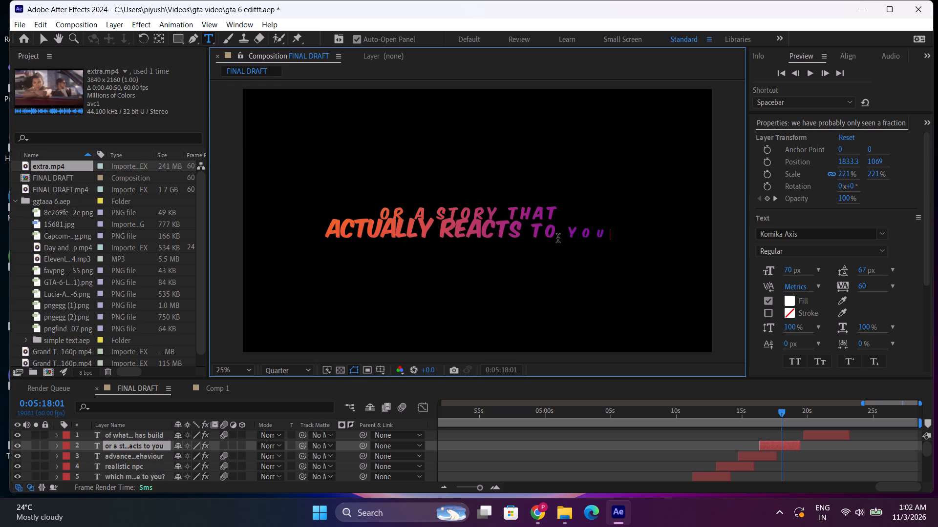
key(space)
text(deci)
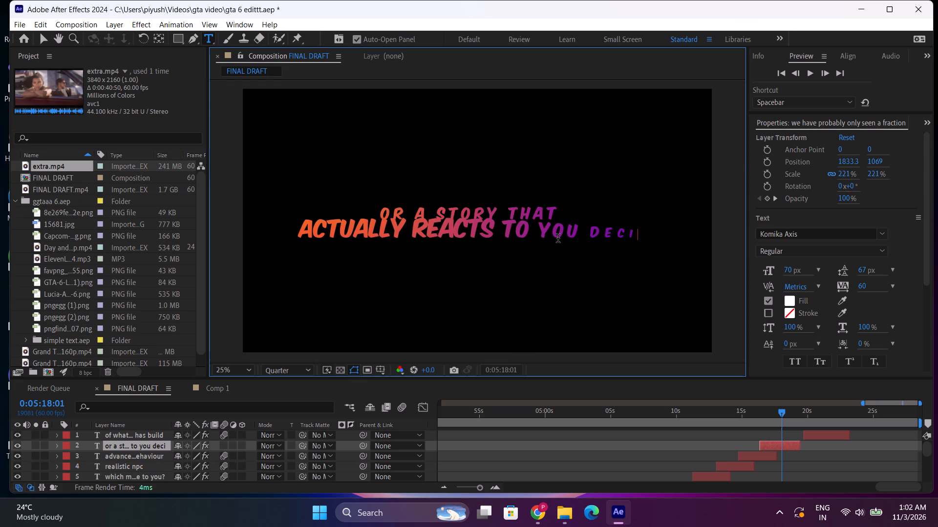
text(sion)
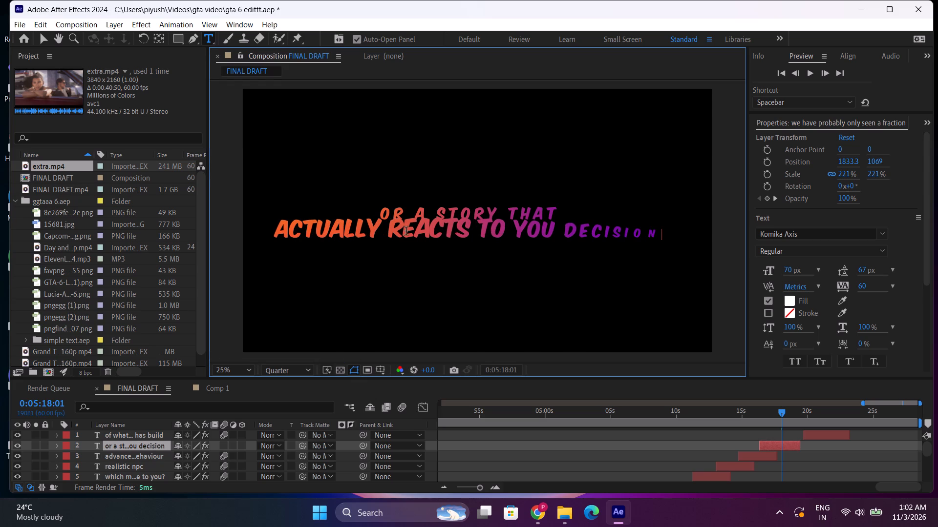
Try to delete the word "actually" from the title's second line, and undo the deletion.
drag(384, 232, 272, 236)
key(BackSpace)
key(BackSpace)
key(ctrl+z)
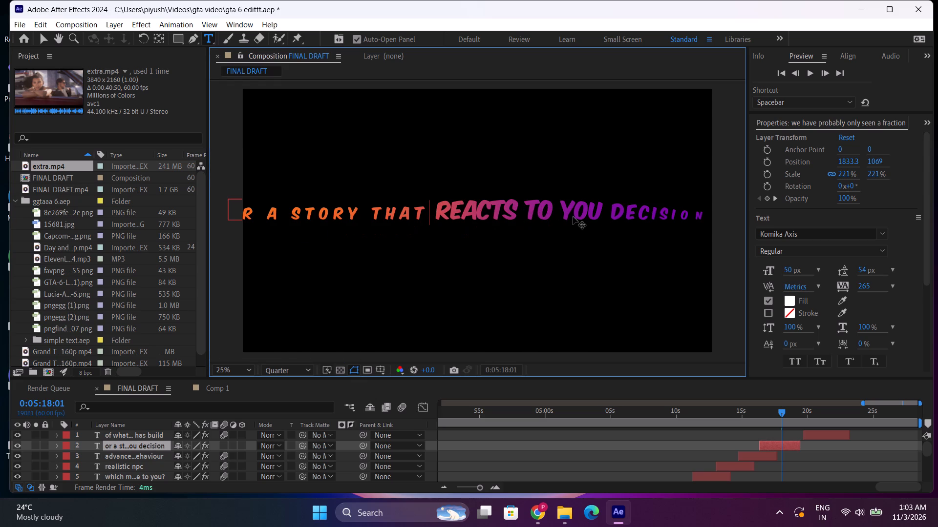
Add the word "actually" to the end of the title's first line, "or a story that".
click(558, 216)
key(space)
text(actually)
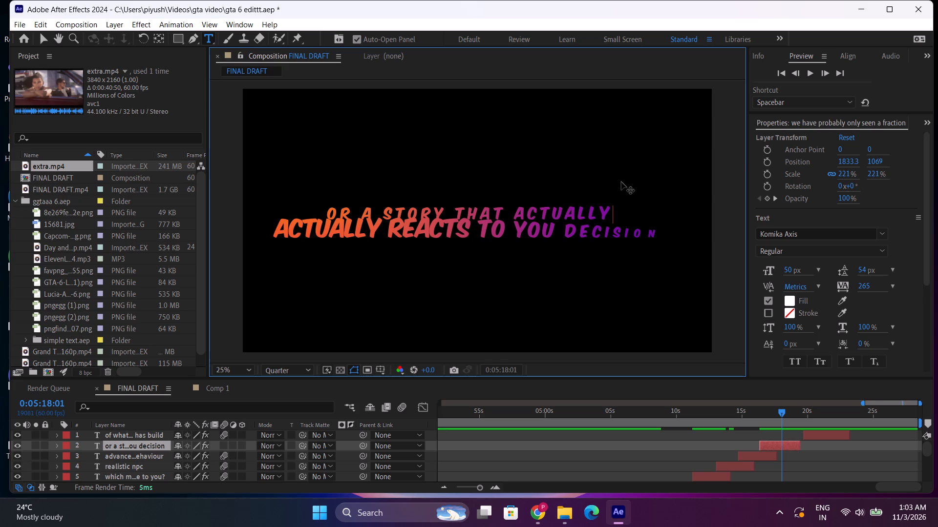
Delete the word "actually" from the start of the title's second line, leaving "reacts to you decision", and preview it.
drag(390, 229, 261, 227)
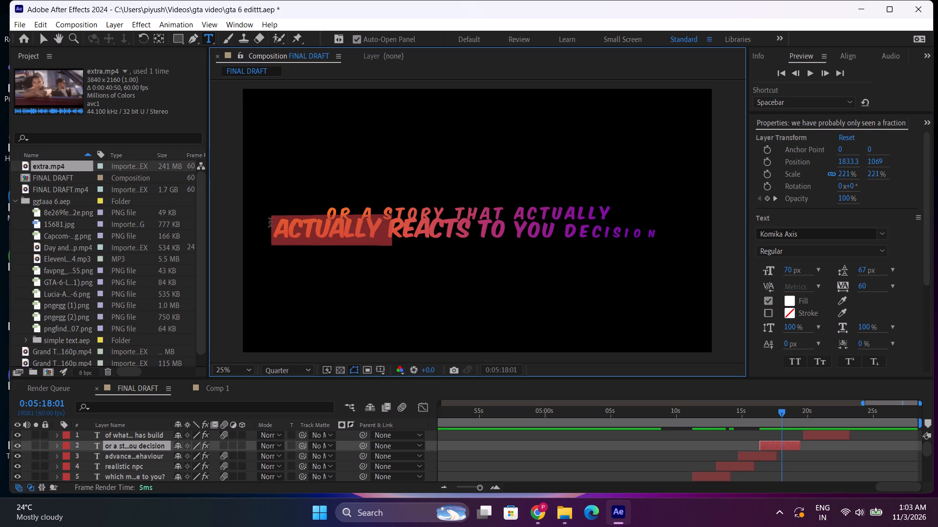
key(BackSpace)
key(BackSpace)
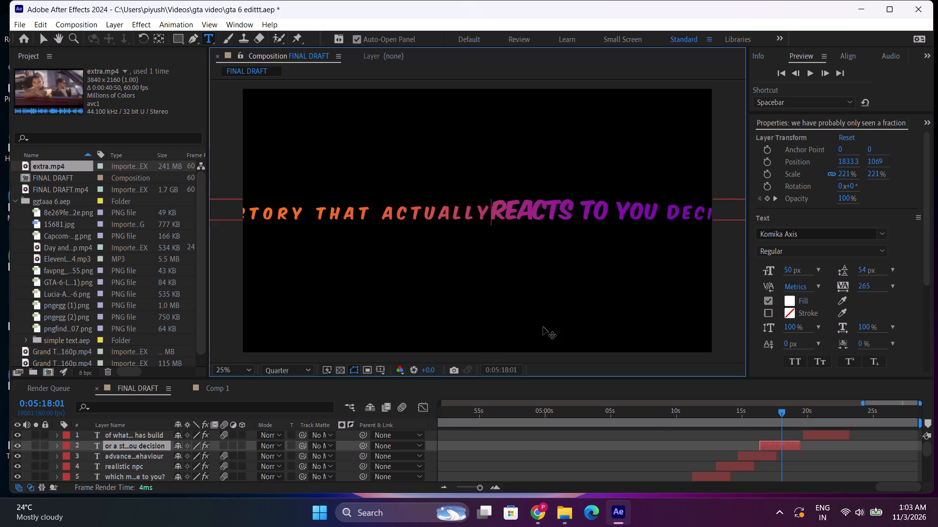
key(ctrl+z)
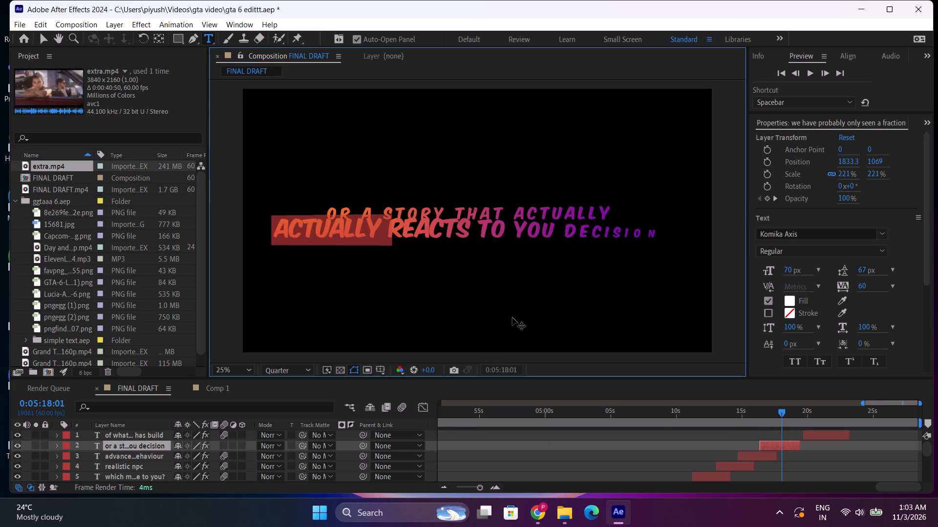
key(BackSpace)
click(762, 409)
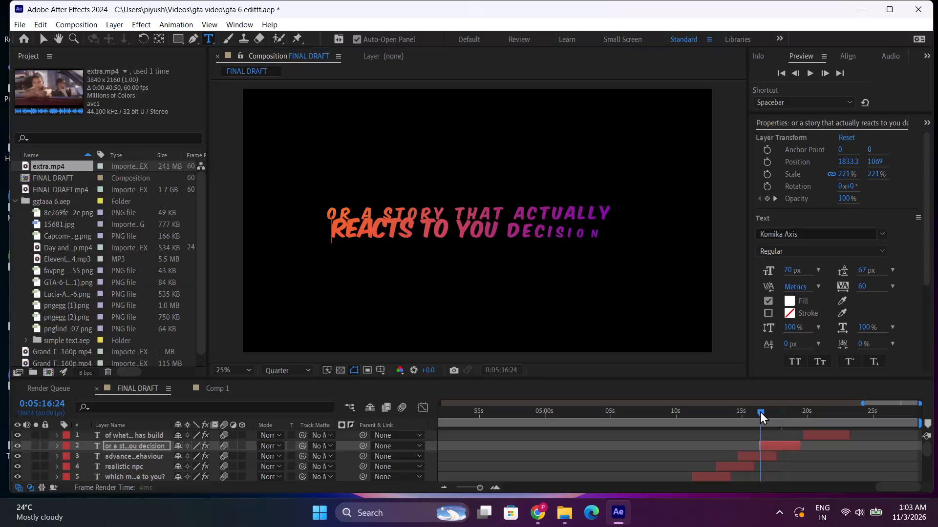
key(space)
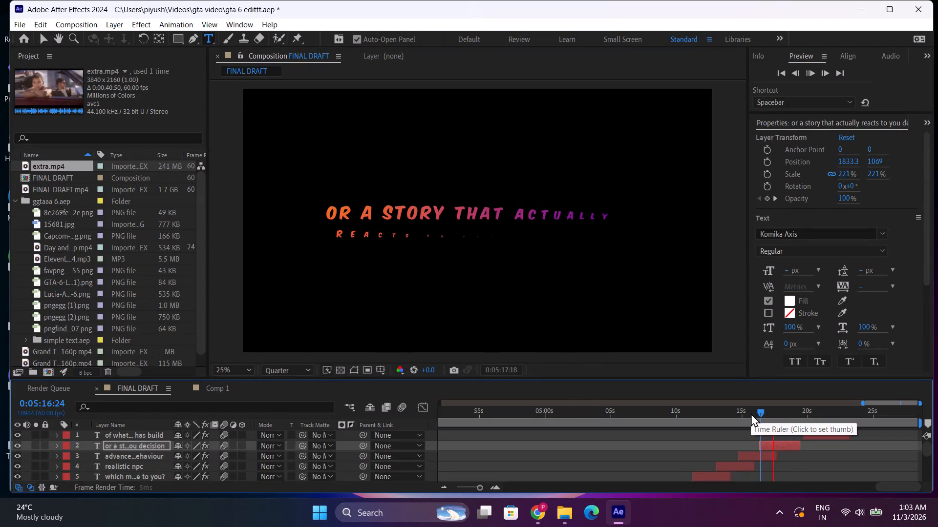
click(758, 413)
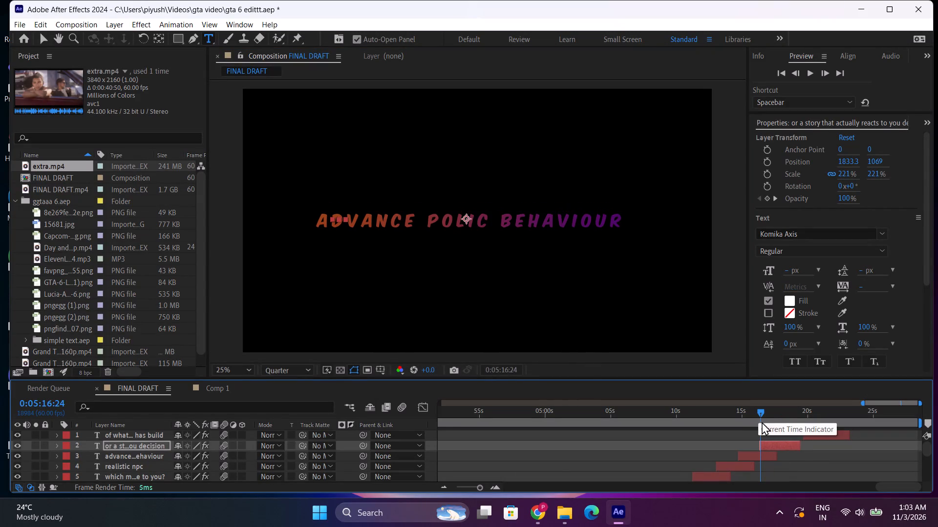
key(space)
key(space)
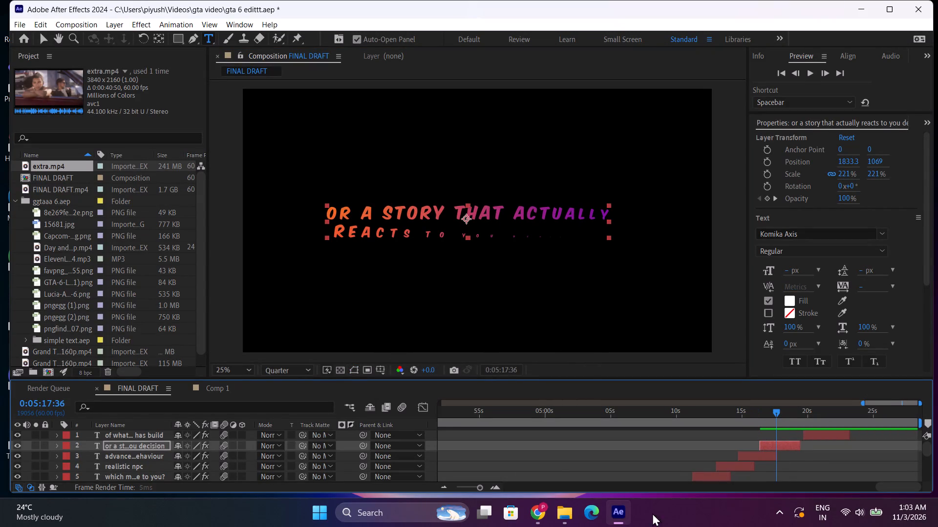
Move the closing Range Selector Offset keyframes and the Opacity keyframes of the "or a story that actually" title about one second later.
click(498, 484)
click(497, 484)
key(u)
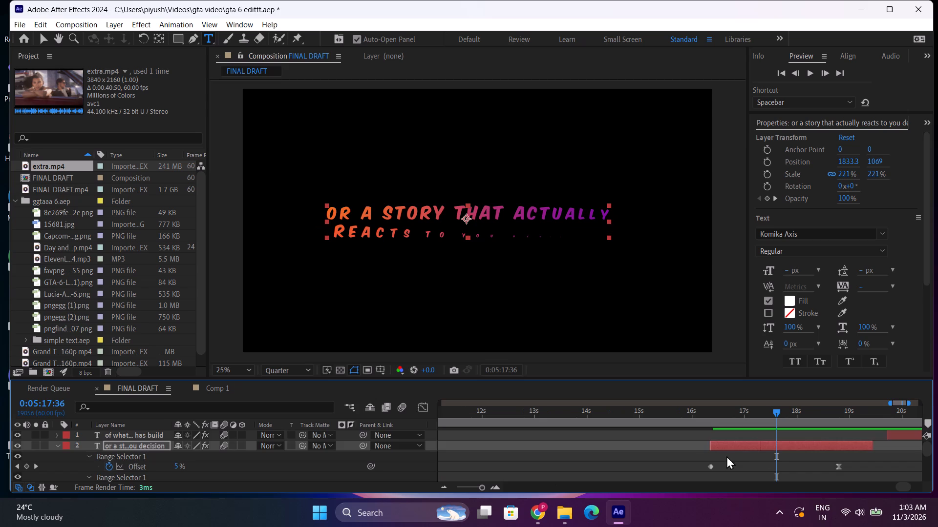
scroll(782, 449, down, 1)
double_click(446, 483)
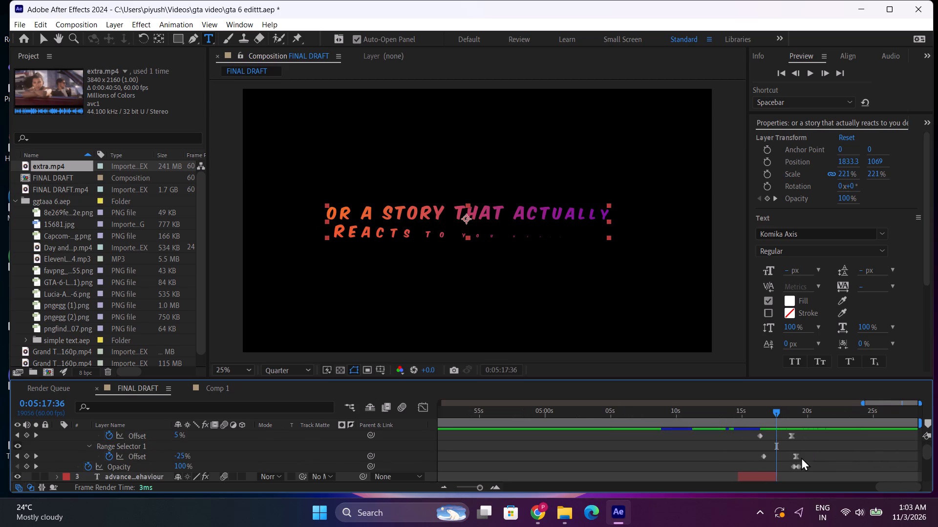
scroll(802, 457, up, 1)
scroll(788, 460, down, 1)
drag(788, 435, 797, 450)
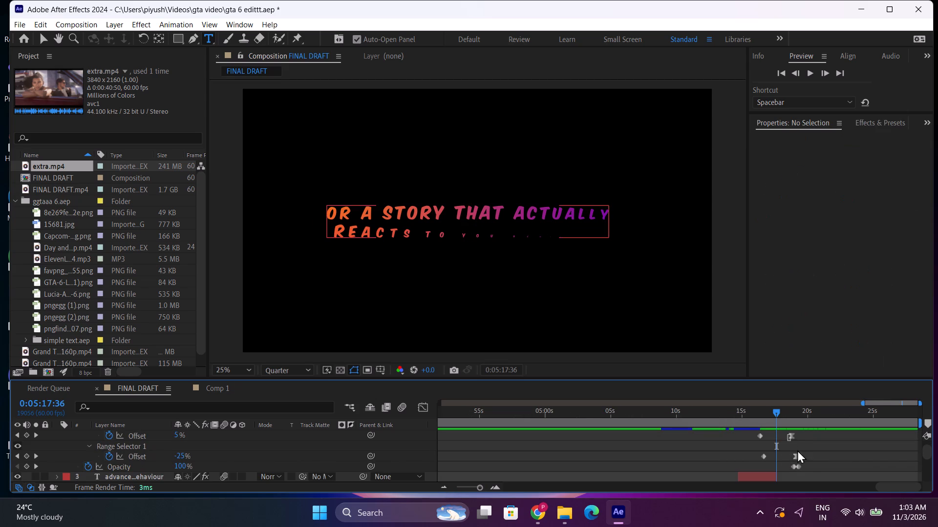
drag(797, 450, 807, 458)
drag(780, 428, 807, 457)
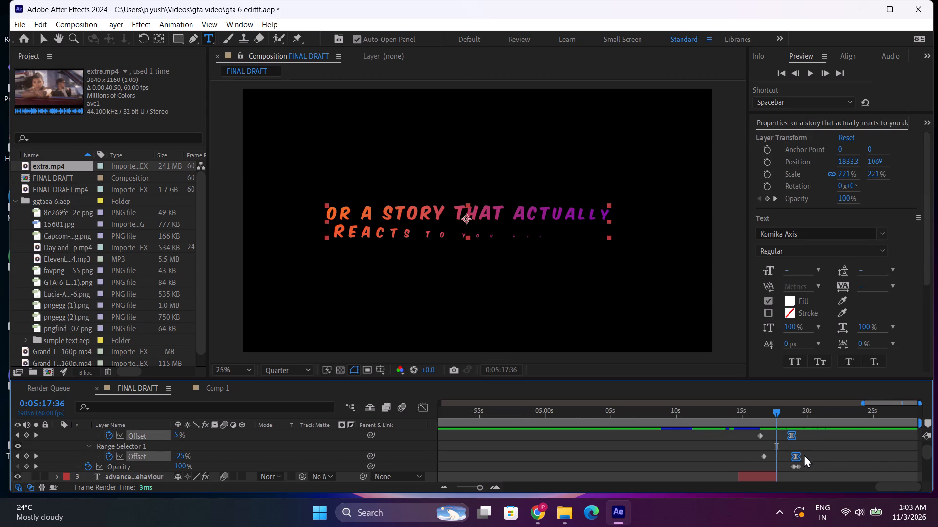
click(790, 468)
drag(784, 435, 814, 477)
drag(796, 459, 796, 459)
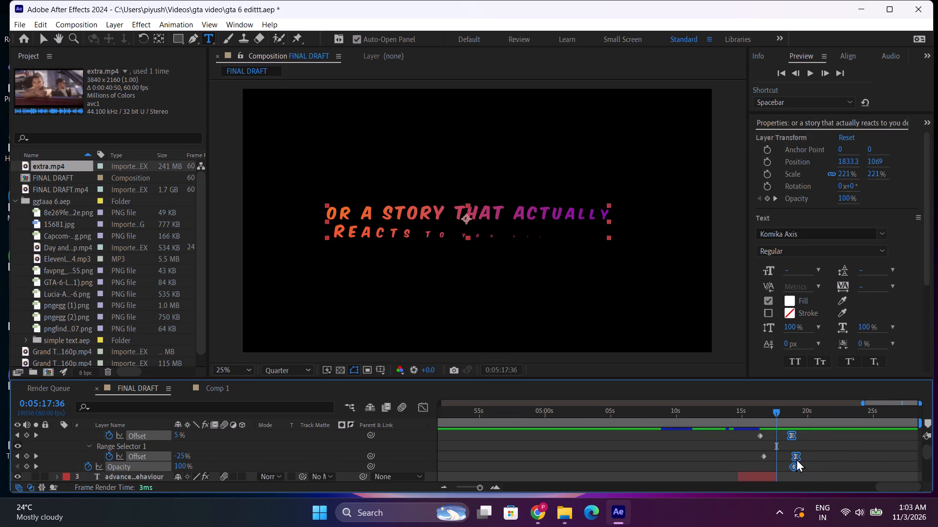
drag(796, 459, 808, 459)
Extend the end of the "or a story that actually" title layer by about one second.
scroll(808, 459, up, 1)
key(space)
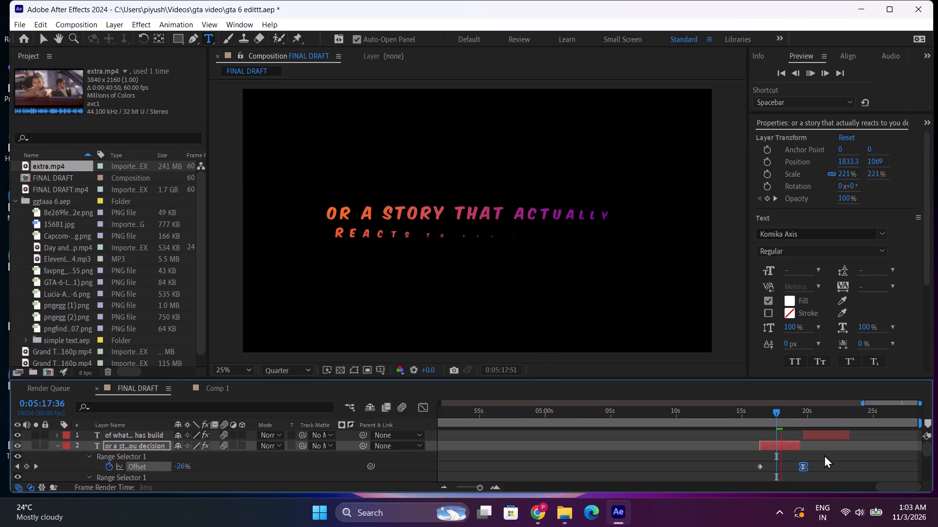
key(space)
drag(798, 445, 809, 445)
key(space)
Retime the "of what rockstar has build" title against the voice-over so it starts at about 0:05:20.
drag(817, 437, 829, 436)
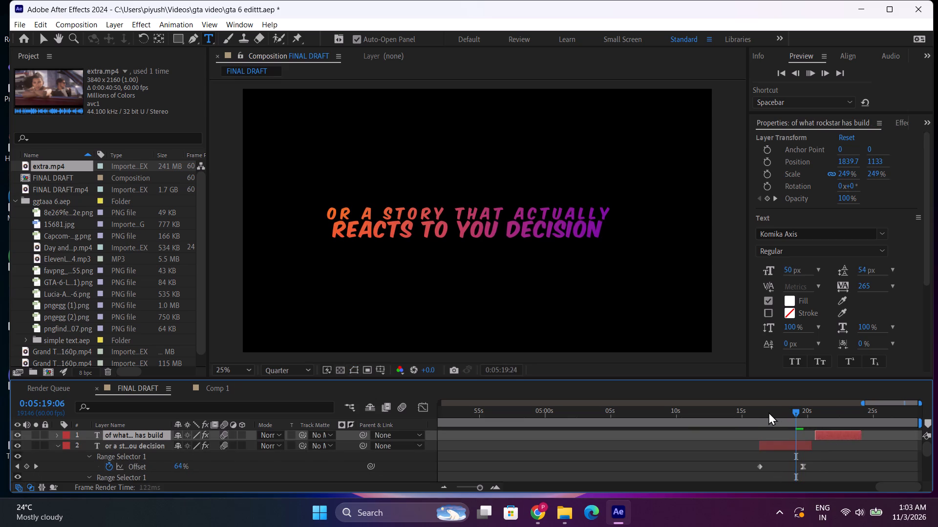
drag(768, 412, 761, 417)
key(space)
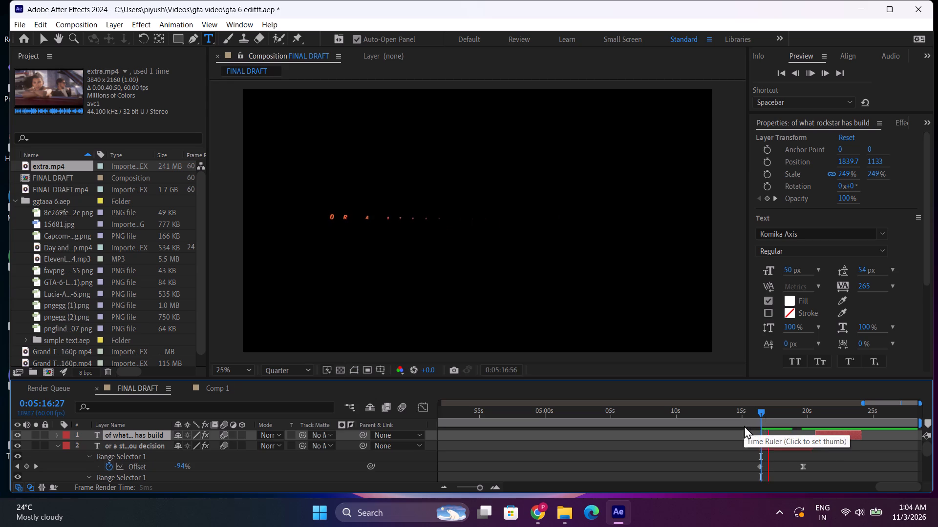
click(761, 412)
key(space)
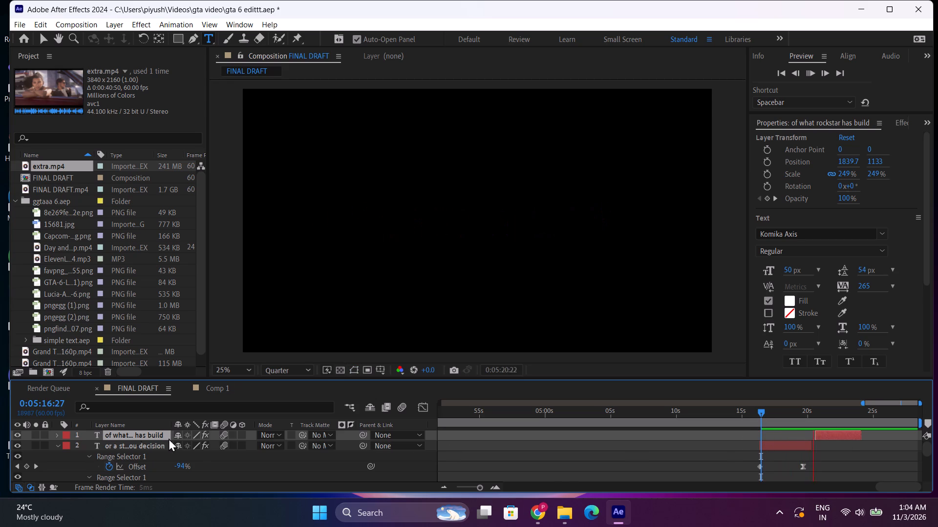
click(55, 443)
drag(801, 416, 796, 420)
key(space)
key(space)
drag(841, 432, 832, 436)
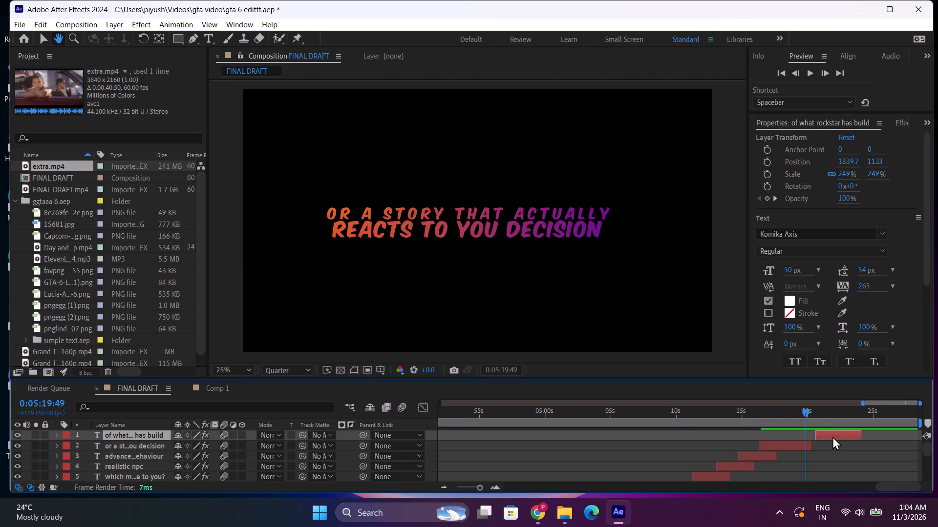
drag(832, 436, 830, 438)
click(830, 438)
key(space)
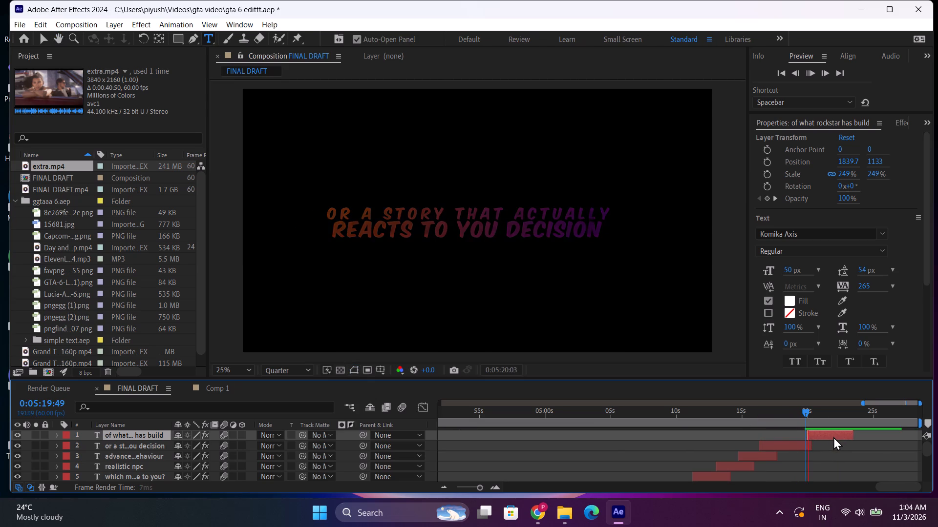
Replace the "of what rockstar has build" title text with "let me know in the comments".
key(space)
drag(641, 219, 517, 216)
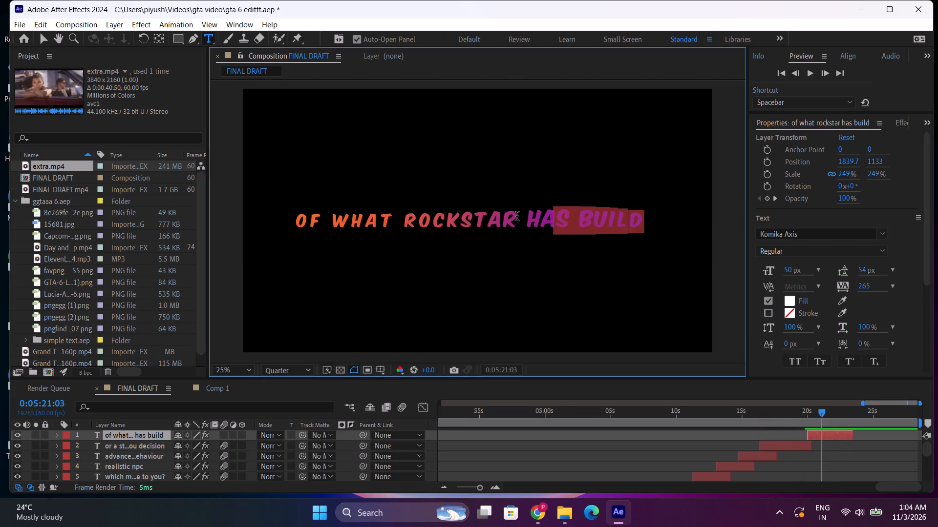
drag(517, 216, 256, 203)
text(let)
key(space)
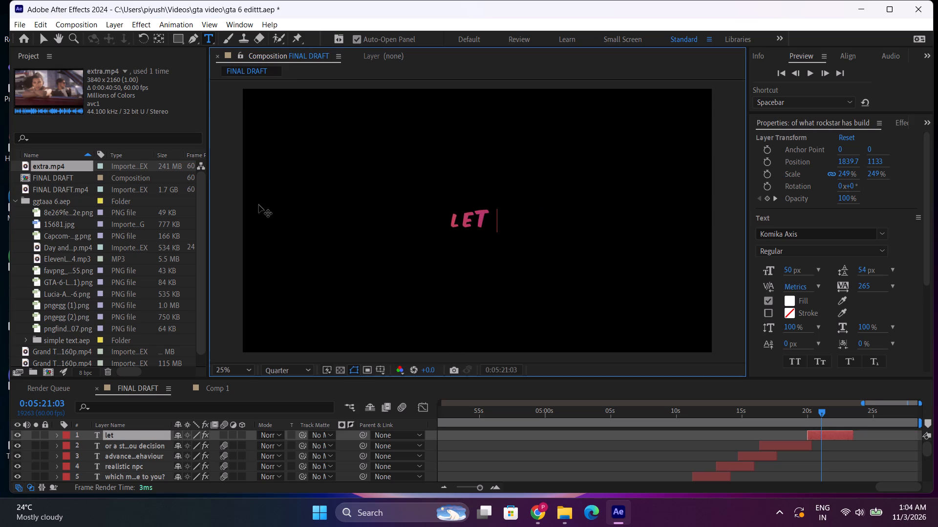
text(me kn)
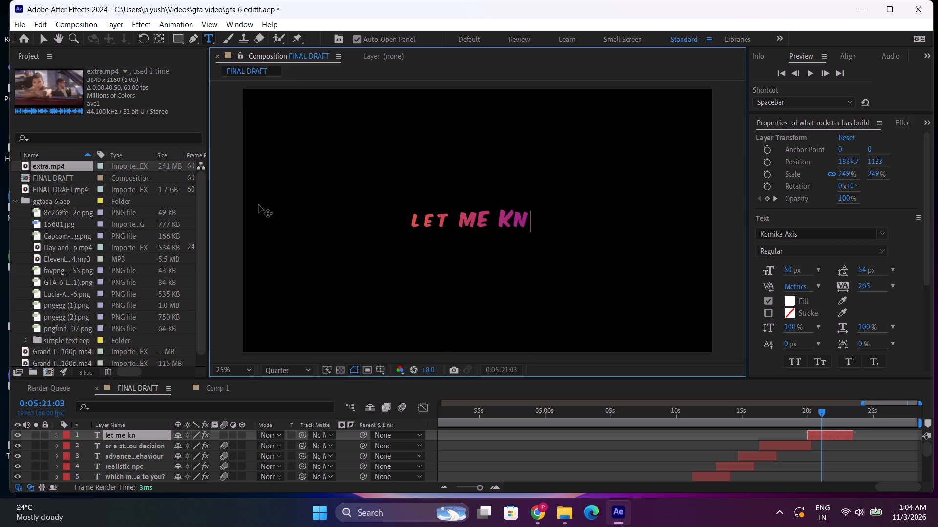
text(ow in)
key(space)
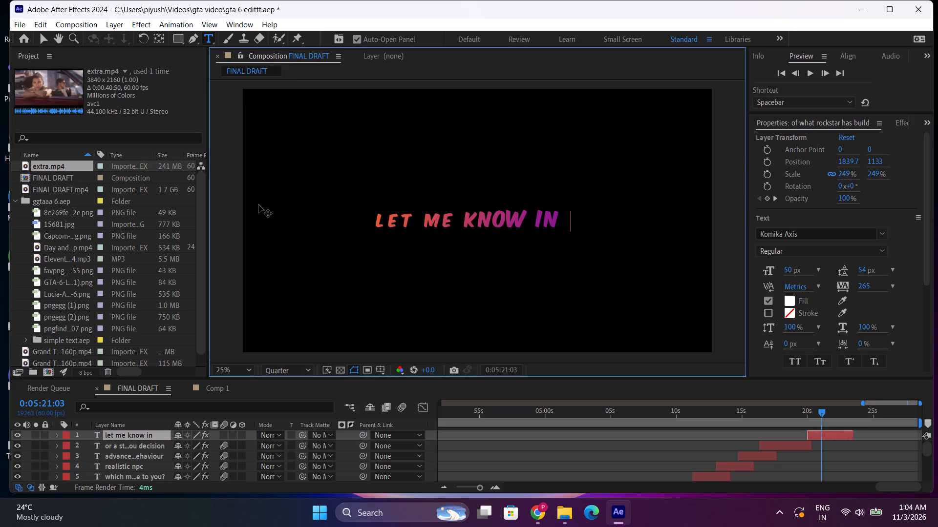
text(the)
key(space)
text(comments)
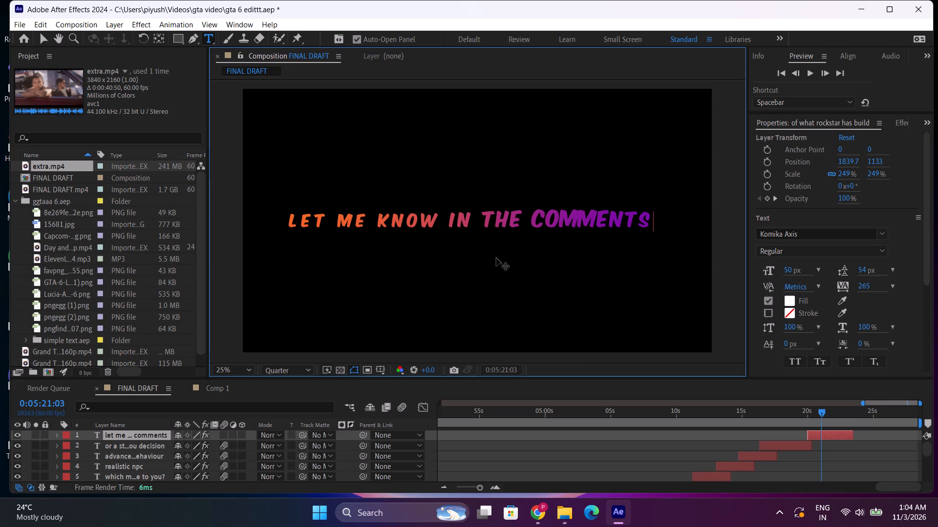
Preview the "let me know in the comments" title and move its Opacity fade-out keyframes earlier, to about 0:05:22.
drag(812, 416, 806, 415)
key(space)
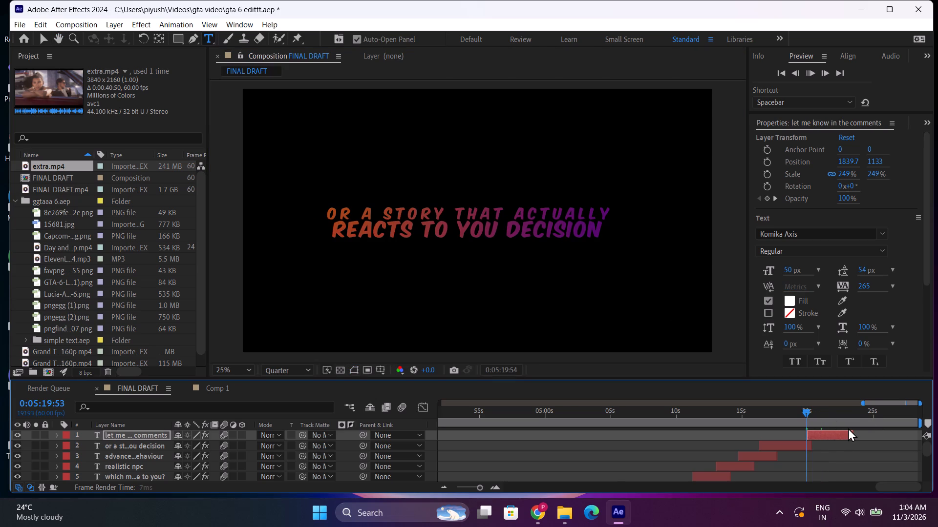
click(807, 411)
key(space)
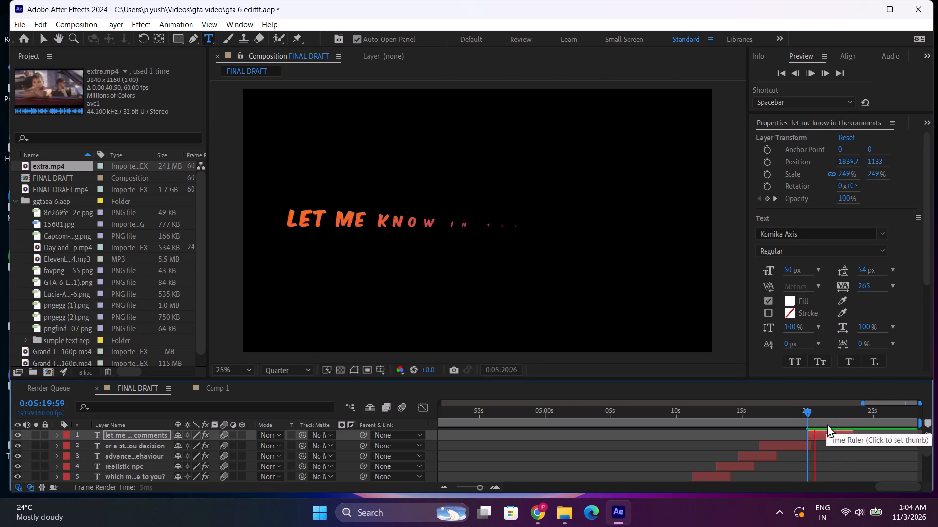
key(space)
key(u)
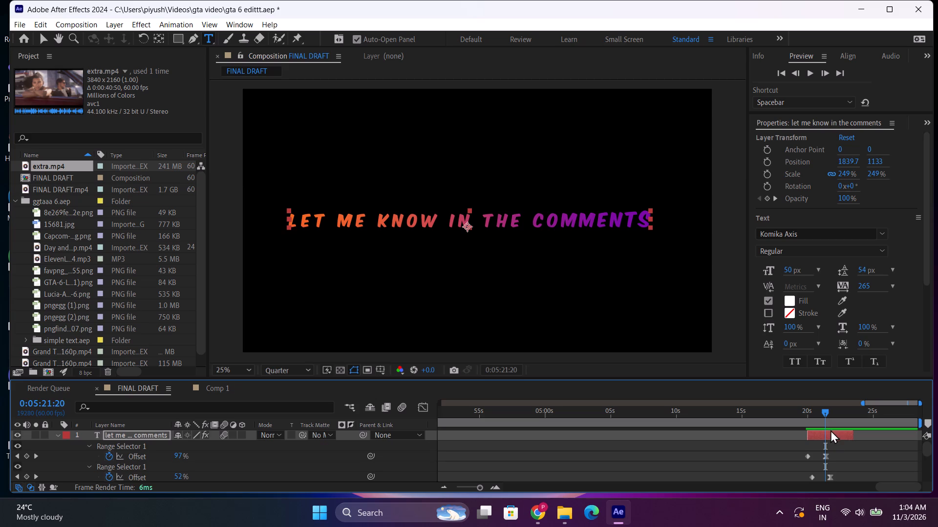
drag(820, 454, 844, 477)
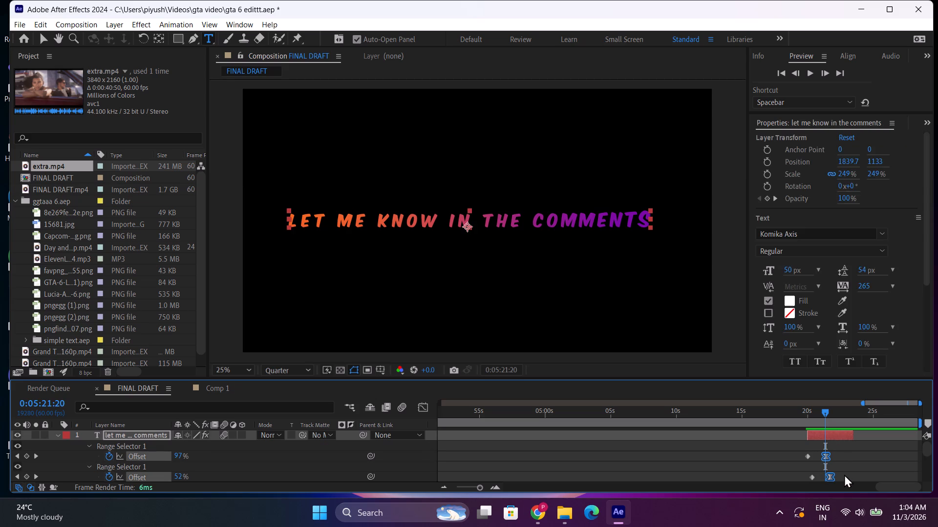
drag(833, 479, 829, 476)
scroll(825, 449, down, 1)
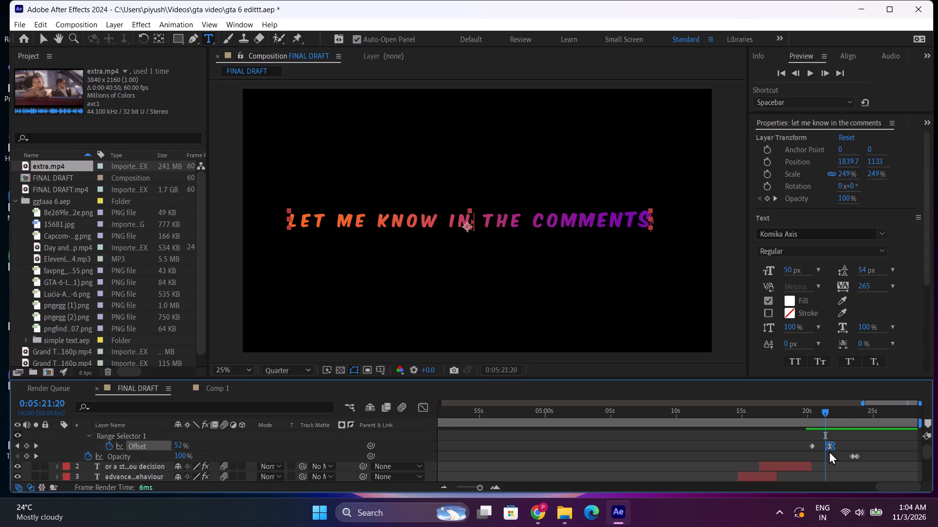
drag(843, 457, 866, 461)
drag(858, 454, 841, 462)
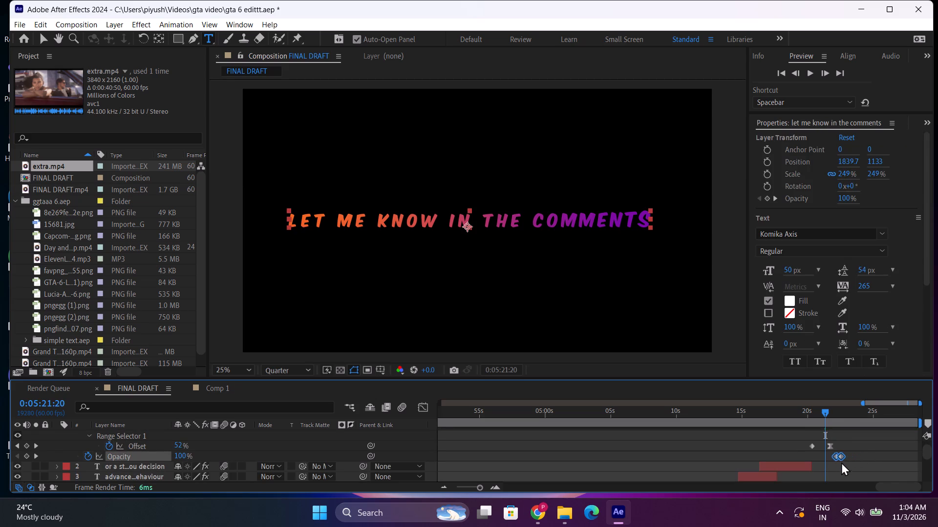
drag(841, 462, 835, 466)
key(space)
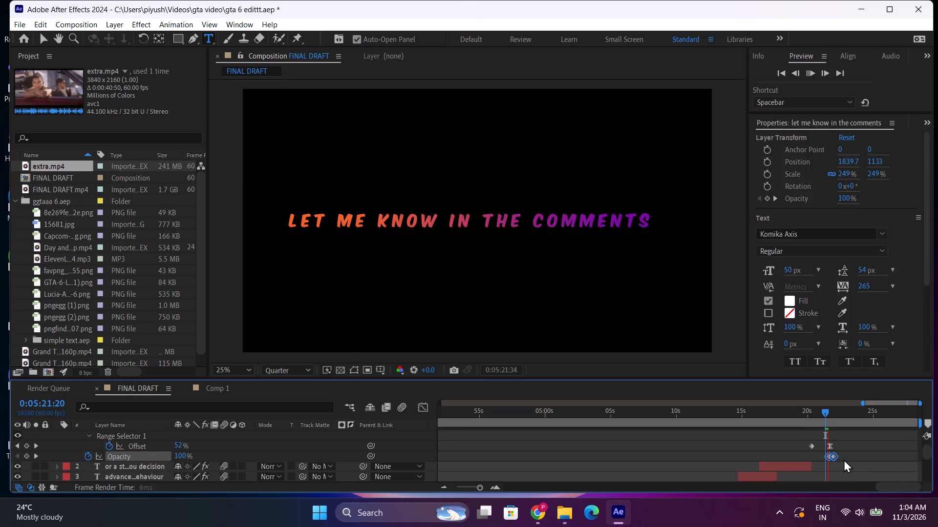
key(space)
scroll(818, 446, up, 1)
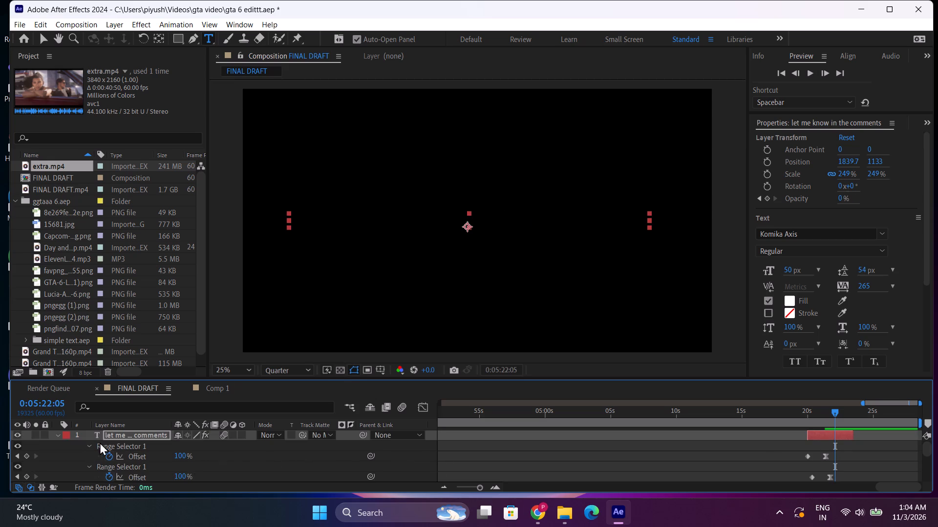
click(56, 436)
Duplicate the "let me know in the comments" title and shift the copy against the voice-over so it starts at about 0:05:21.
key(ctrl+d)
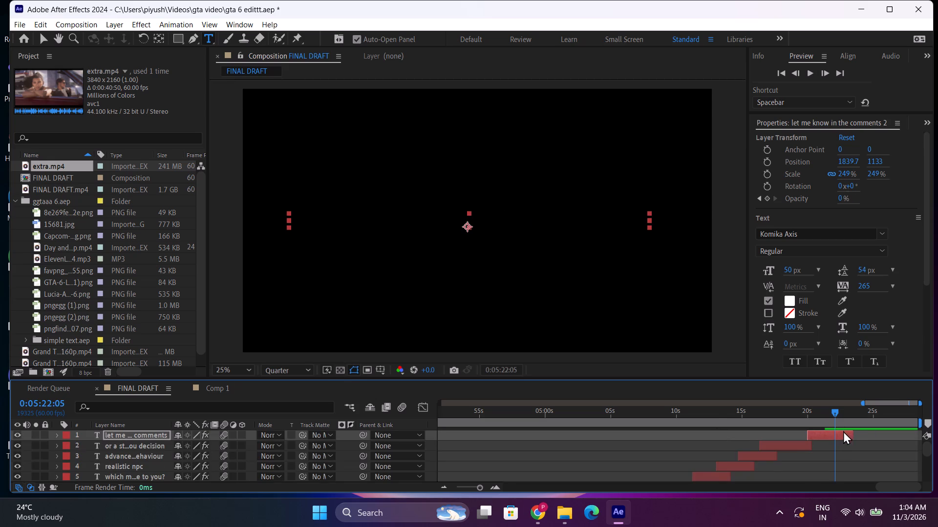
drag(835, 440, 861, 443)
key(space)
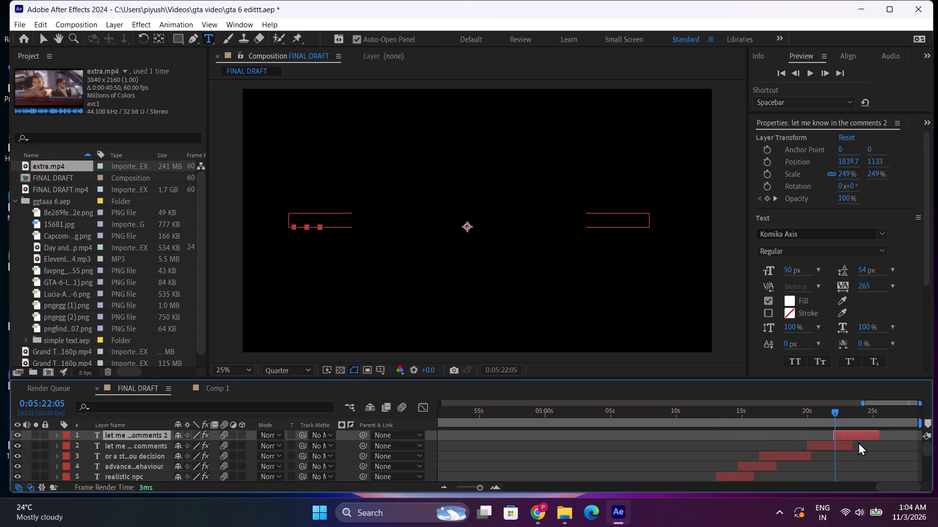
key(space)
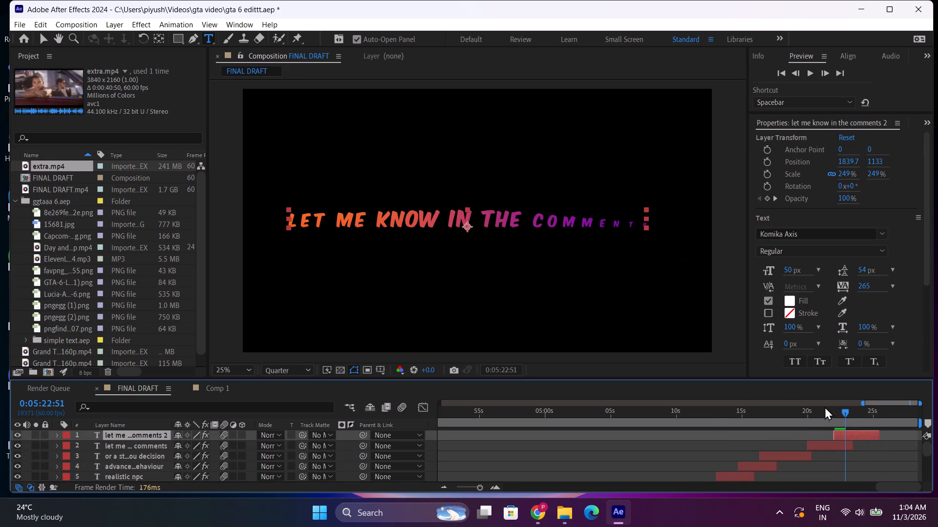
click(822, 415)
key(space)
key(space)
drag(857, 431, 853, 435)
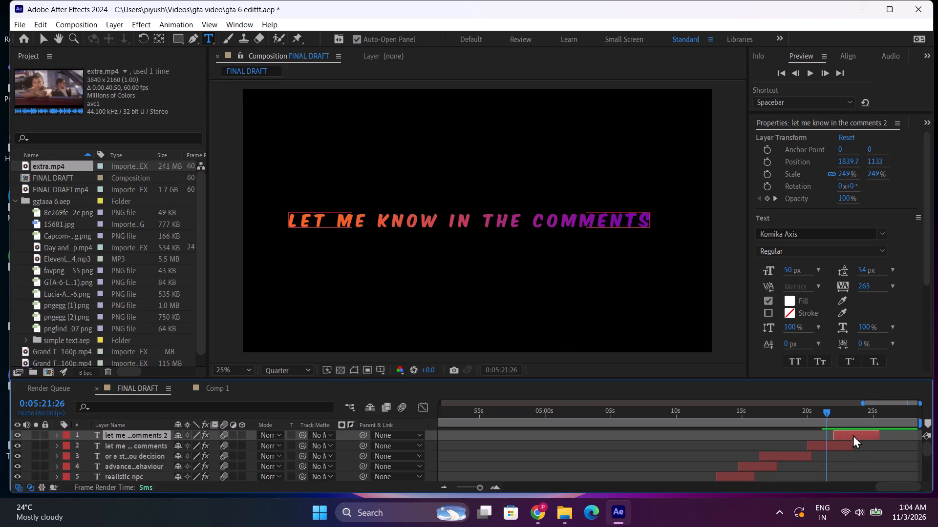
drag(853, 435, 846, 442)
key(space)
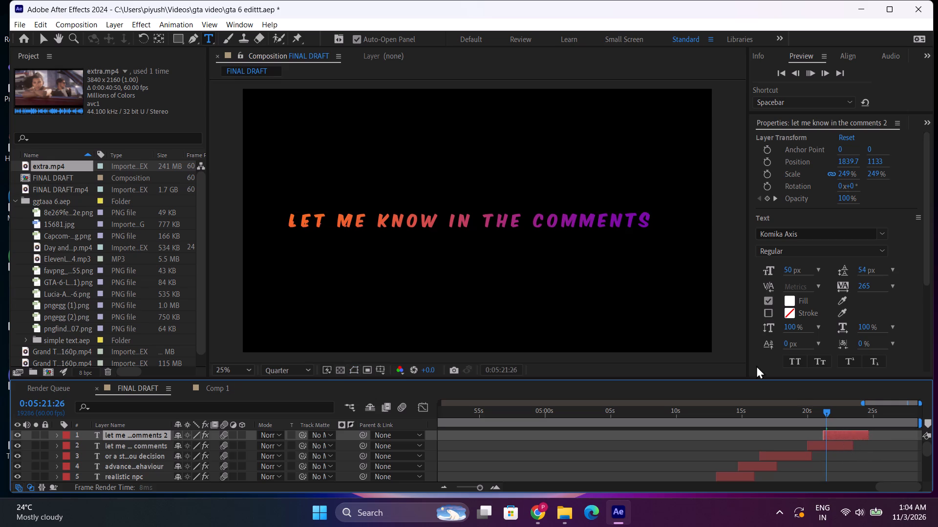
key(space)
Replace the duplicated title's text with "and subscribe".
drag(298, 219, 663, 225)
key(BackSpace)
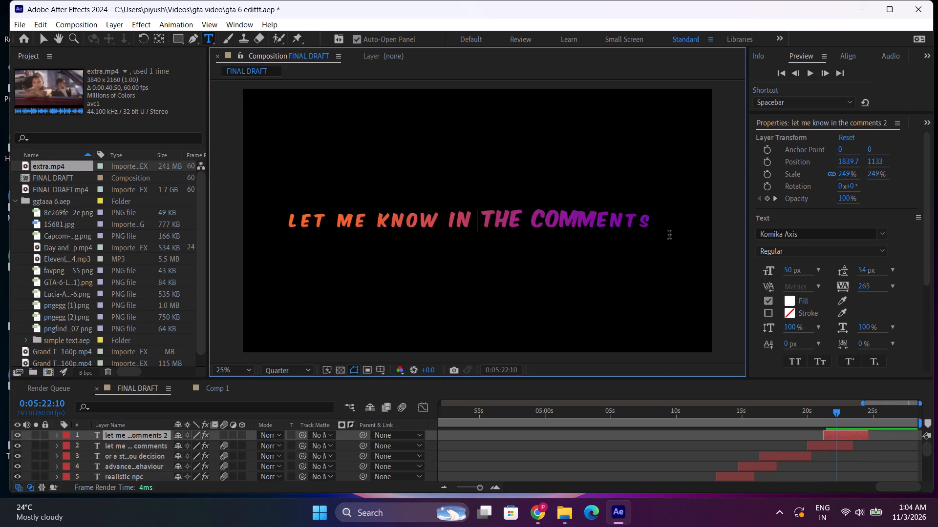
key(BackSpace)
text(and subs)
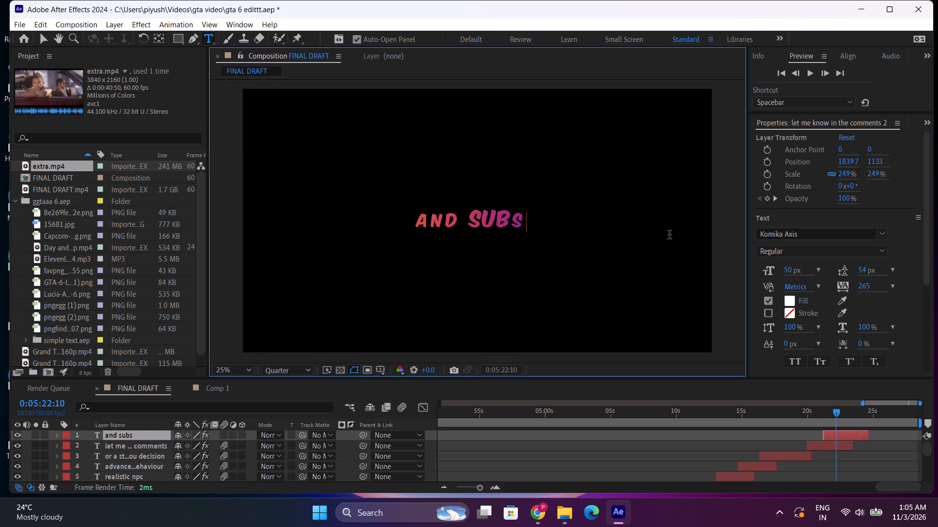
text(cribe)
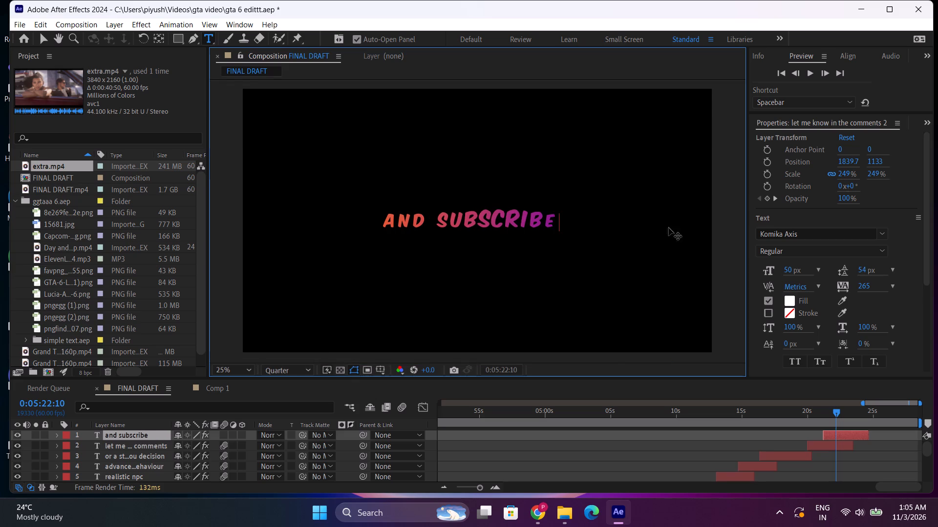
Preview the "and subscribe" title and move its ending Offset and Opacity fade-out keyframes slightly earlier, so it fades out before 0:05:23.
click(825, 410)
key(space)
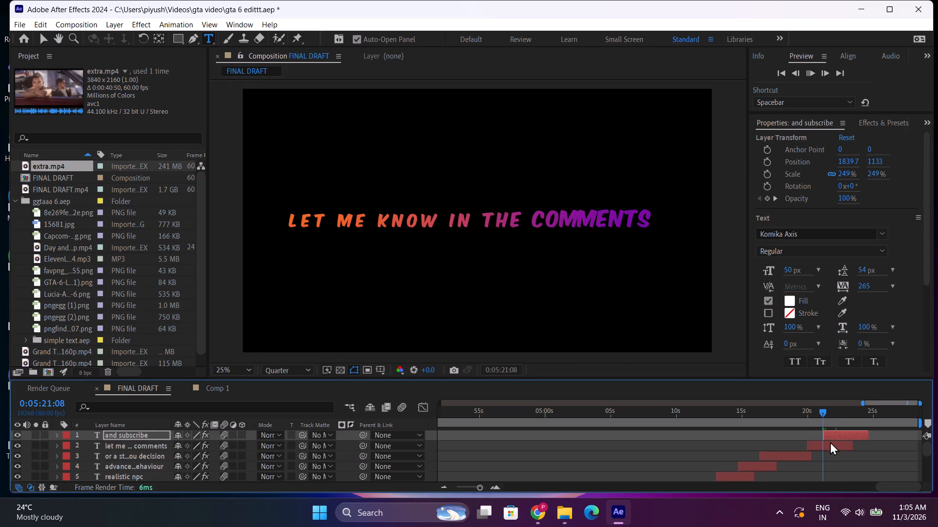
key(space)
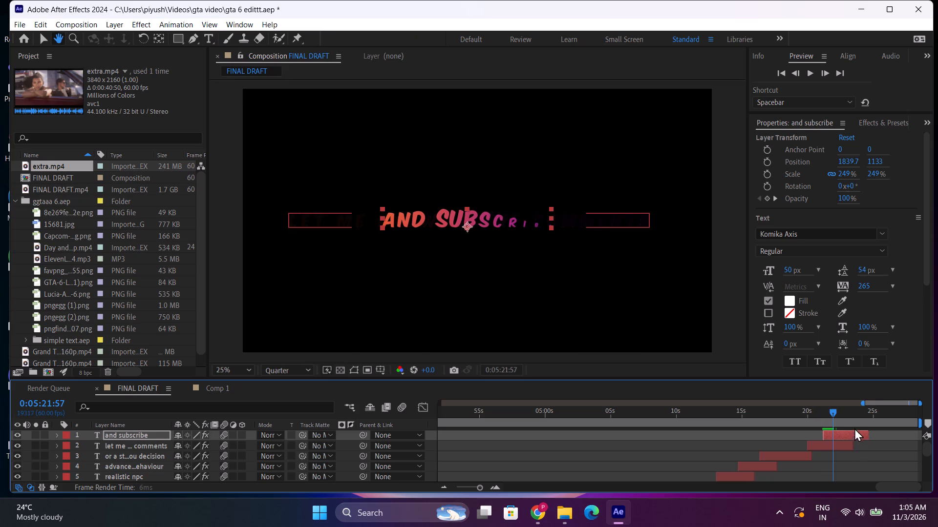
key(space)
click(834, 412)
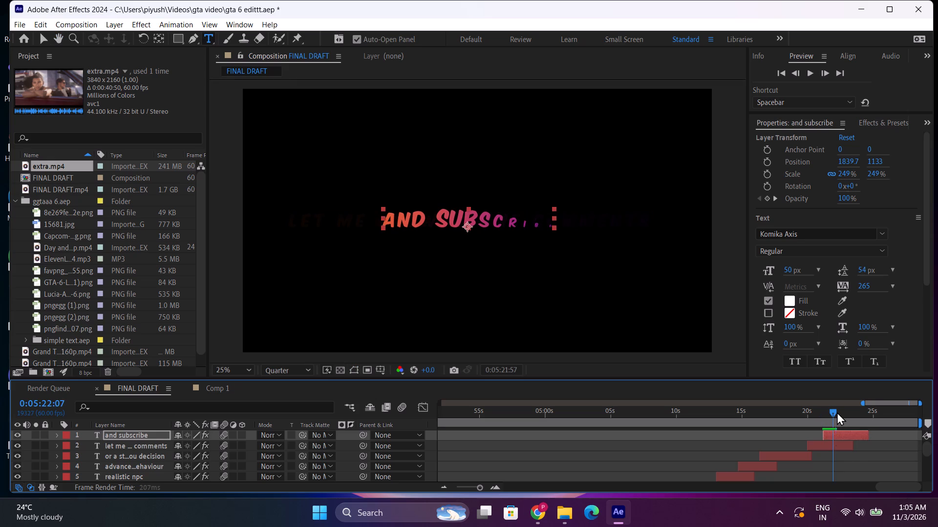
key(space)
key(space)
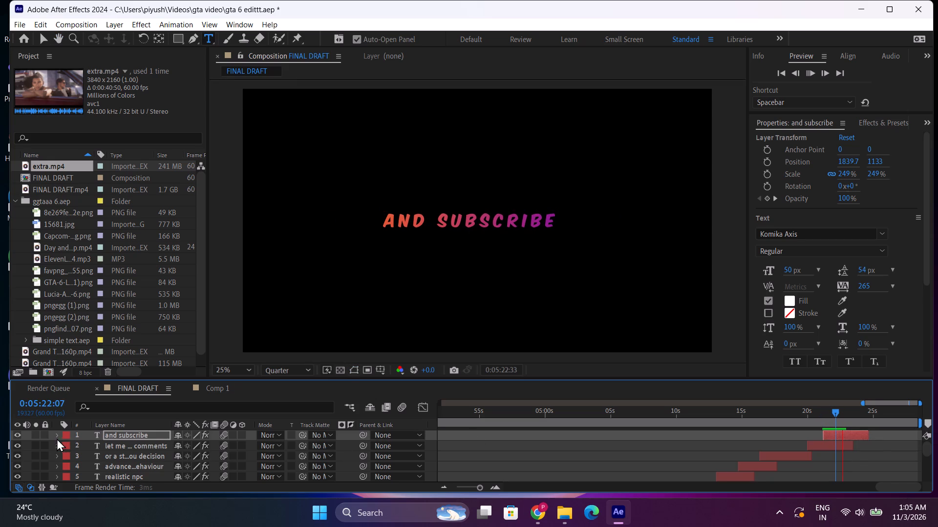
key(u)
drag(834, 453, 848, 477)
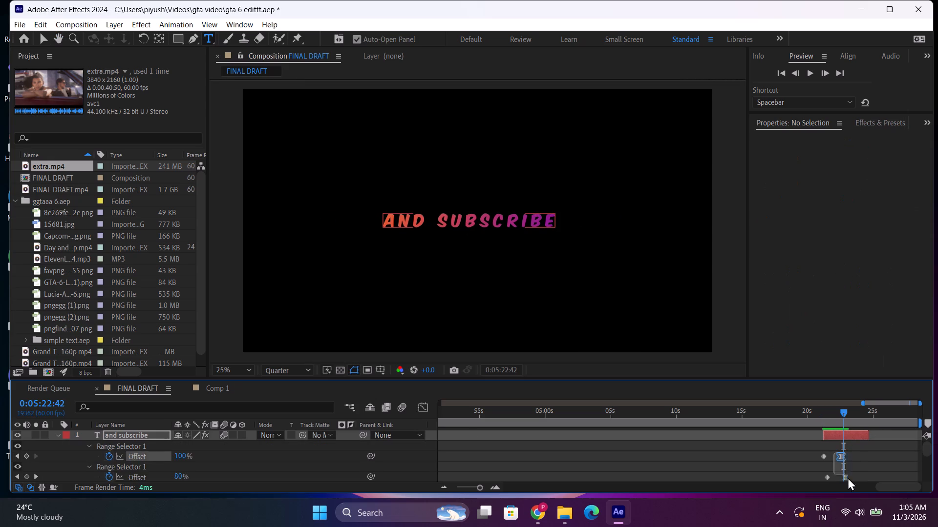
drag(848, 477, 854, 435)
scroll(862, 476, down, 2)
drag(850, 431, 845, 435)
scroll(844, 442, up, 1)
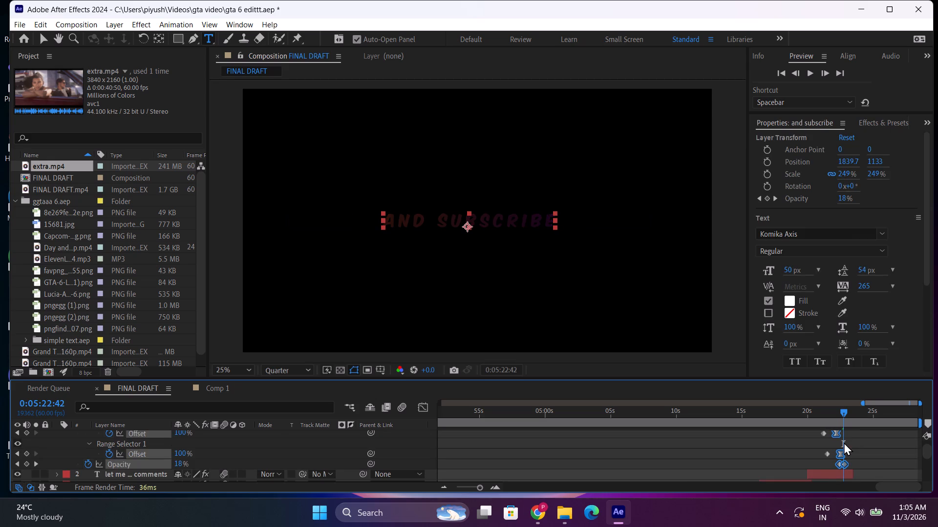
scroll(830, 424, up, 1)
click(822, 421)
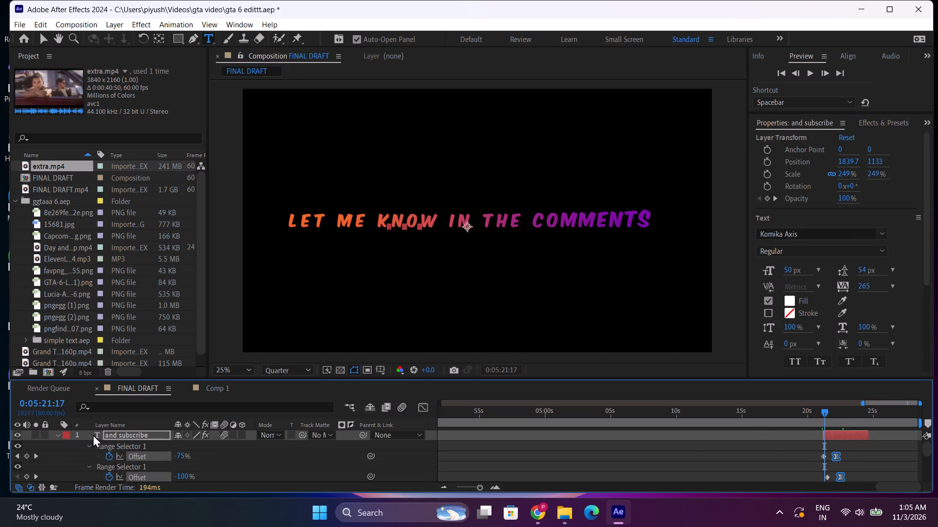
click(62, 435)
click(57, 436)
key(space)
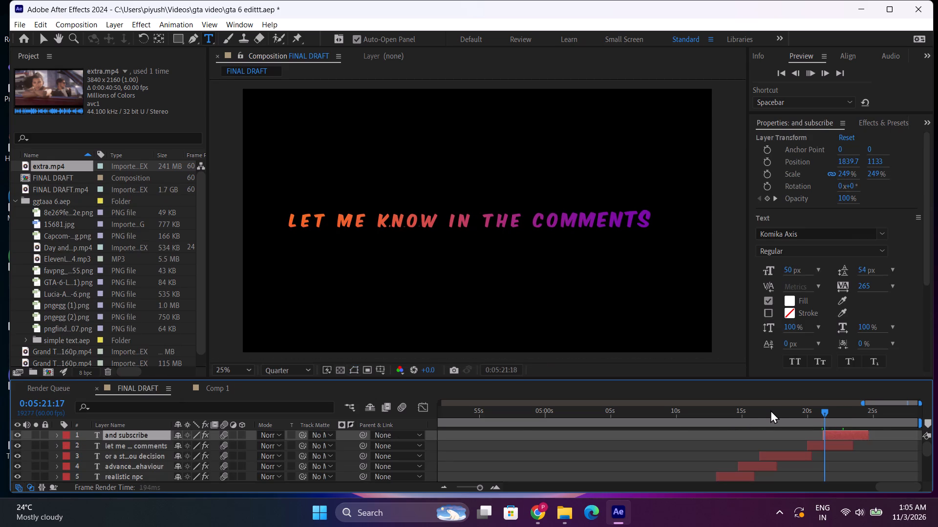
key(space)
Check the Opacity fade-out keyframes of "let me know in the comments" and preview its transition into "and subscribe".
click(837, 444)
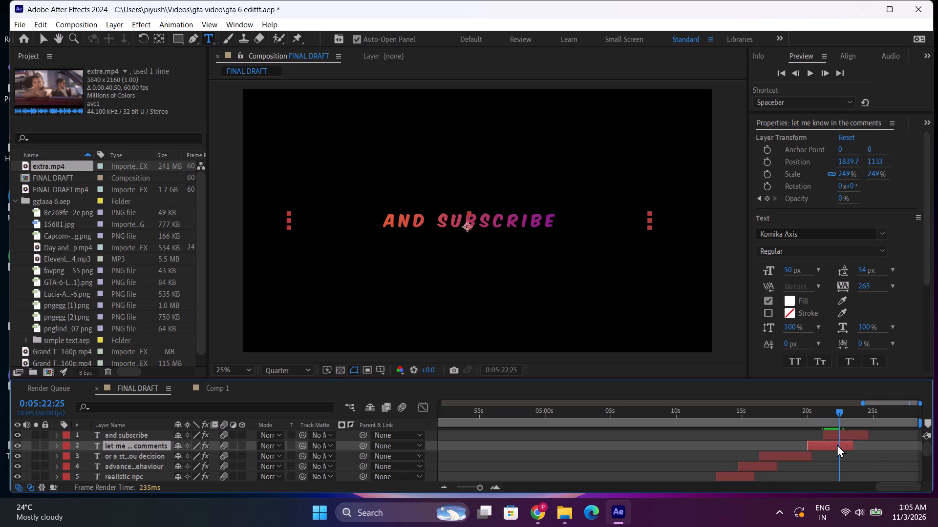
key(u)
scroll(835, 451, down, 1)
drag(824, 465, 840, 468)
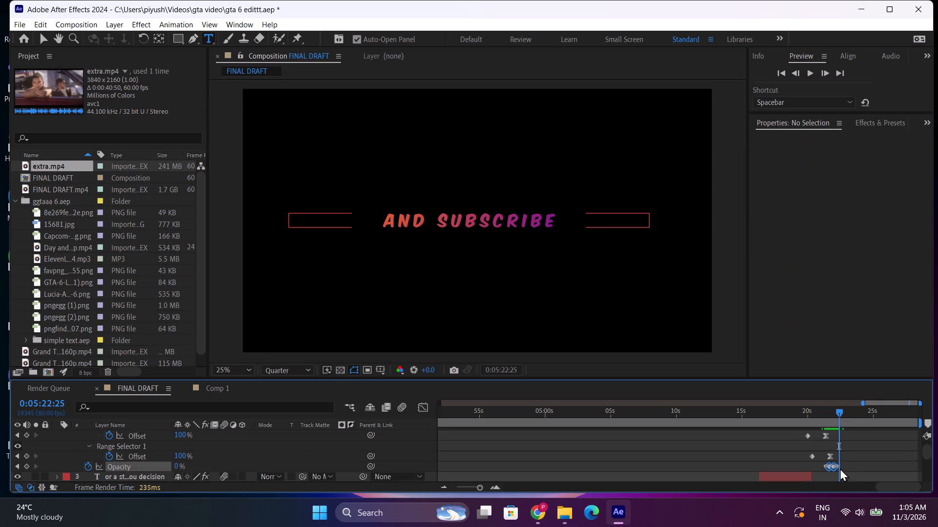
drag(840, 468, 841, 470)
click(834, 467)
scroll(272, 429, up, 1)
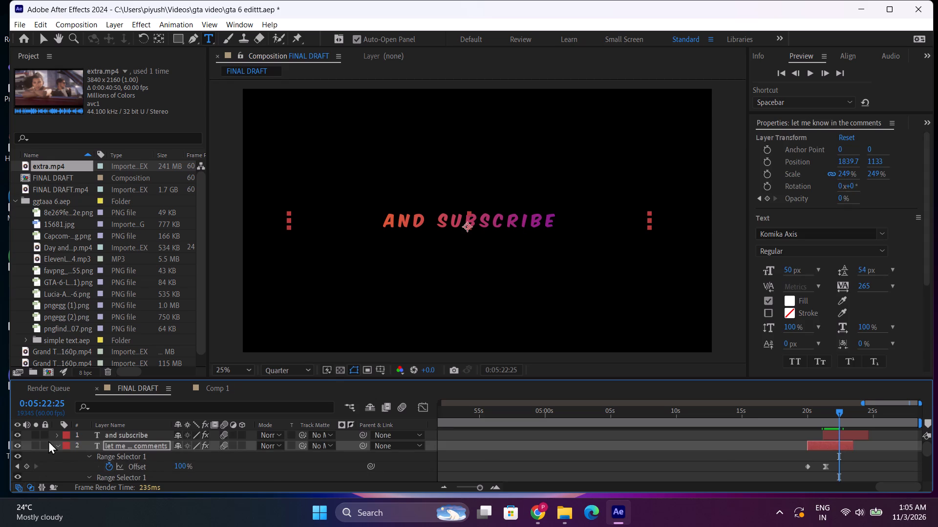
click(56, 442)
click(815, 411)
key(space)
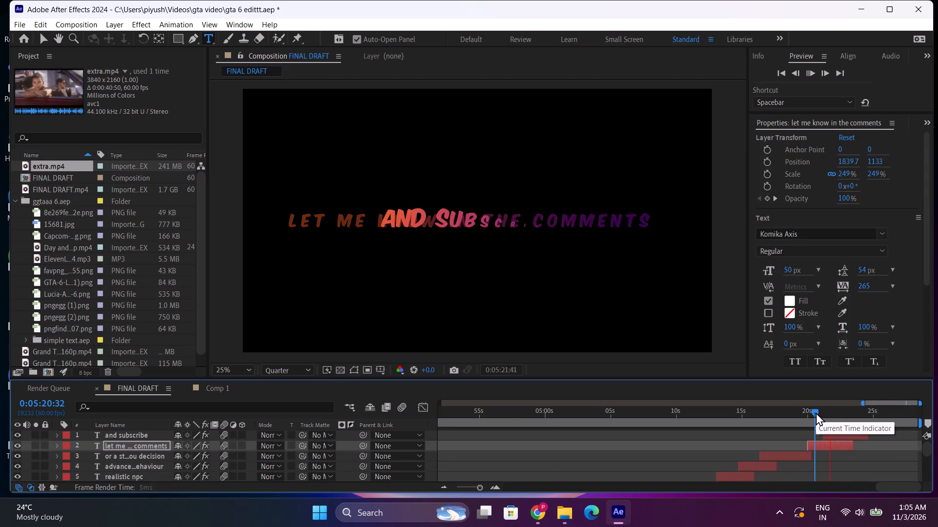
click(498, 486)
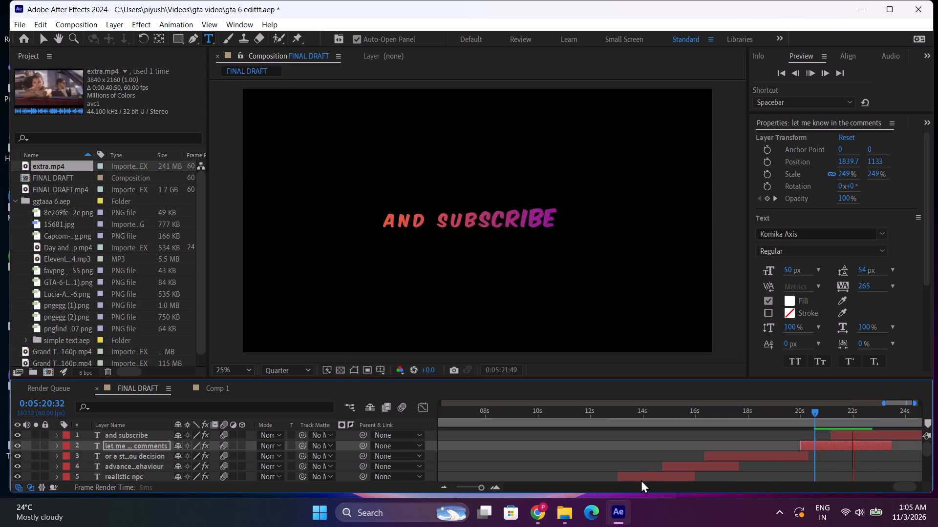
drag(910, 492, 925, 490)
drag(839, 413, 840, 414)
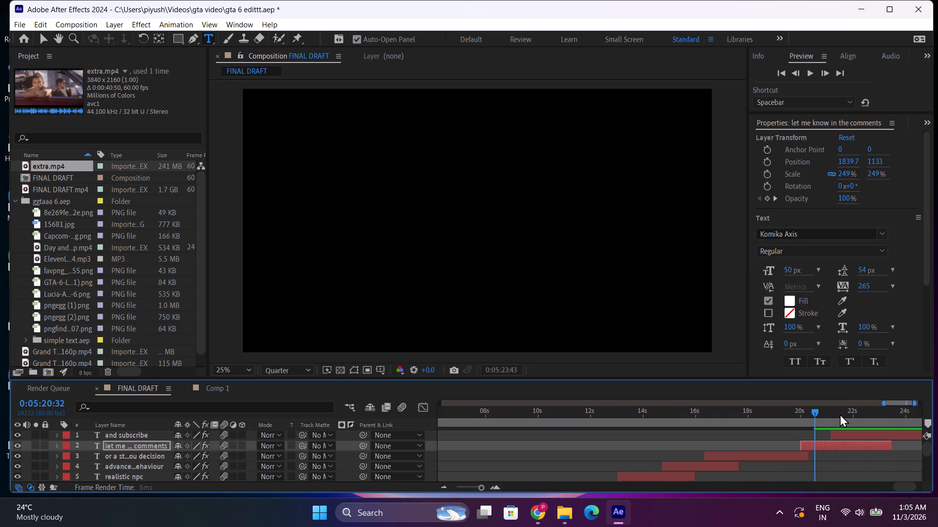
drag(840, 414, 831, 415)
key(space)
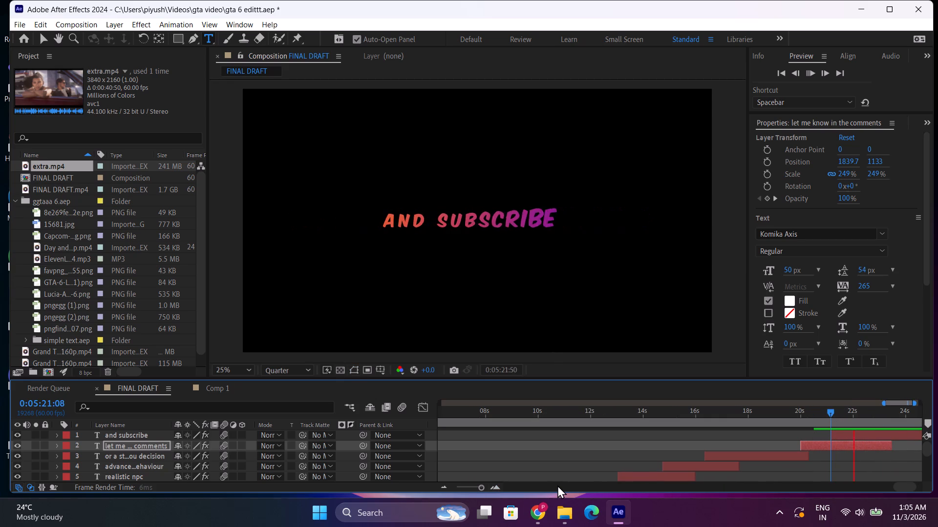
key(space)
Duplicate the "or a story that actually reacts to you decision" title and move the copy to the top of the layer stack.
click(441, 486)
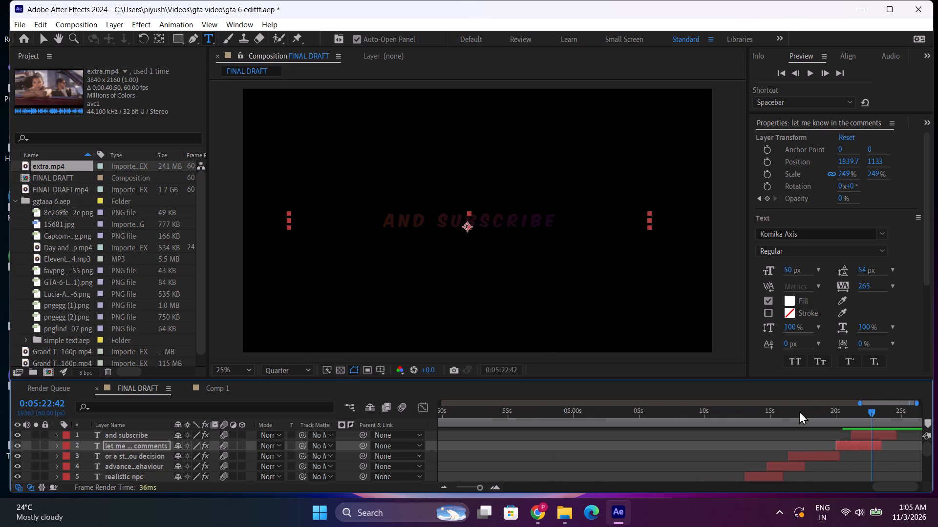
drag(797, 412, 819, 414)
click(821, 456)
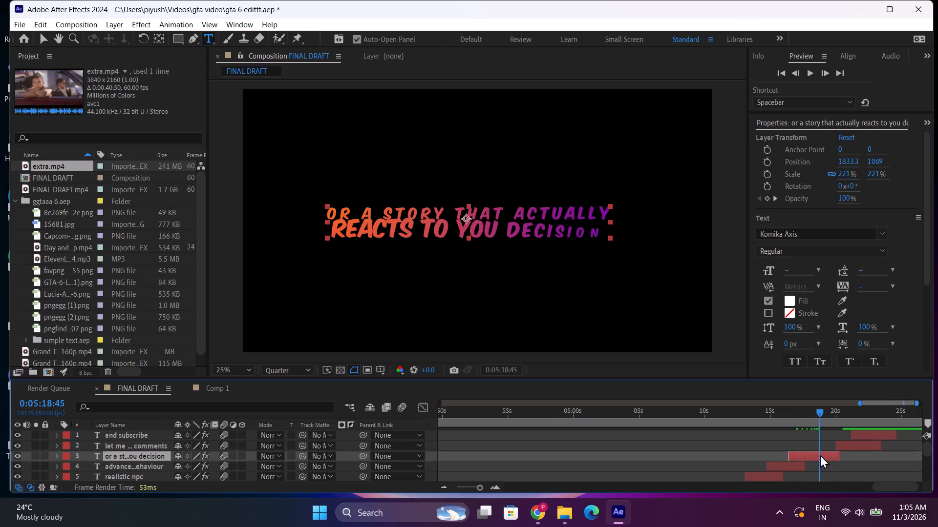
key(ctrl+d)
drag(150, 457, 152, 434)
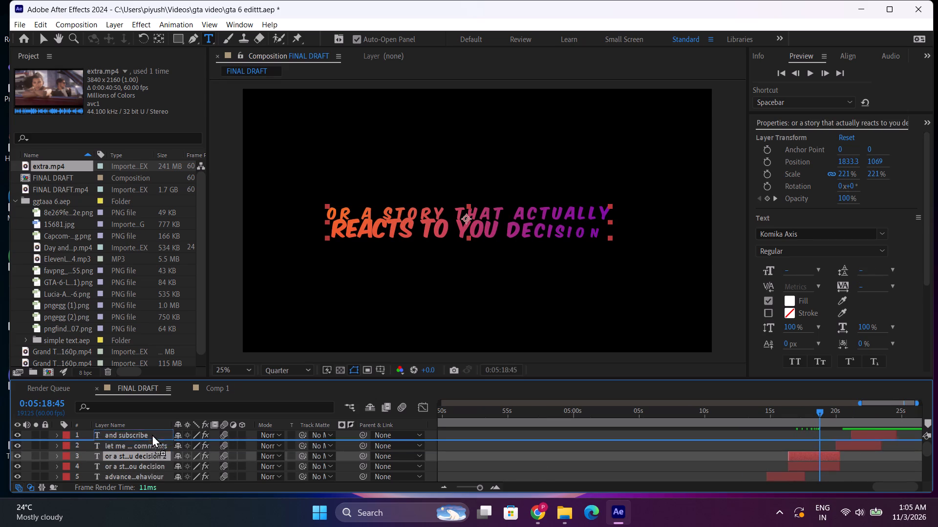
drag(152, 434, 152, 431)
Retime the duplicated "or a story that actually" title against the voice-over so it starts at about 0:05:22.
drag(823, 432, 915, 443)
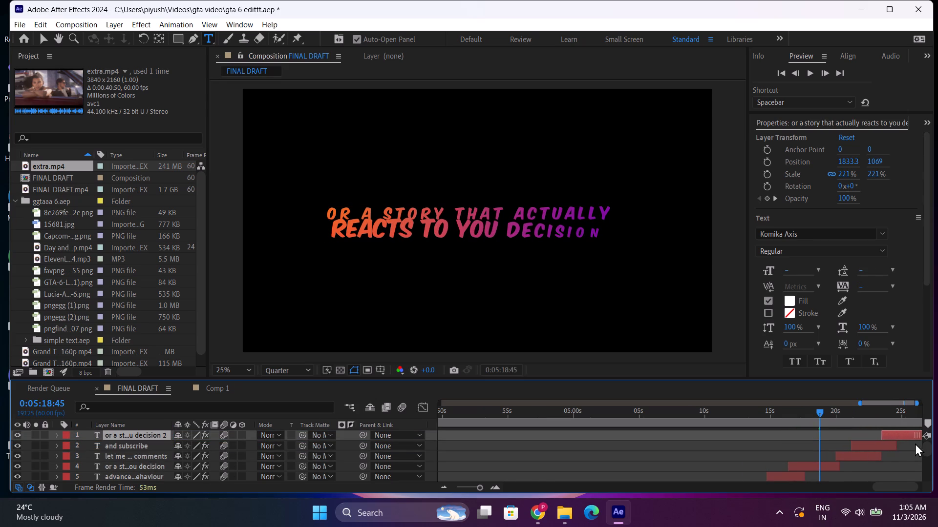
drag(915, 443, 907, 446)
click(860, 416)
key(space)
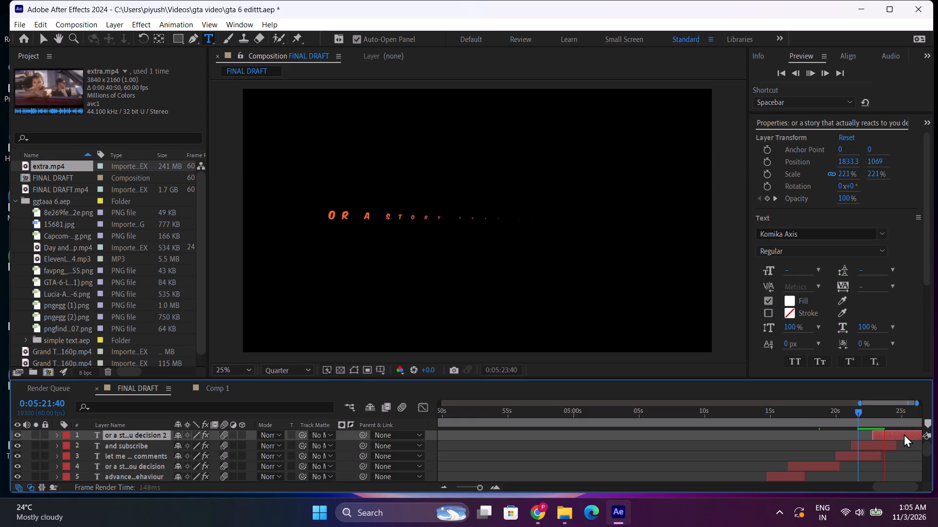
drag(883, 487, 901, 490)
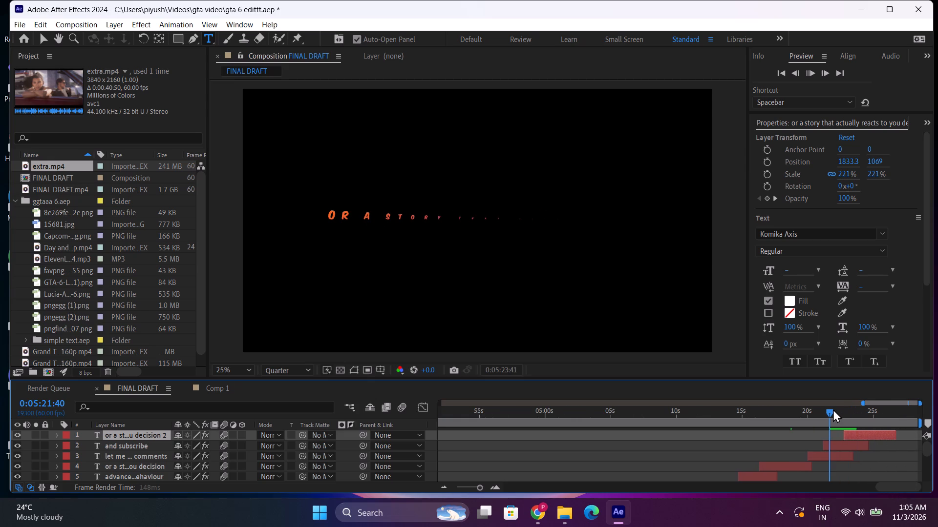
click(833, 409)
key(space)
key(space)
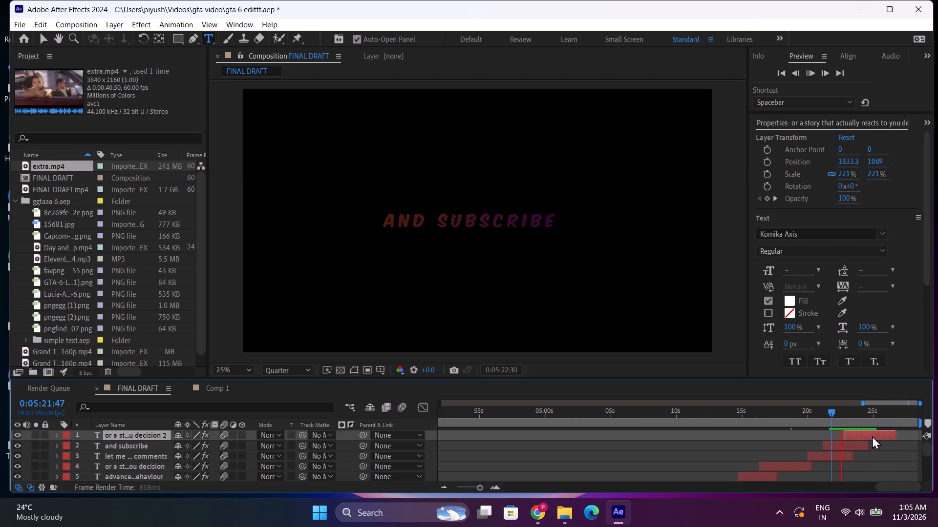
drag(863, 433, 857, 436)
key(space)
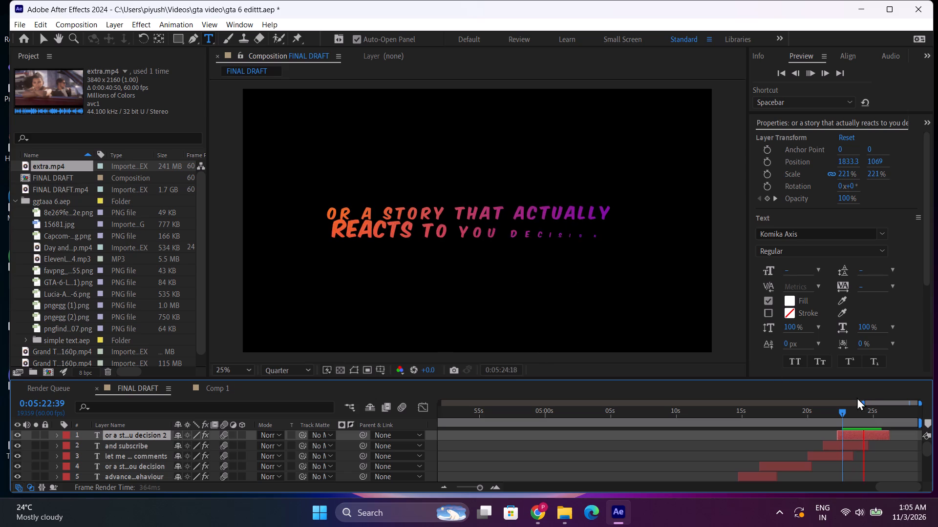
Extend the end of the duplicated "or a story that actually" title layer to about 0:05:27.
drag(860, 419, 870, 417)
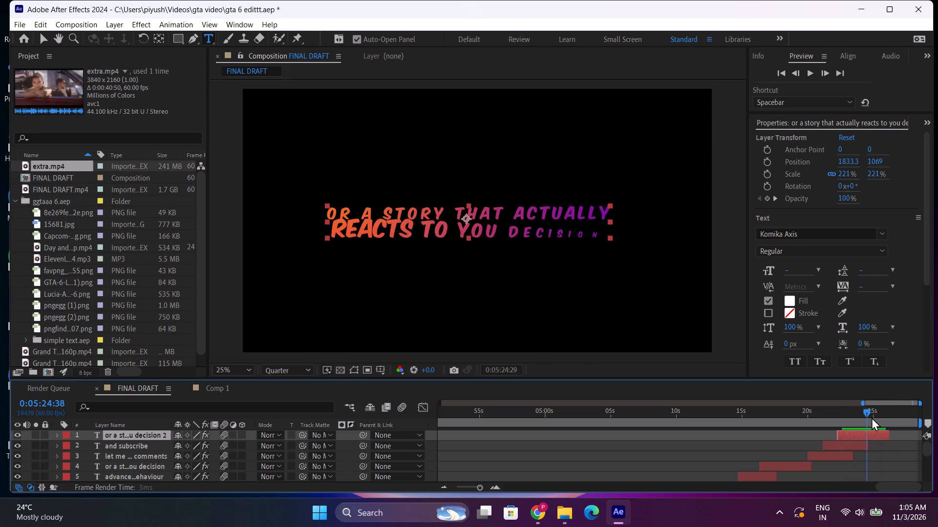
drag(891, 436, 902, 435)
click(843, 414)
key(space)
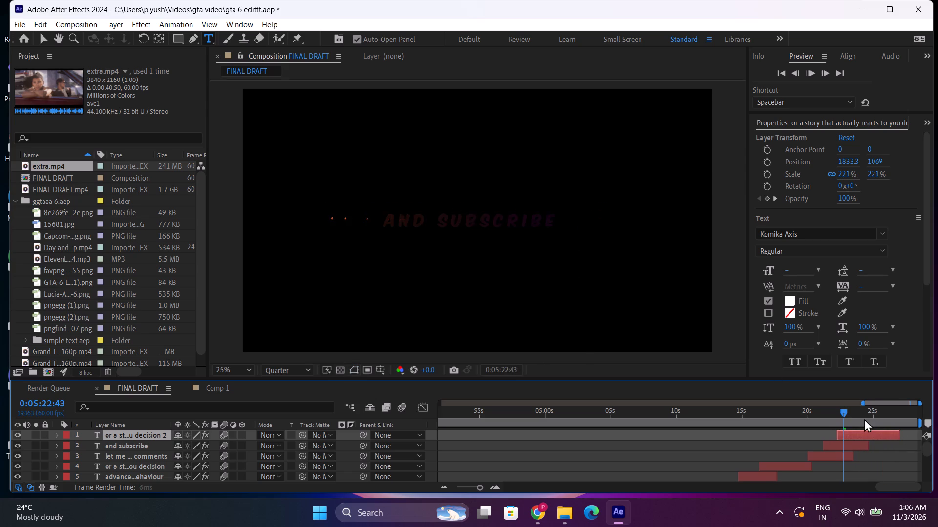
Replace the first line of the duplicated "or a story that actually" title with "if you want more gta 6".
drag(853, 415, 876, 413)
drag(606, 213, 287, 208)
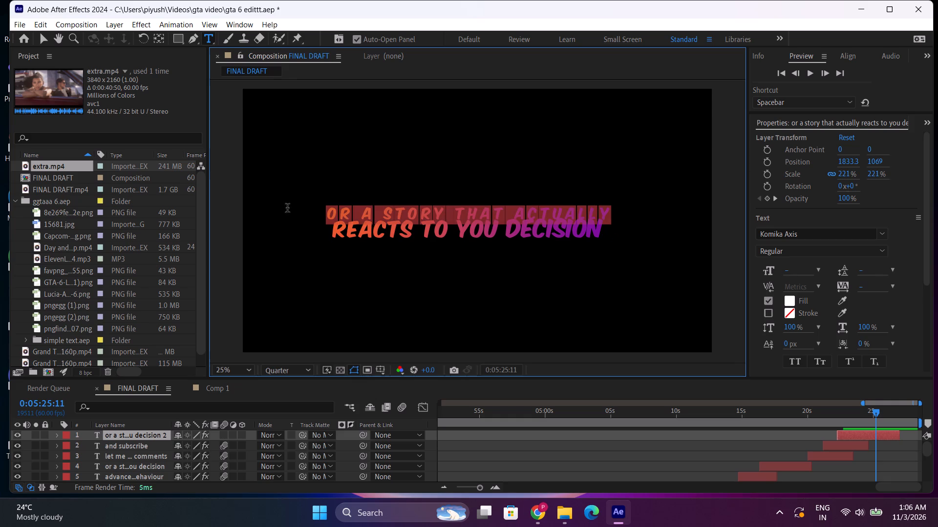
drag(287, 208, 281, 207)
text(if you want more gta 6)
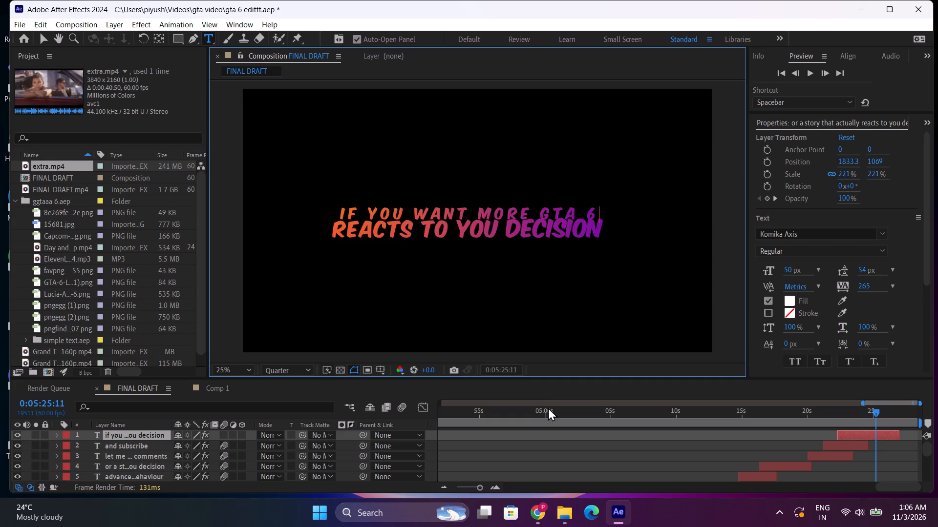
Replace the second line of the "if you want more gta 6" title with "breakdowns without".
click(851, 418)
key(space)
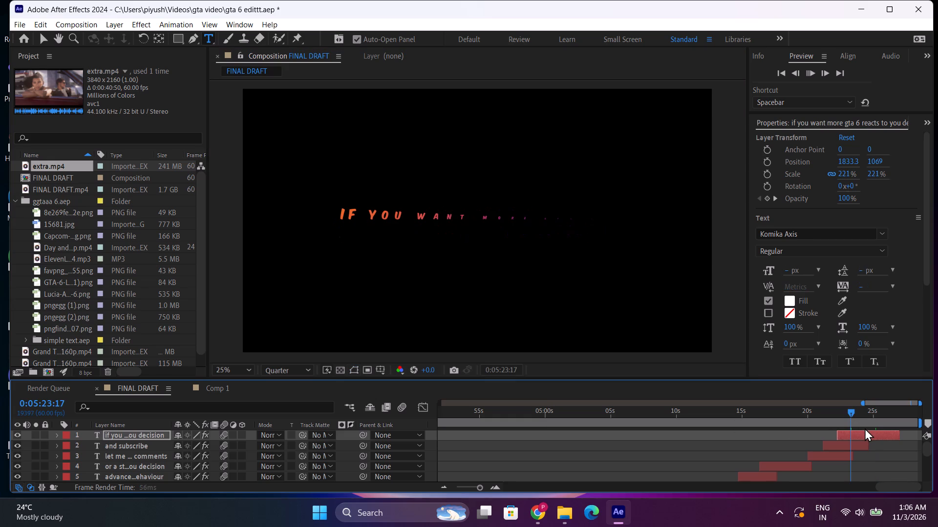
drag(859, 413, 865, 413)
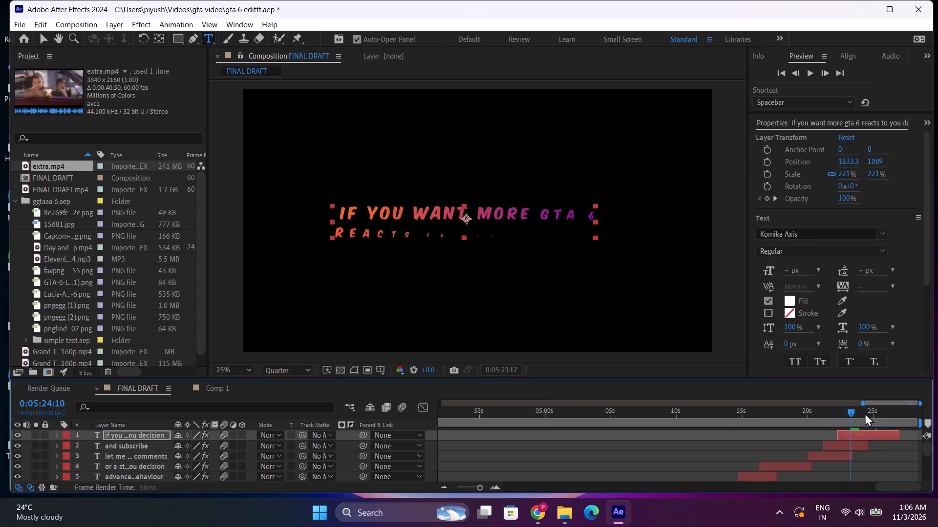
drag(865, 413, 880, 415)
drag(602, 234, 323, 226)
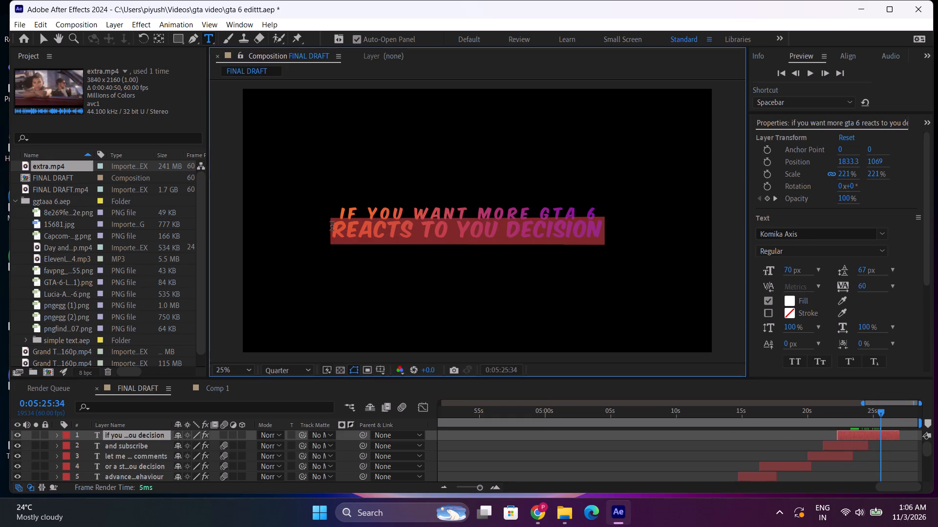
text(break)
text(downs without)
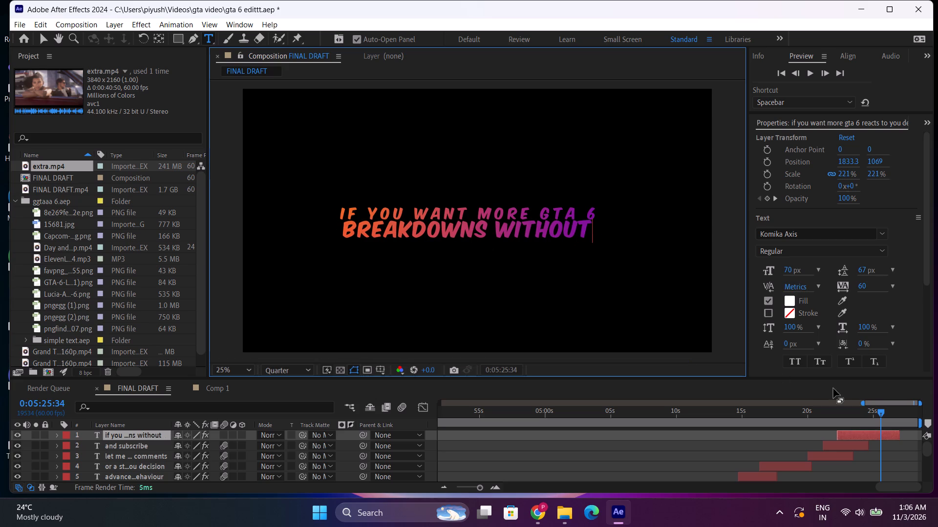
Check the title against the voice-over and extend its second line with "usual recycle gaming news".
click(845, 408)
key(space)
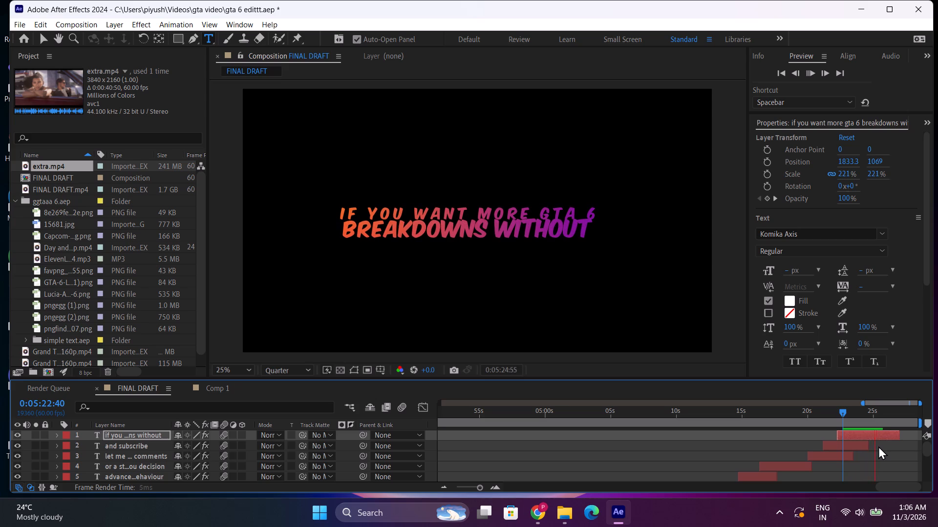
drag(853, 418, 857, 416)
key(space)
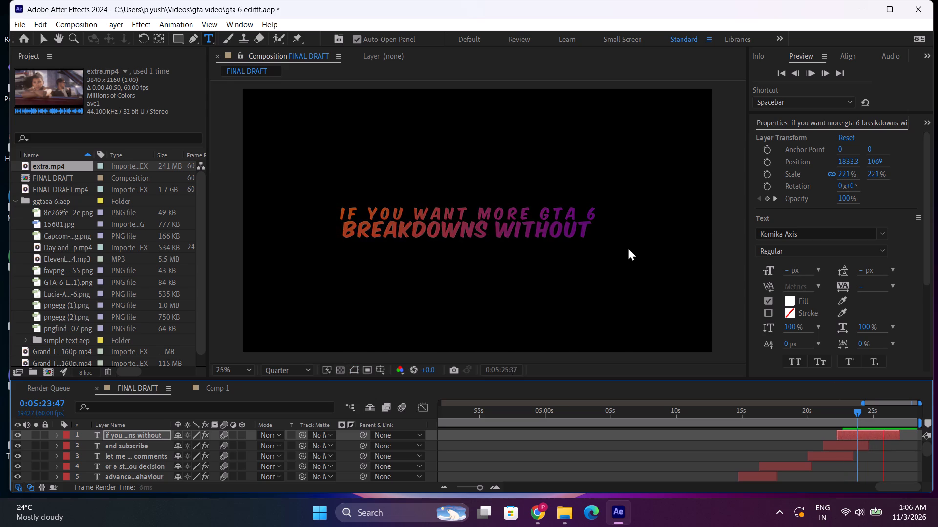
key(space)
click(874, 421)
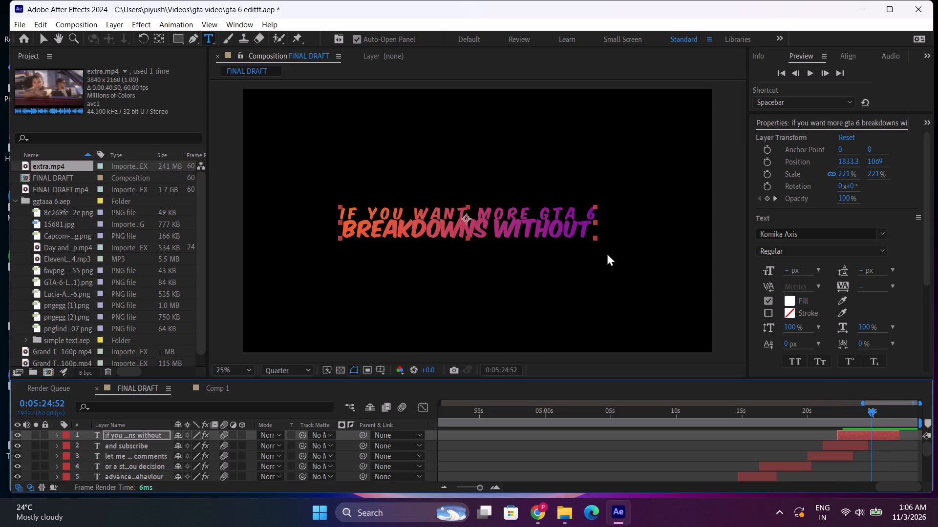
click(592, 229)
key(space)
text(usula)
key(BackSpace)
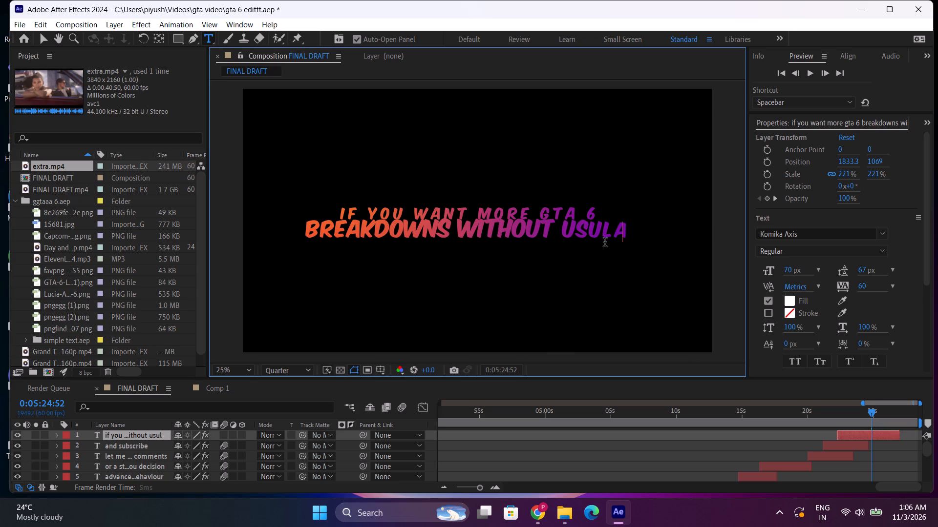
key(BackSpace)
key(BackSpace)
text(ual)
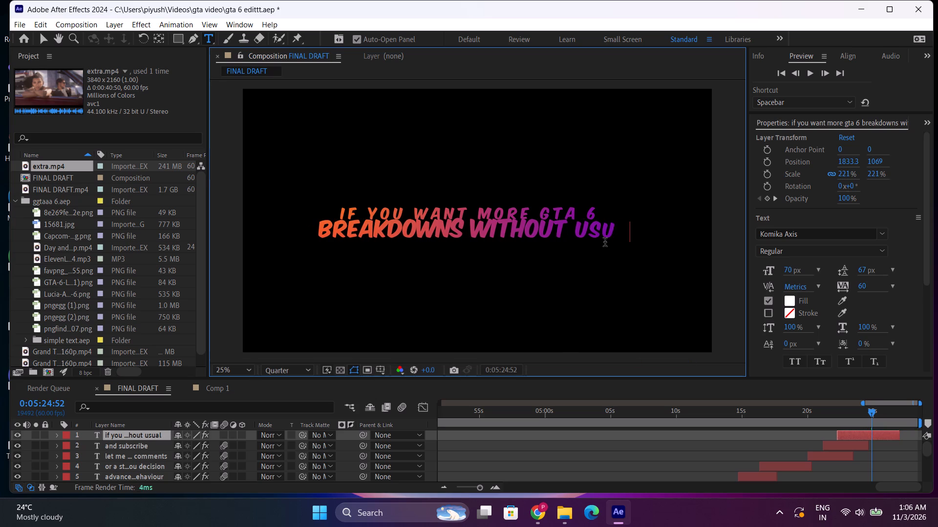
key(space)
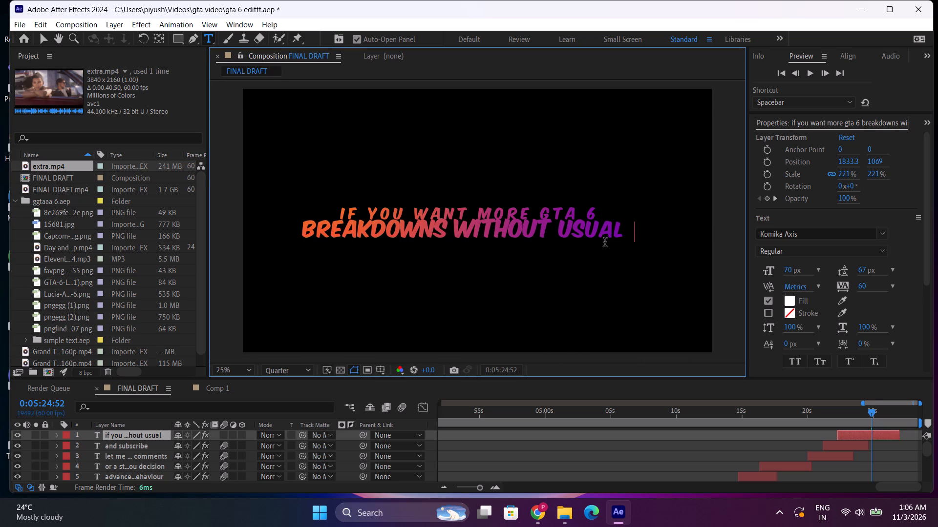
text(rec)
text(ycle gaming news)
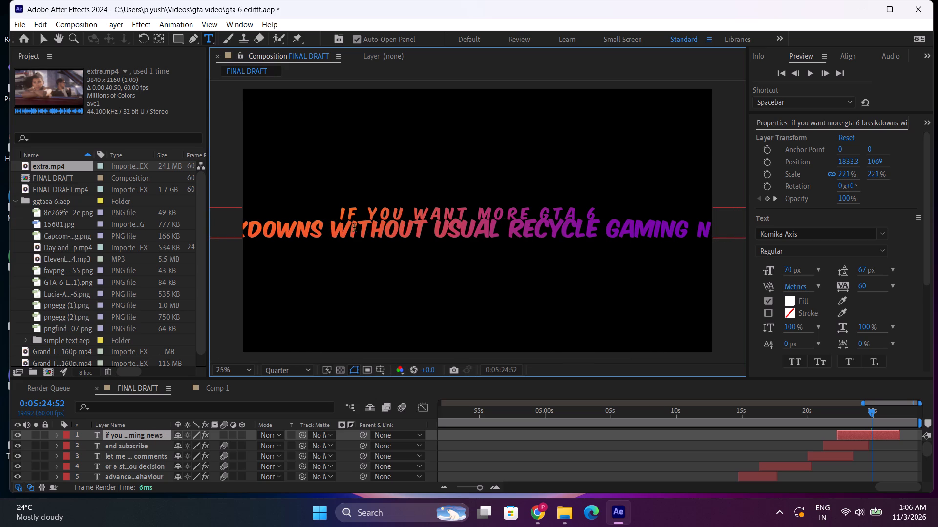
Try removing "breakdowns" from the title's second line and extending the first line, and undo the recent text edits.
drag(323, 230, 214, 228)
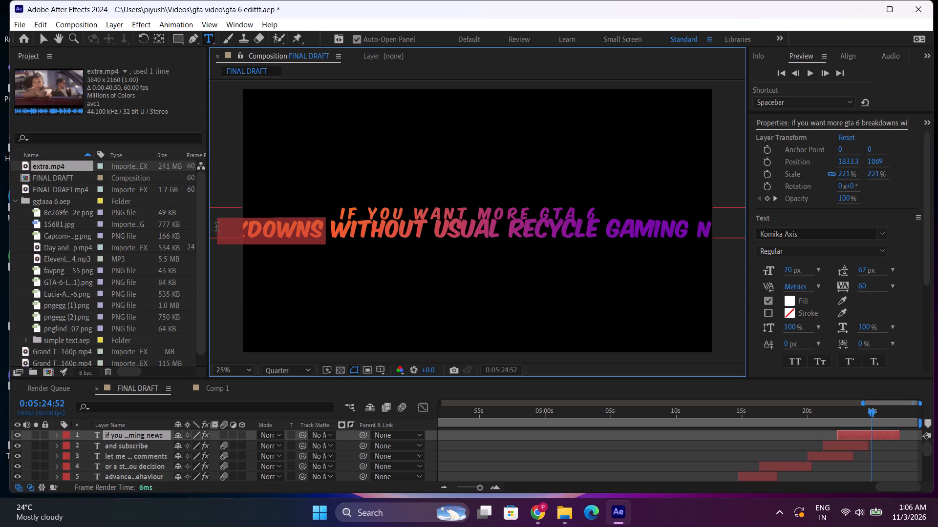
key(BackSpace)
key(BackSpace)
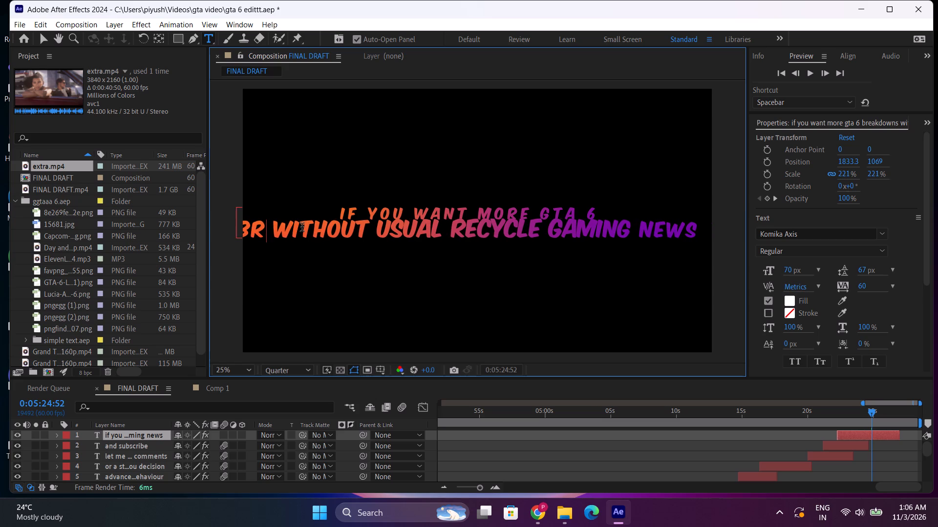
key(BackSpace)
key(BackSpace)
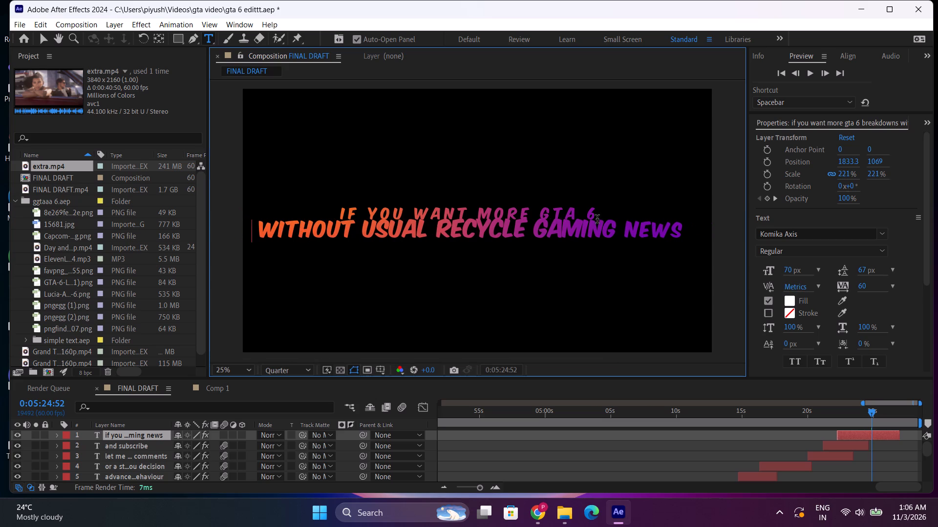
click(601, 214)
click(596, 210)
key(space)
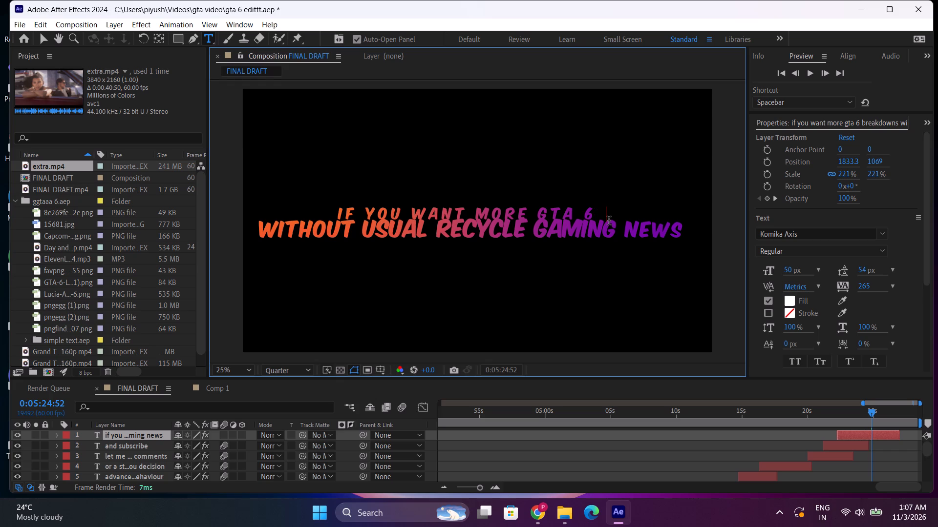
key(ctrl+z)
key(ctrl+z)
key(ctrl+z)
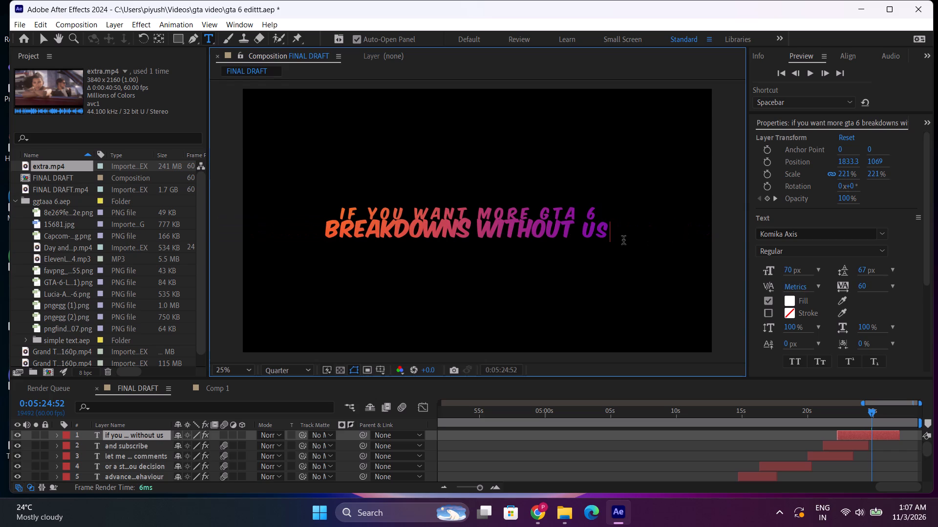
Delete the wording after "breakdowns" on the second line of the title.
key(BackSpace)
key(BackSpace)
key(BackSpace)
key(BackSpace)
key(BackSpace)
key(BackSpace)
key(BackSpace)
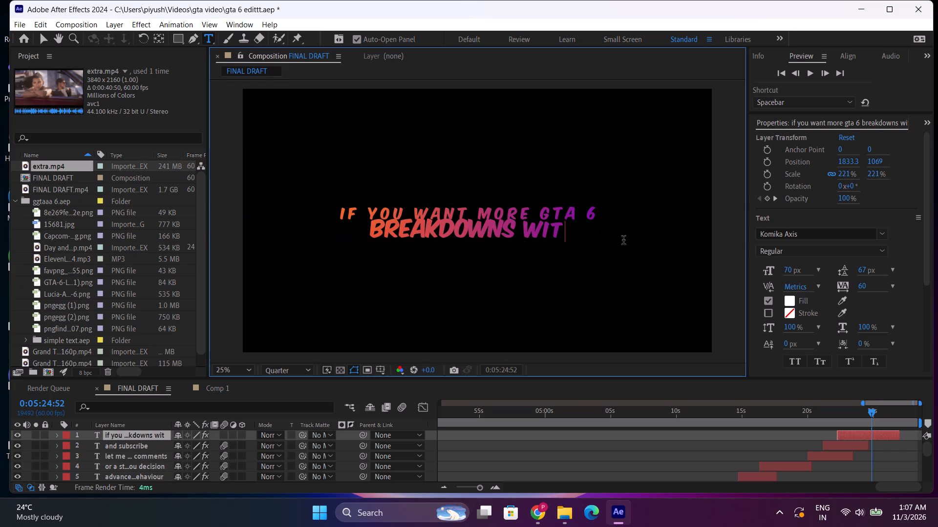
text(out)
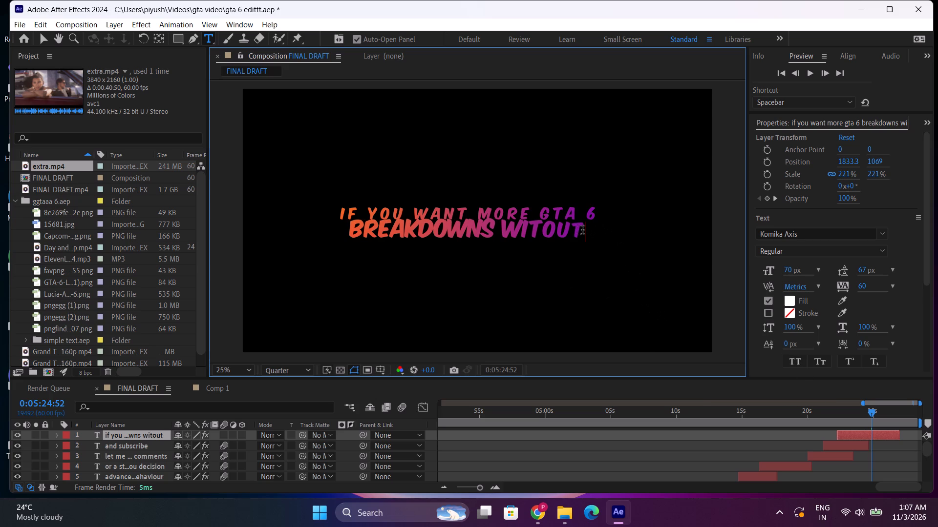
drag(582, 230, 501, 233)
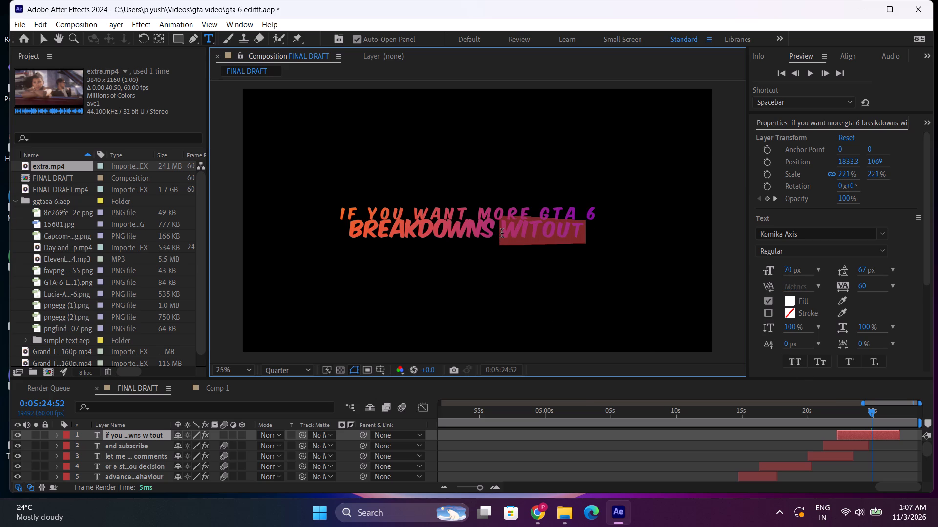
key(BackSpace)
Move "gta 6" from the end of the title's first line to the second line so it reads "gta 6 breakdowns".
click(853, 418)
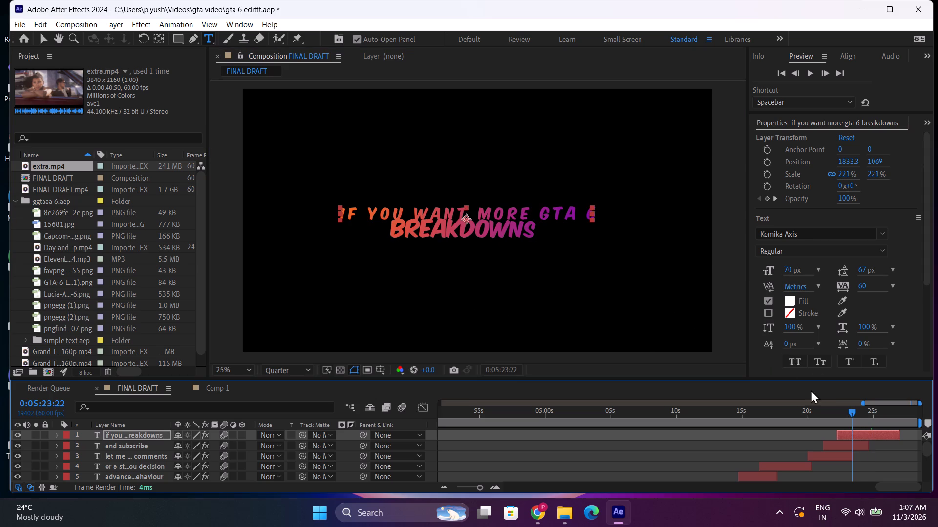
drag(860, 416, 875, 414)
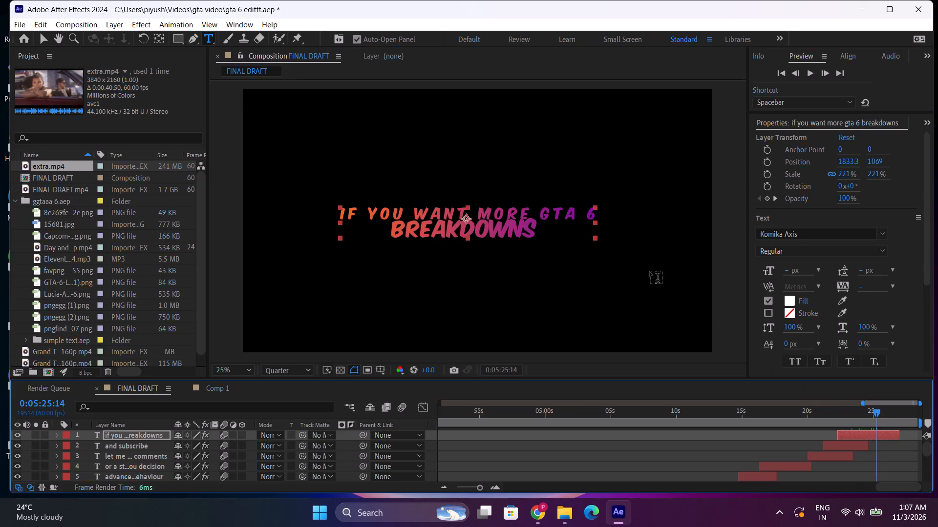
drag(538, 210, 603, 213)
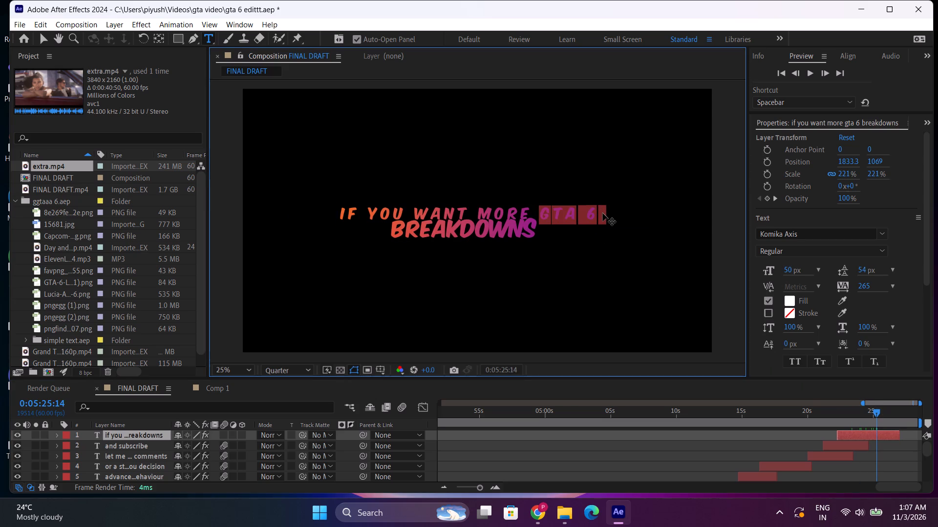
key(ctrl+c)
key(BackSpace)
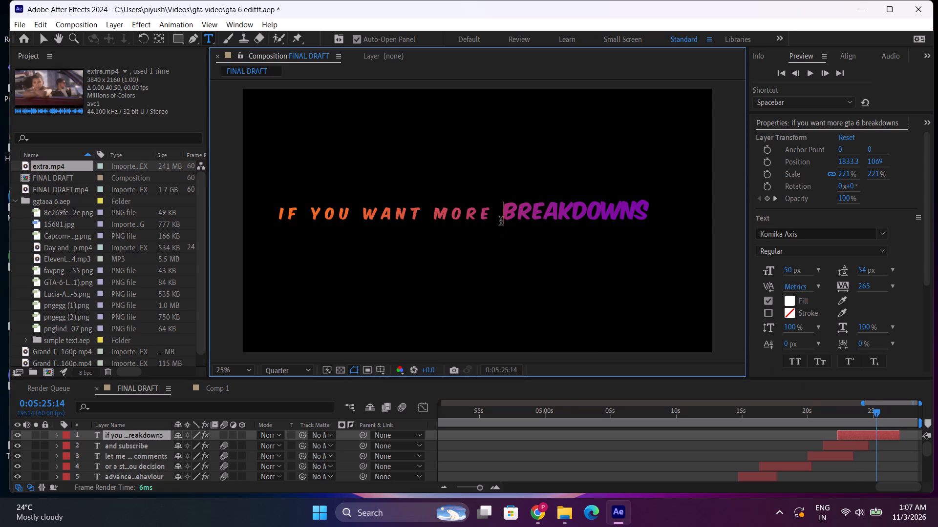
key(shift+Return)
key(ctrl+c)
key(ctrl+v)
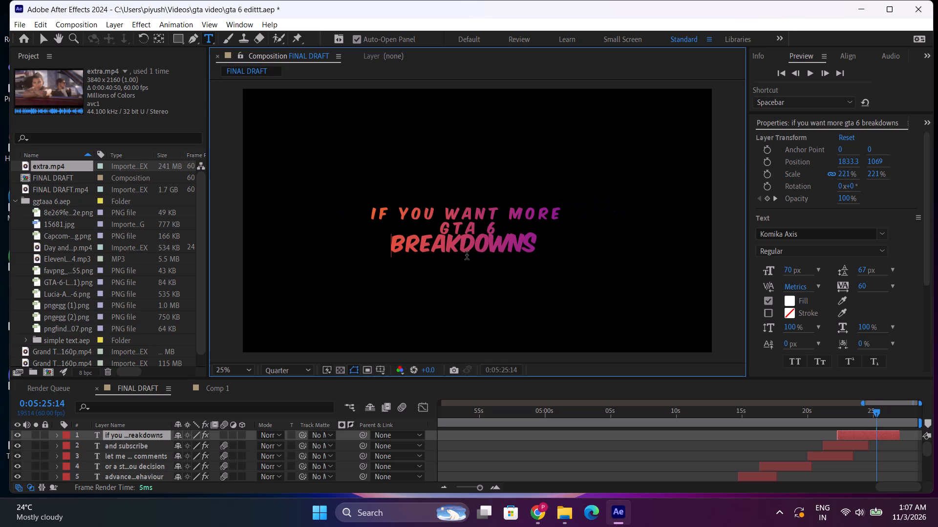
key(ctrl+z)
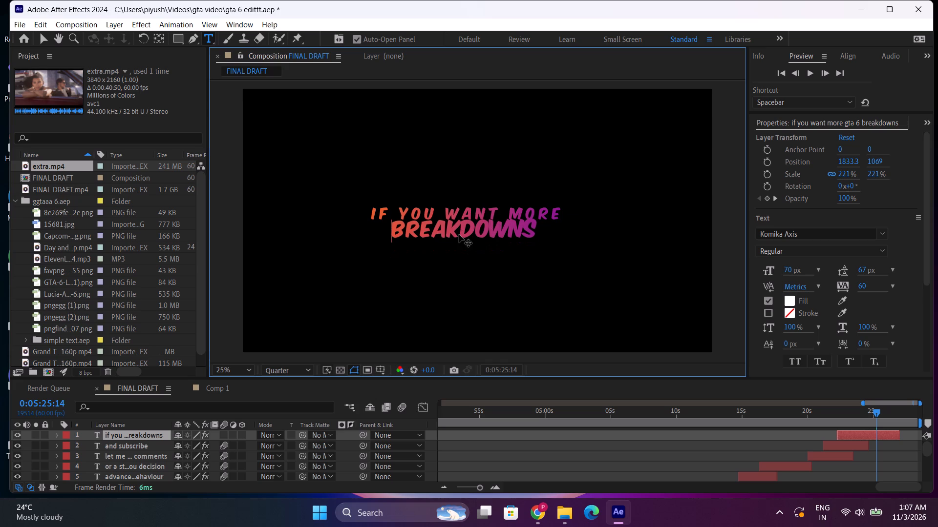
text(gta)
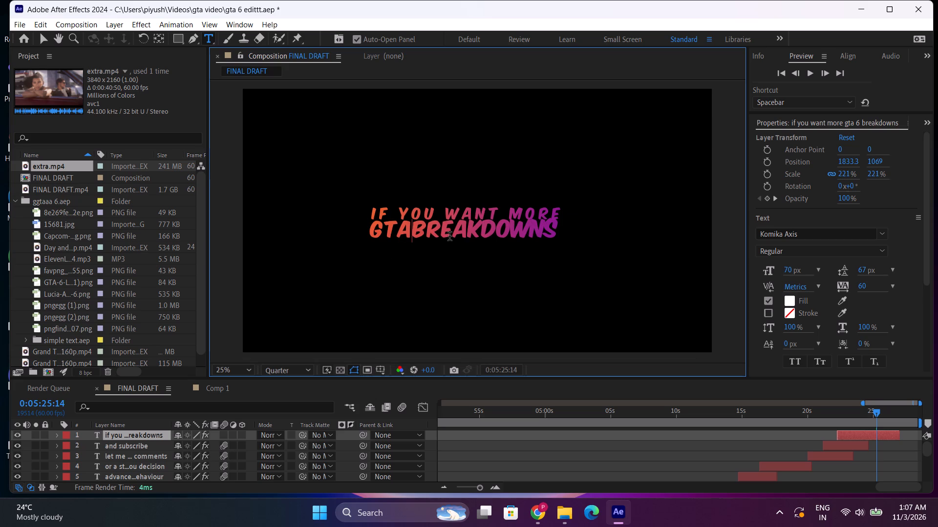
key(space)
text(6)
key(space)
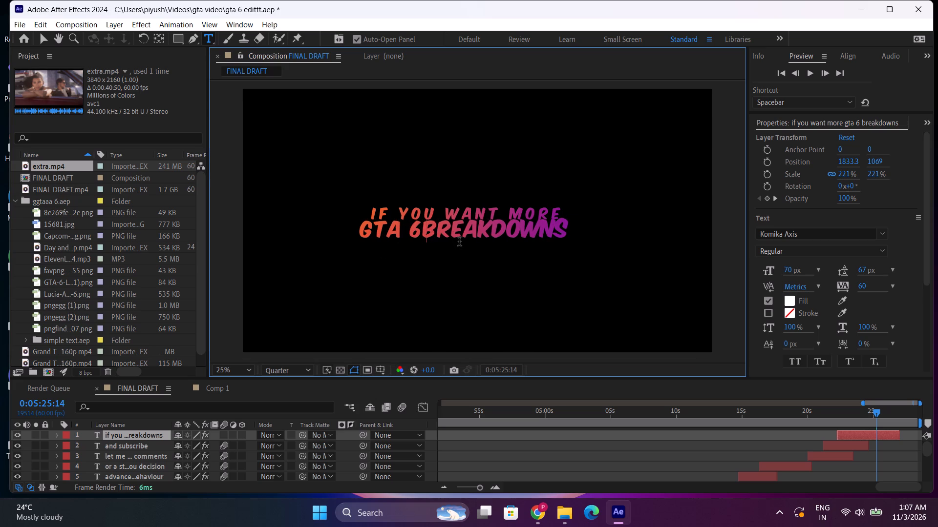
Preview the "if you want more gta 6 breakdowns" title and shift its ending Offset and Opacity keyframes slightly earlier.
drag(856, 417, 842, 419)
key(space)
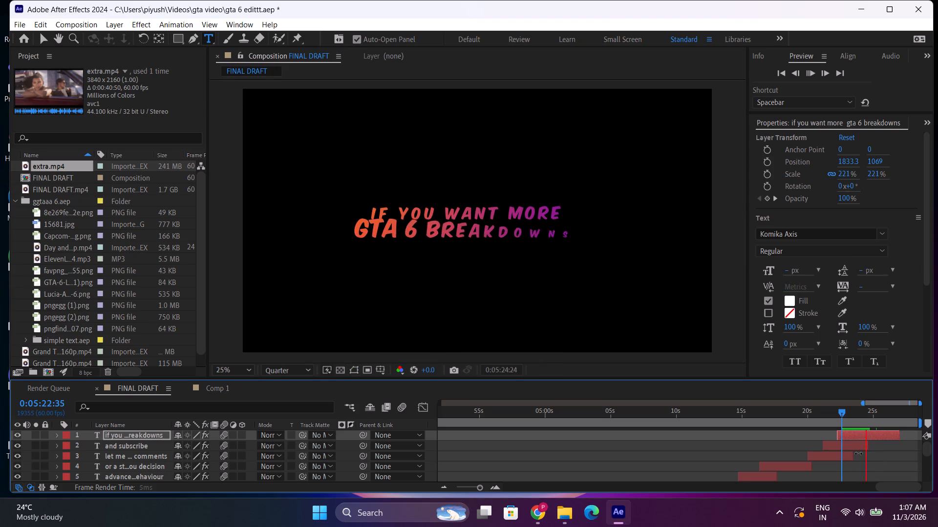
key(space)
key(u)
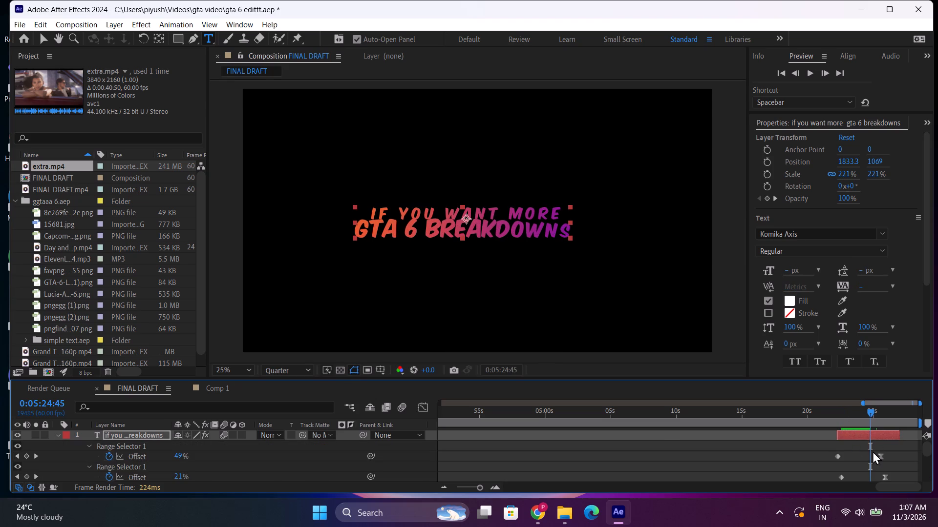
scroll(873, 451, down, 1)
scroll(872, 438, up, 1)
drag(872, 451, 892, 475)
scroll(891, 475, down, 1)
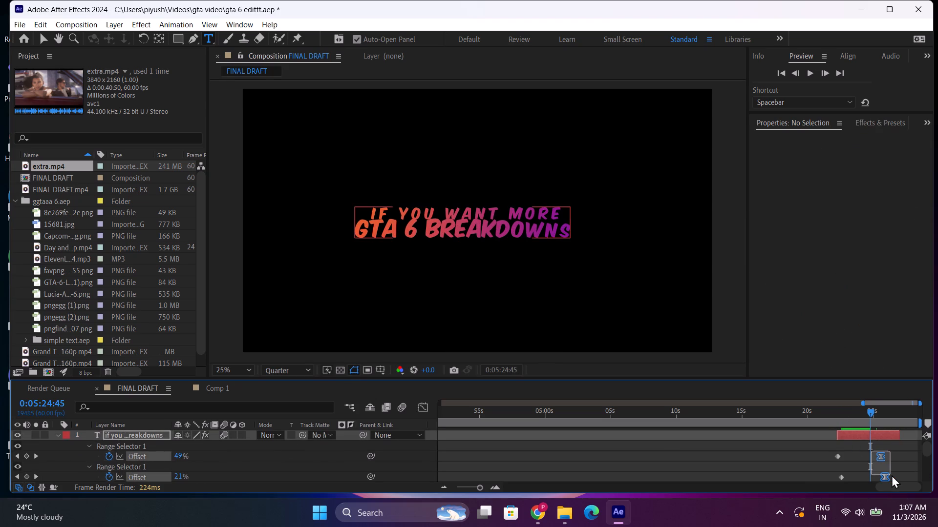
scroll(892, 475, down, 1)
drag(892, 475, 899, 491)
scroll(880, 456, down, 2)
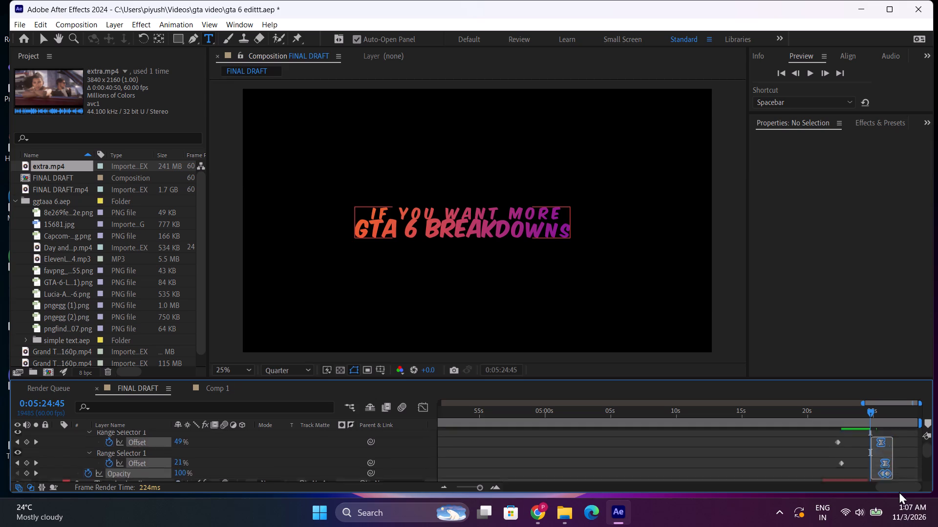
drag(899, 491, 882, 430)
scroll(903, 438, up, 1)
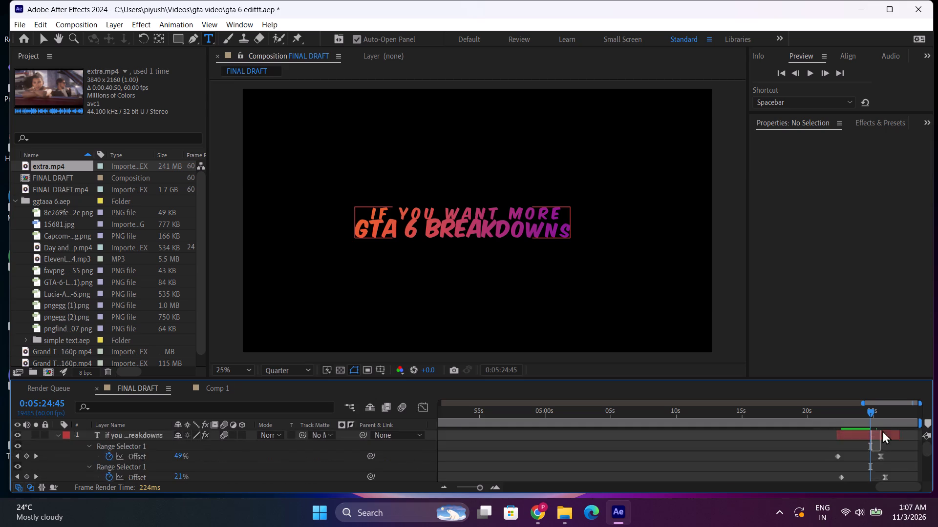
drag(882, 430, 895, 453)
drag(888, 447, 883, 447)
scroll(807, 485, up, 1)
drag(880, 486, 880, 486)
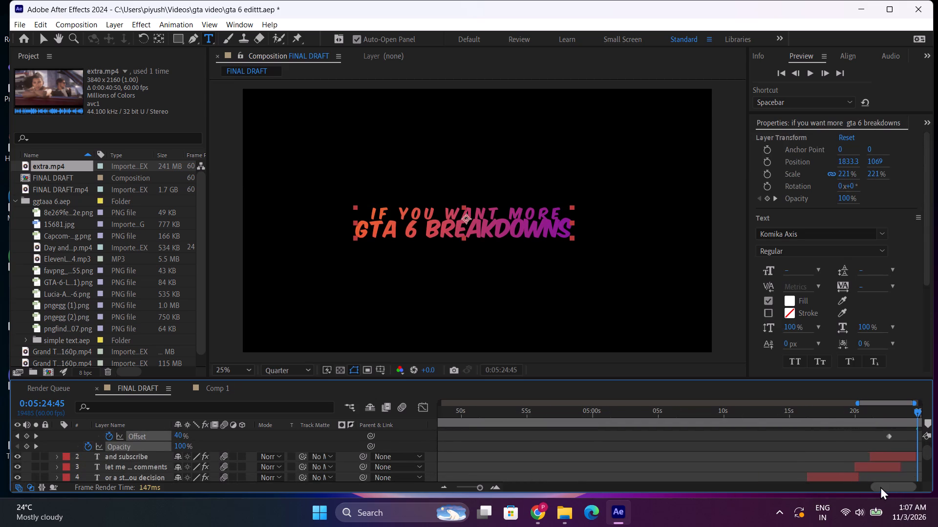
Collapse the "if you want more gta 6 breakdowns" layer's keyframes and play the title repeatedly from its start to check its timing against the voice-over.
drag(880, 486, 924, 488)
scroll(892, 467, up, 1)
click(881, 469)
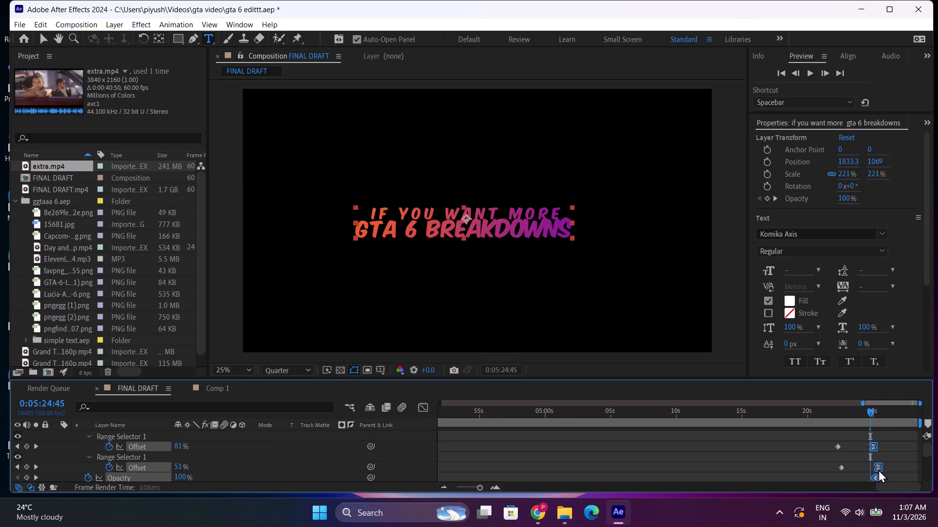
scroll(122, 447, up, 2)
click(59, 433)
key(space)
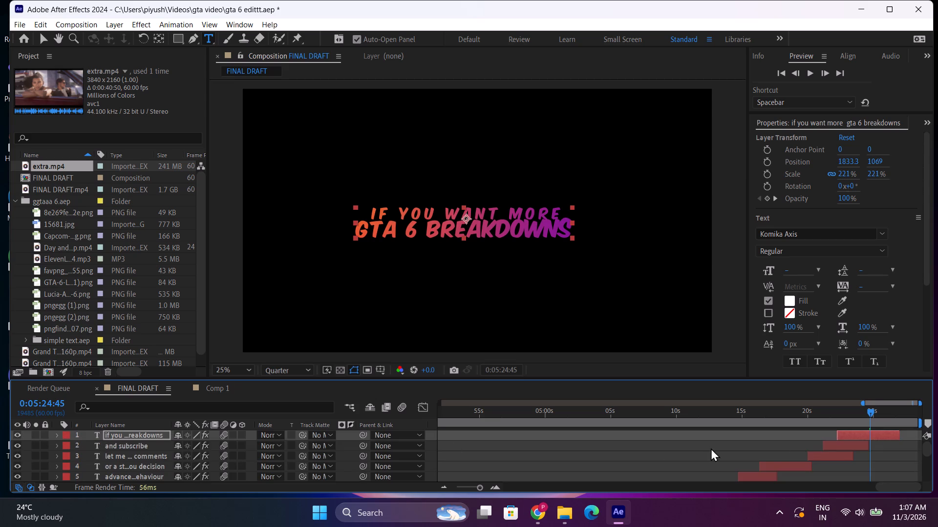
click(839, 420)
key(space)
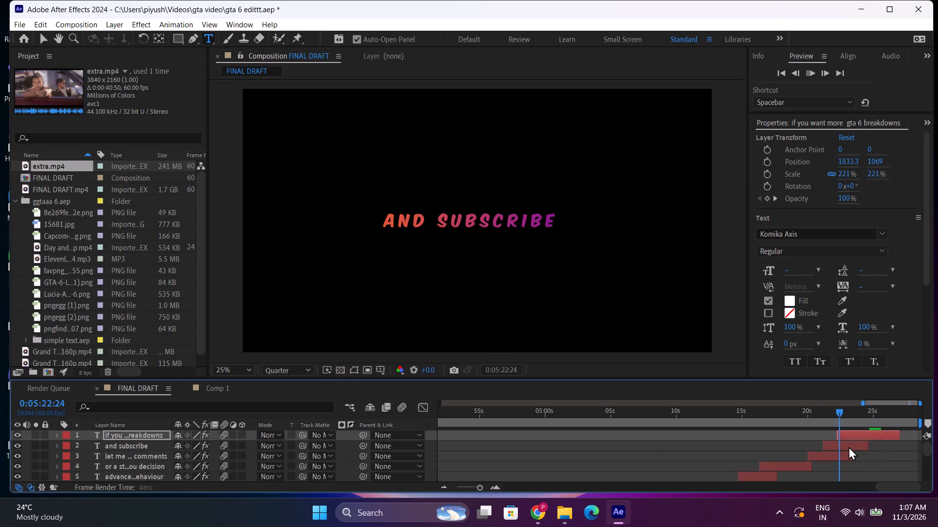
click(841, 417)
key(space)
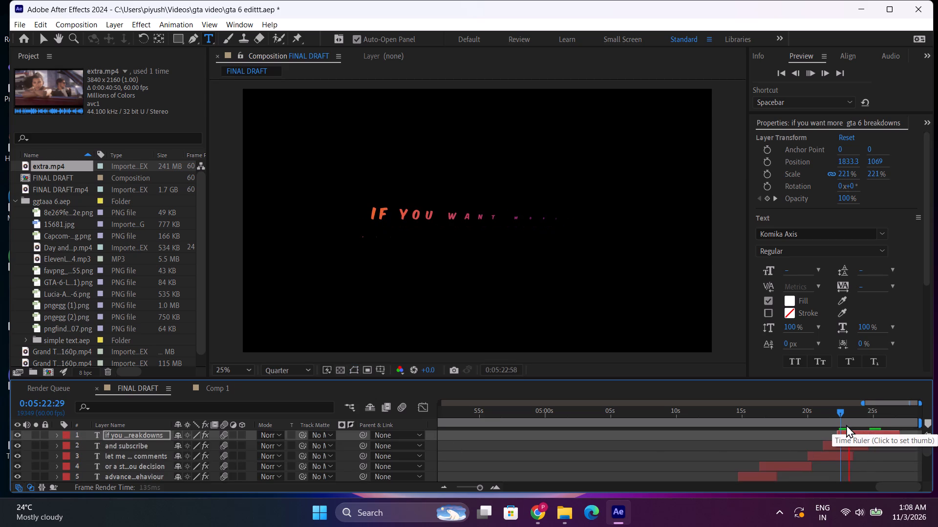
drag(840, 420, 835, 421)
key(space)
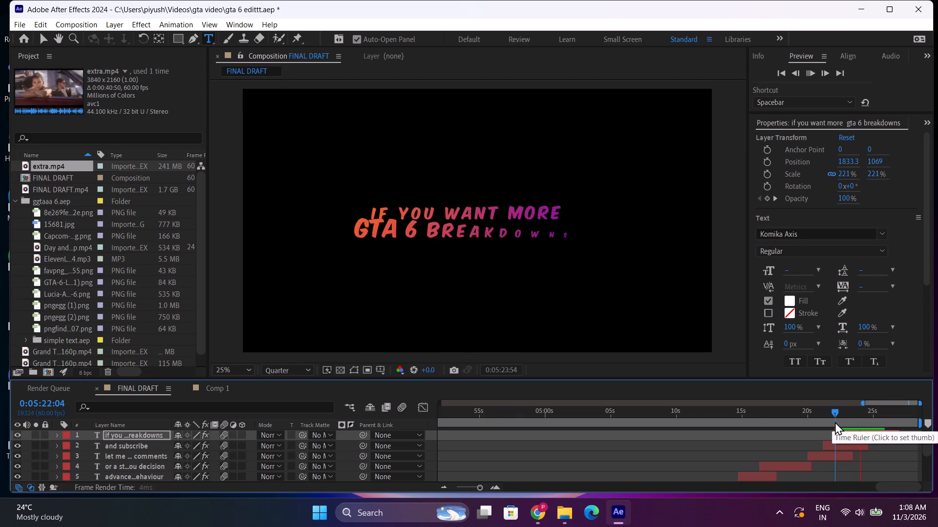
drag(839, 417, 832, 419)
key(space)
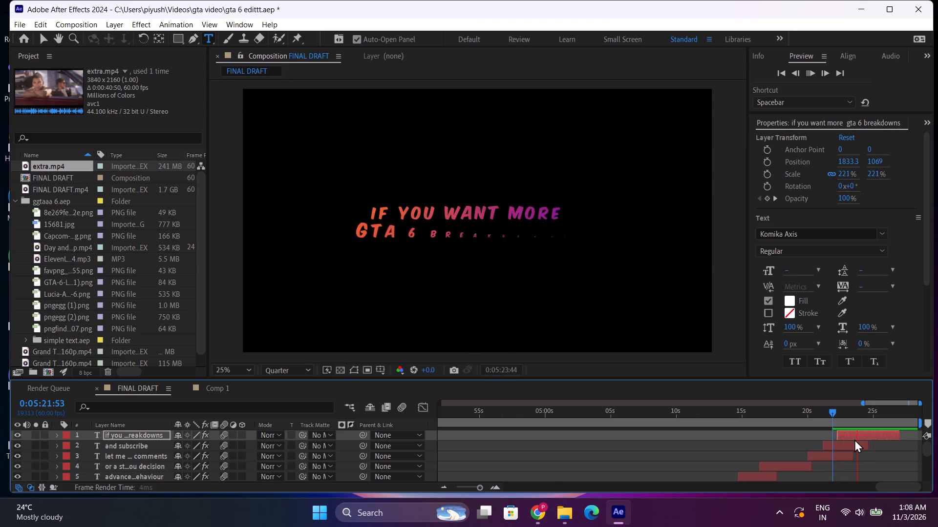
Shift the "if you want more gta 6 breakdowns" layer slightly earlier to start at about 0:05:22:01, and preview it.
click(838, 412)
click(863, 432)
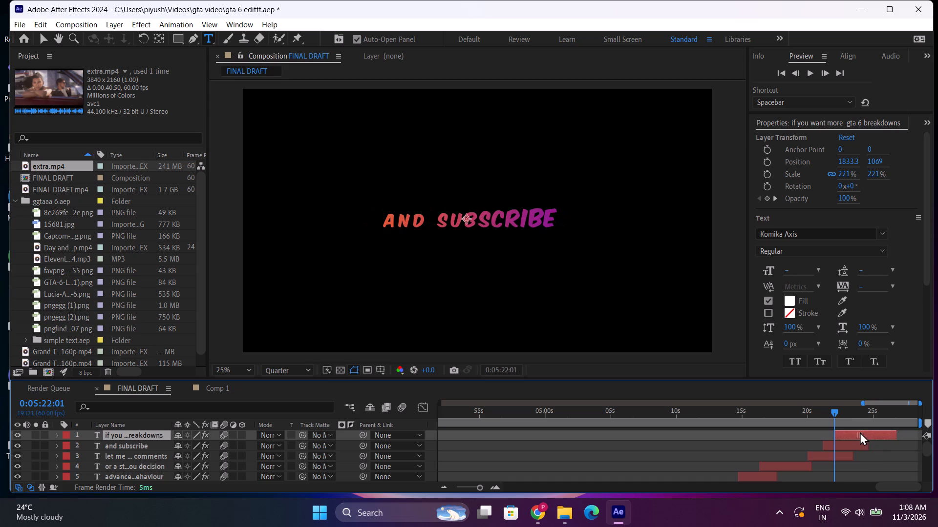
key(space)
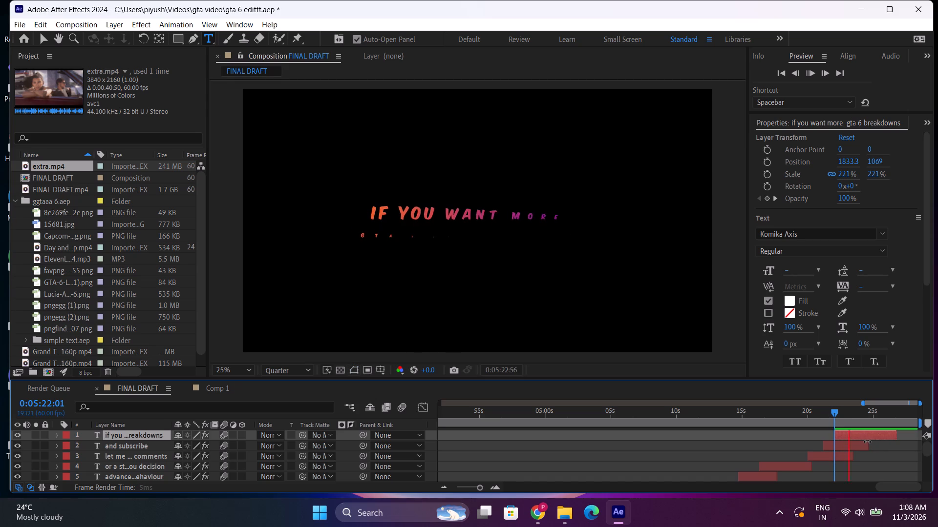
key(space)
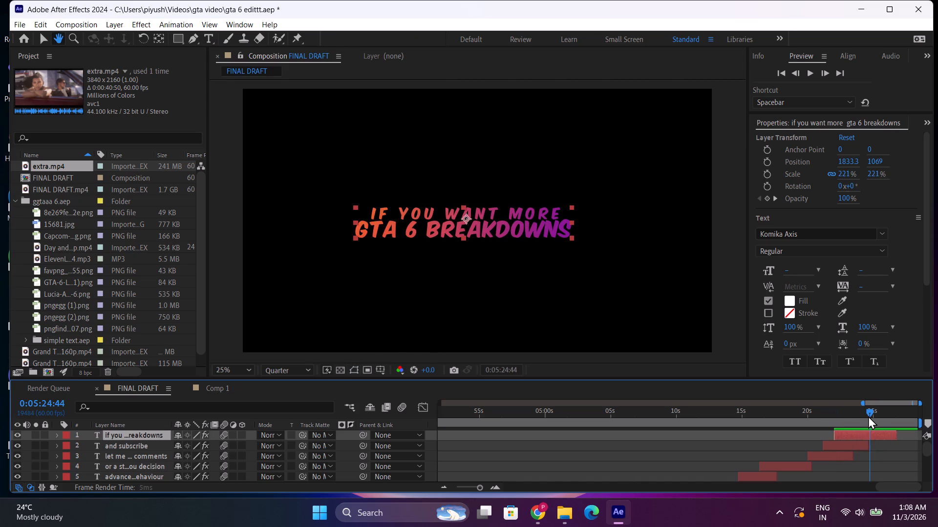
Move the title's ending Opacity keyframes slightly earlier so the fade-out starts sooner, and preview the ending.
key(u)
scroll(895, 439, down, 2)
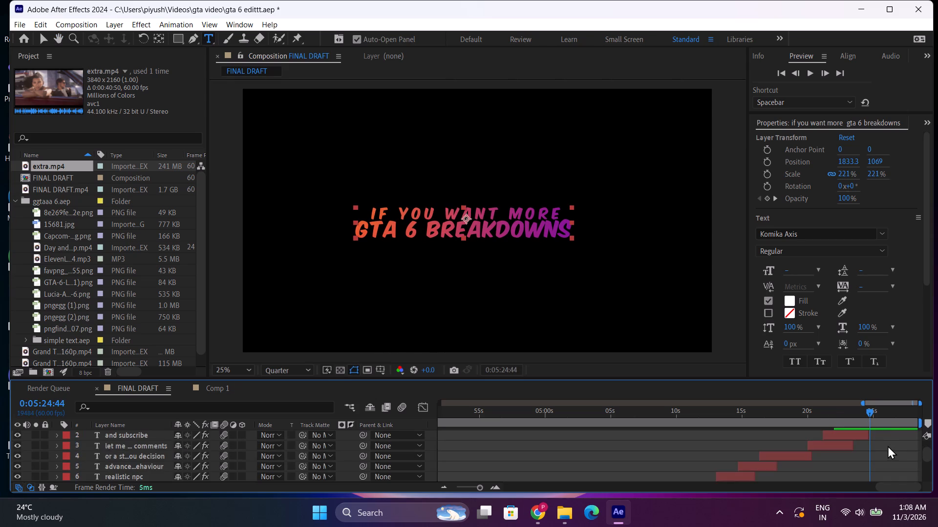
scroll(882, 446, up, 1)
drag(862, 452, 884, 459)
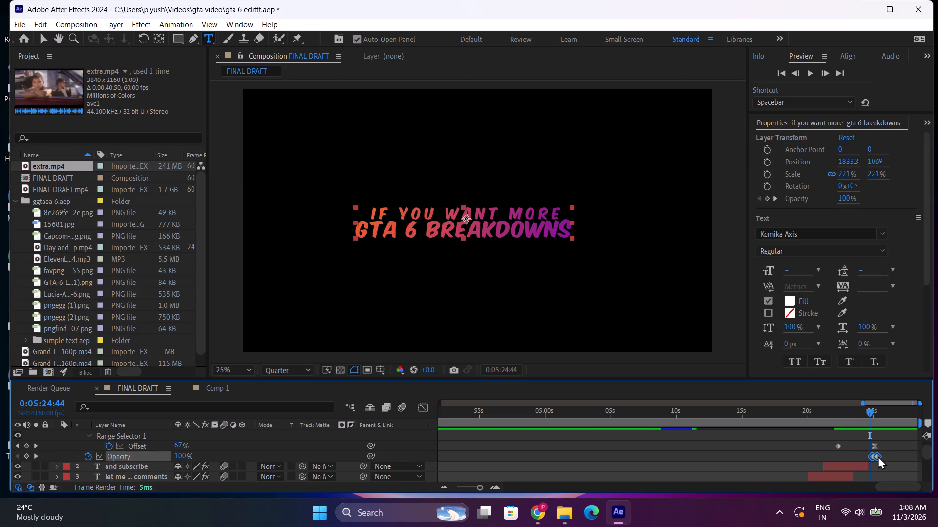
click(877, 455)
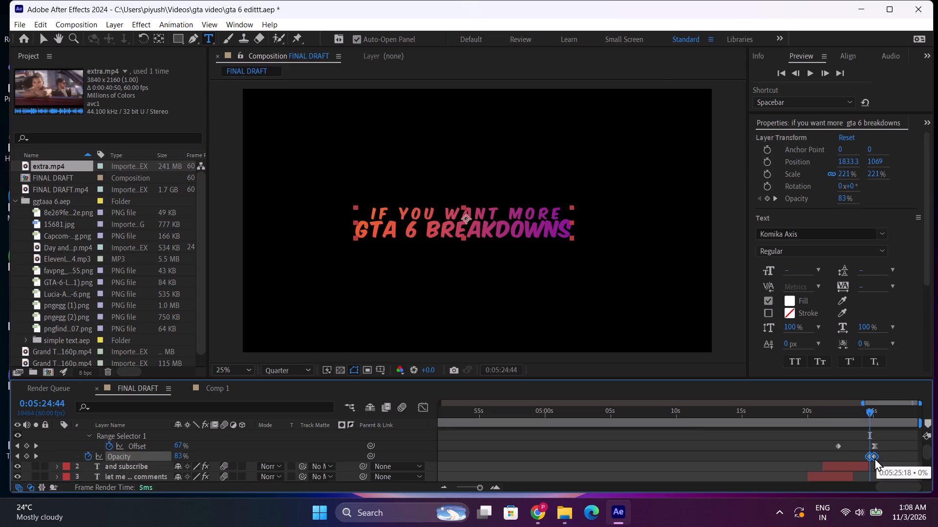
scroll(245, 470, up, 1)
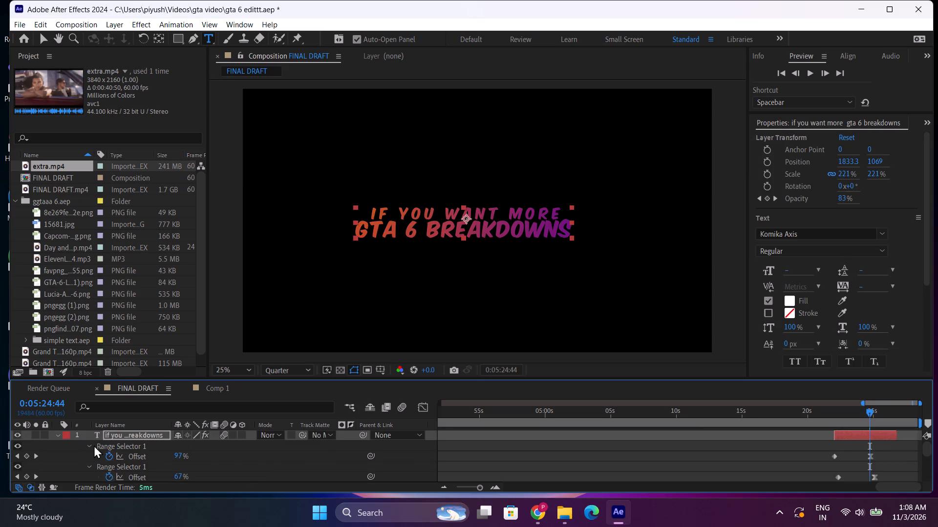
click(58, 437)
key(space)
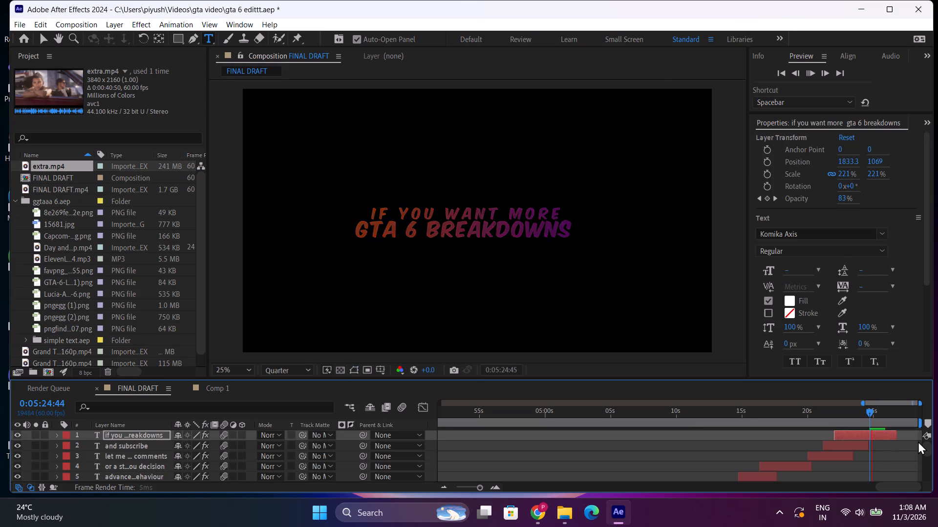
Duplicate the "if you want more gta 6 breakdowns" title and place the copy so it starts just before the 5:25 mark.
drag(869, 411, 852, 414)
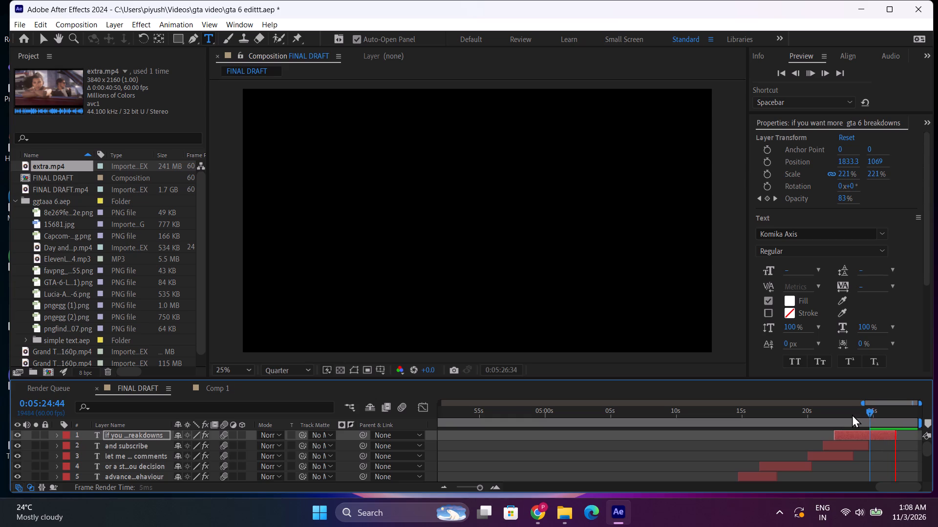
drag(852, 414, 859, 422)
key(ctrl+d)
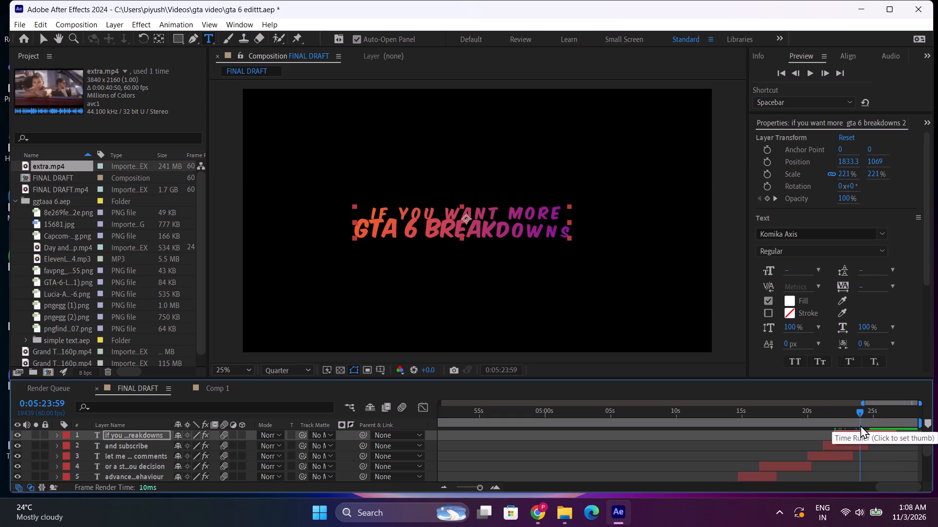
drag(863, 439, 906, 441)
key(space)
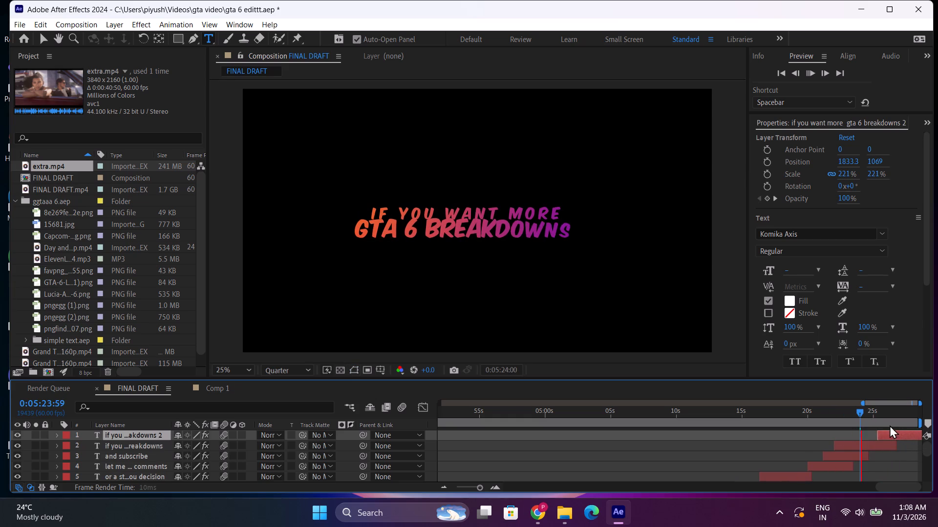
click(870, 418)
drag(892, 435, 883, 436)
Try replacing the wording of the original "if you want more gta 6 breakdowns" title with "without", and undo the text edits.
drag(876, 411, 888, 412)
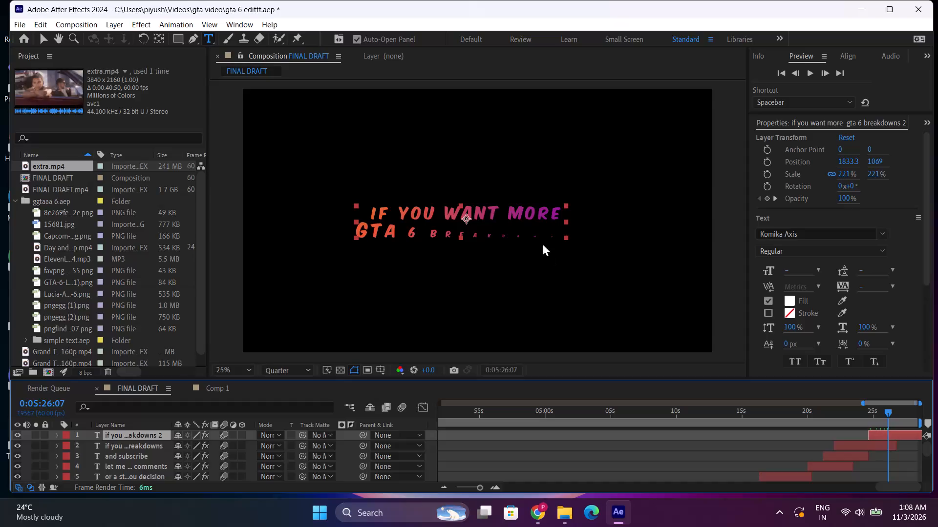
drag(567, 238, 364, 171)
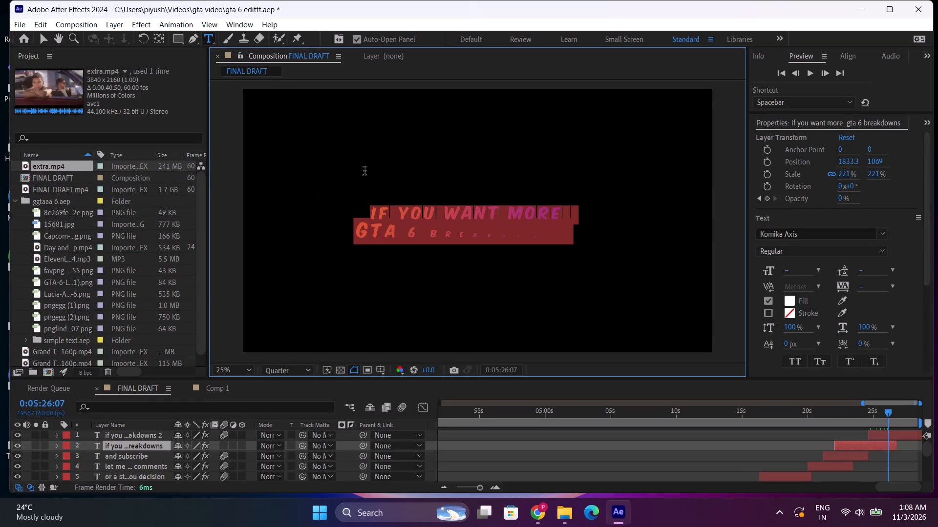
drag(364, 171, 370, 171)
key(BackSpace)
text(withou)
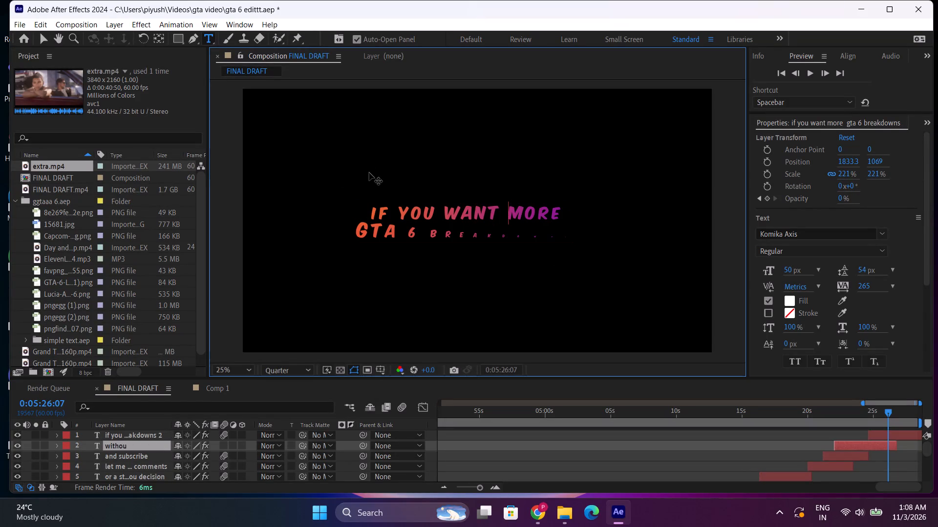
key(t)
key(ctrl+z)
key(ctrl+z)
At about 0:05:27:08, past the original title's end, replace the duplicated title's text with "without usual recyled".
click(881, 429)
click(900, 413)
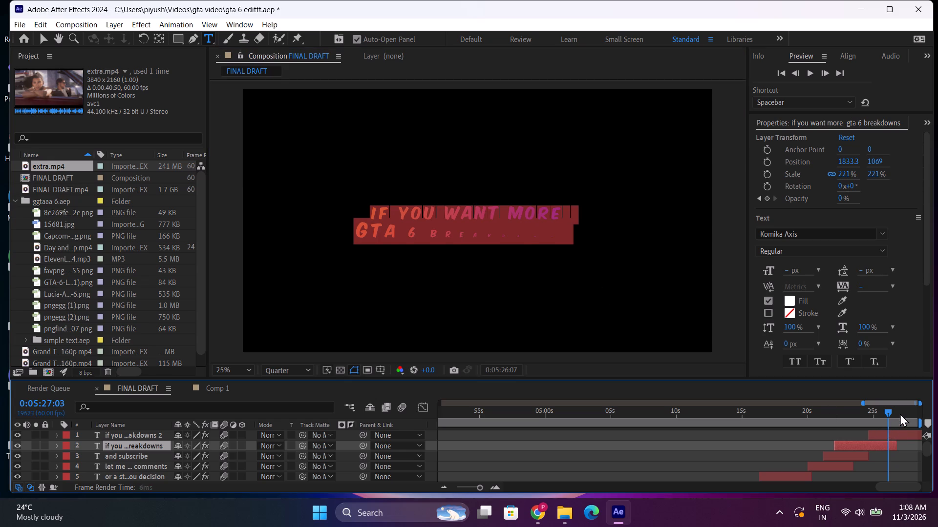
click(903, 434)
drag(571, 227, 339, 178)
text(without)
key(space)
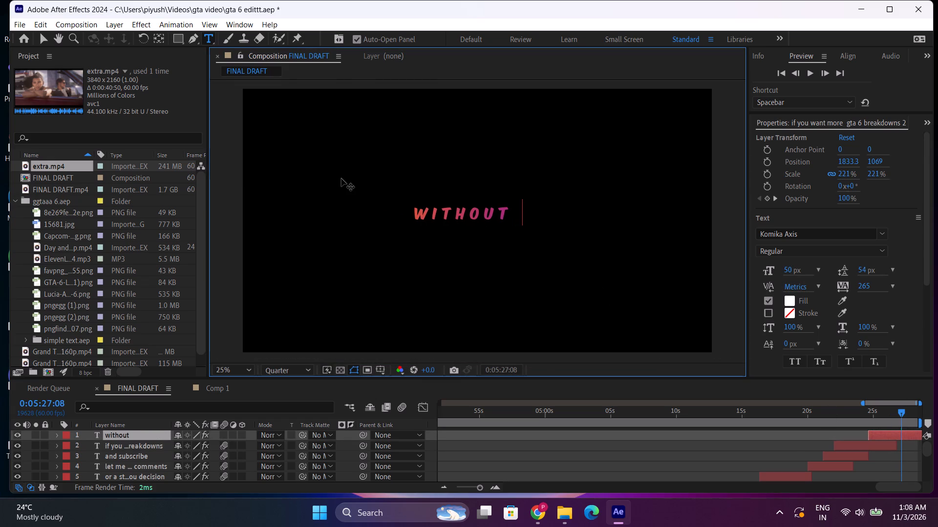
text(usua)
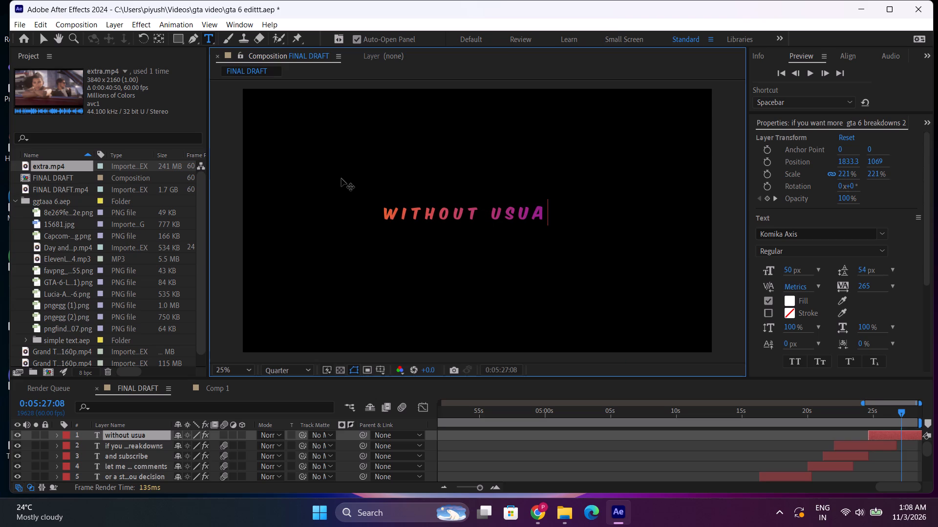
text(l recyled)
key(space)
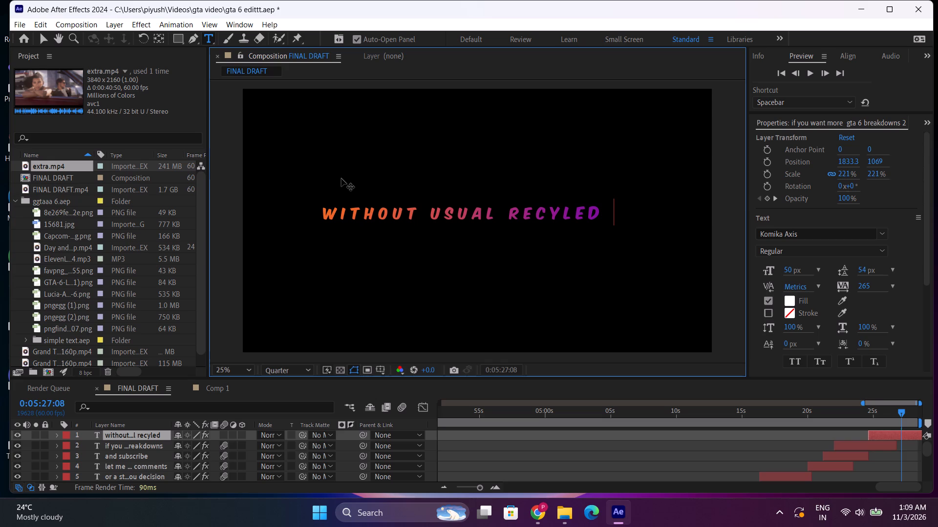
Switch to Chrome and check the spelling of "recyled" against "recycled" using Google search suggestions.
click(533, 517)
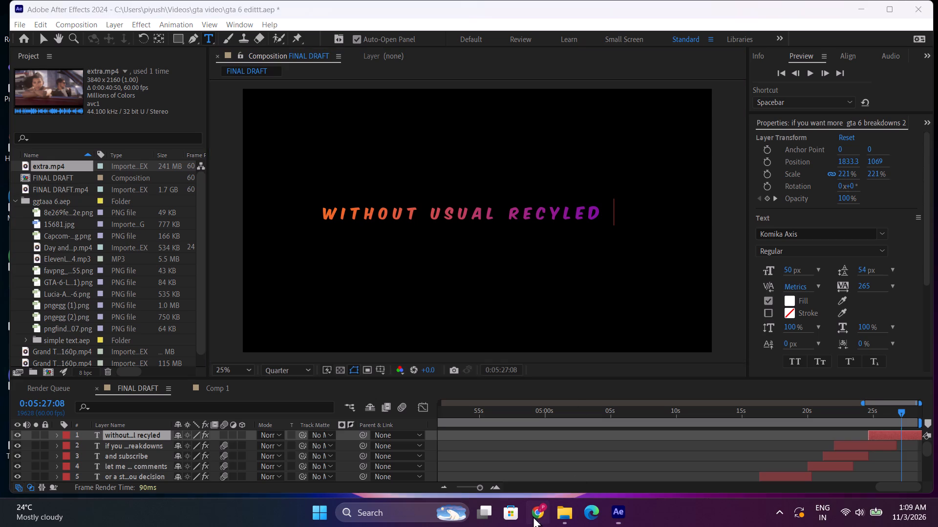
drag(248, 76, 191, 74)
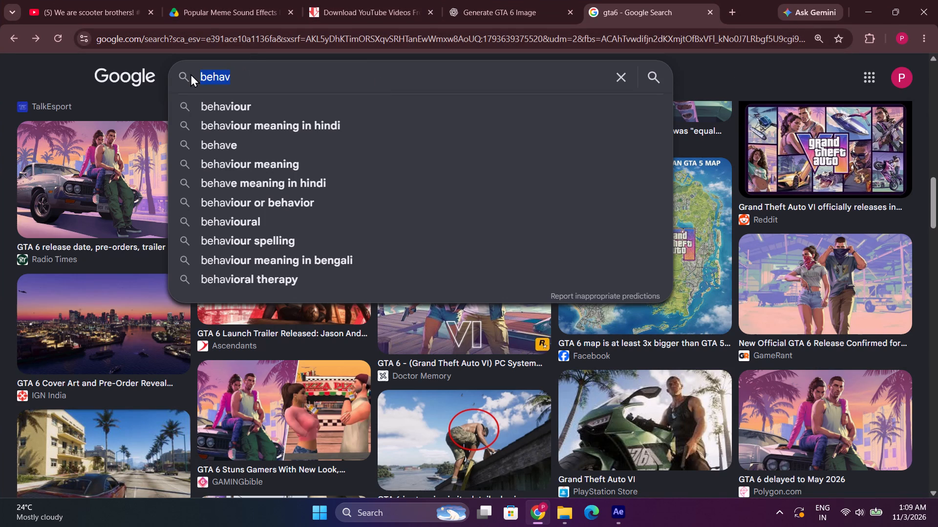
text(recyled)
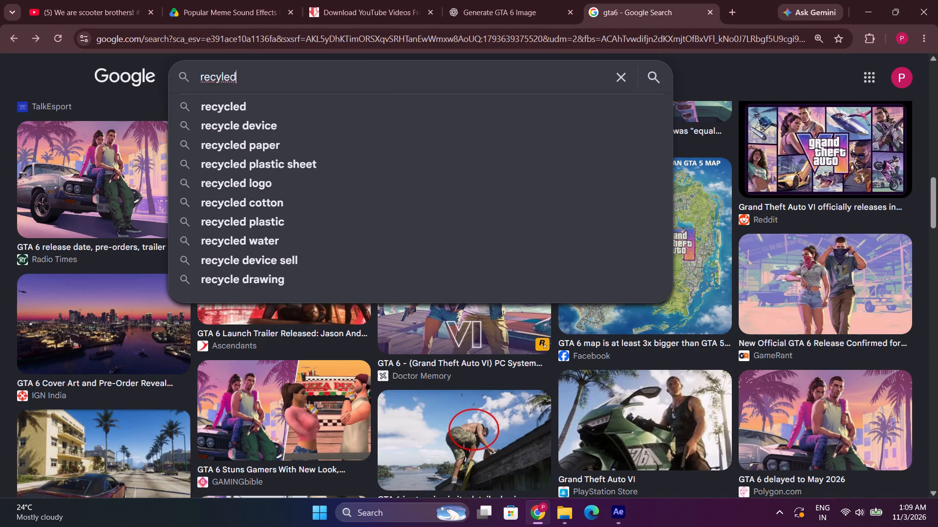
click(219, 76)
key(c)
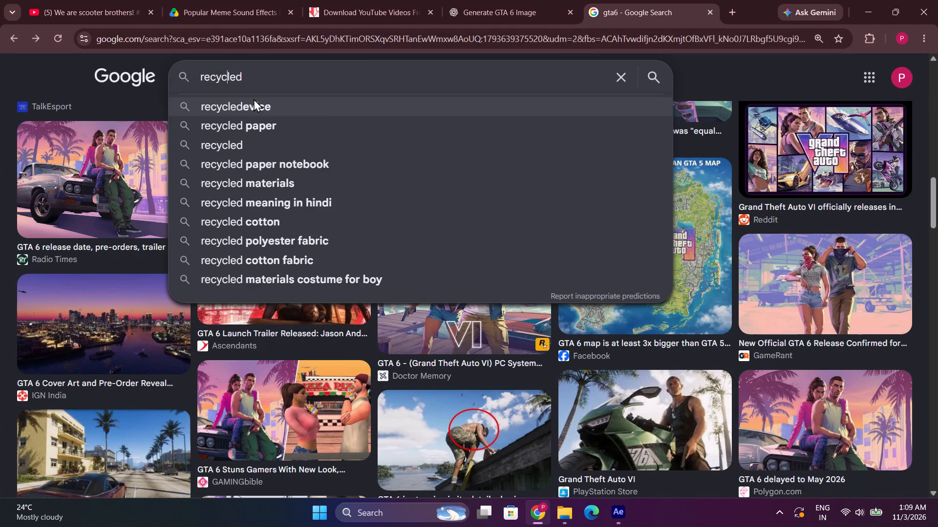
click(715, 9)
Return to After Effects and correct the last word of the new title to "recycled".
click(620, 512)
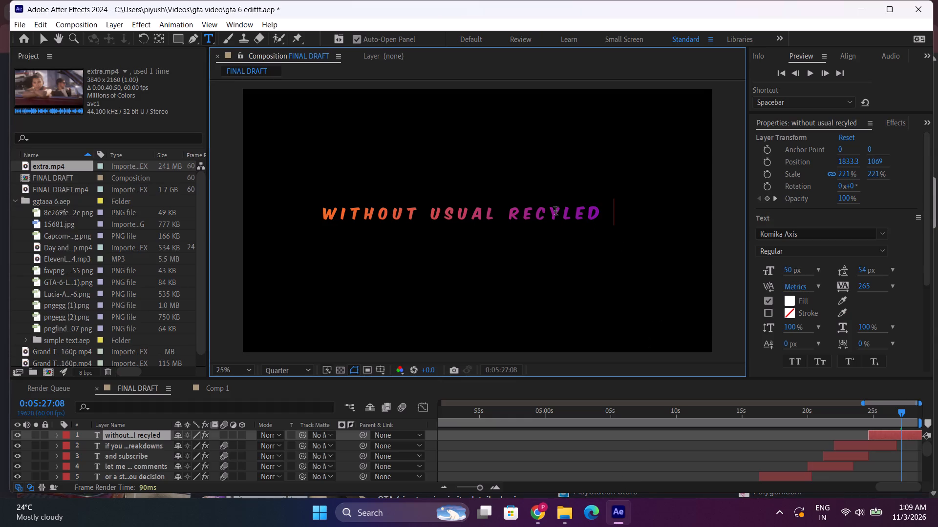
click(560, 211)
key(c)
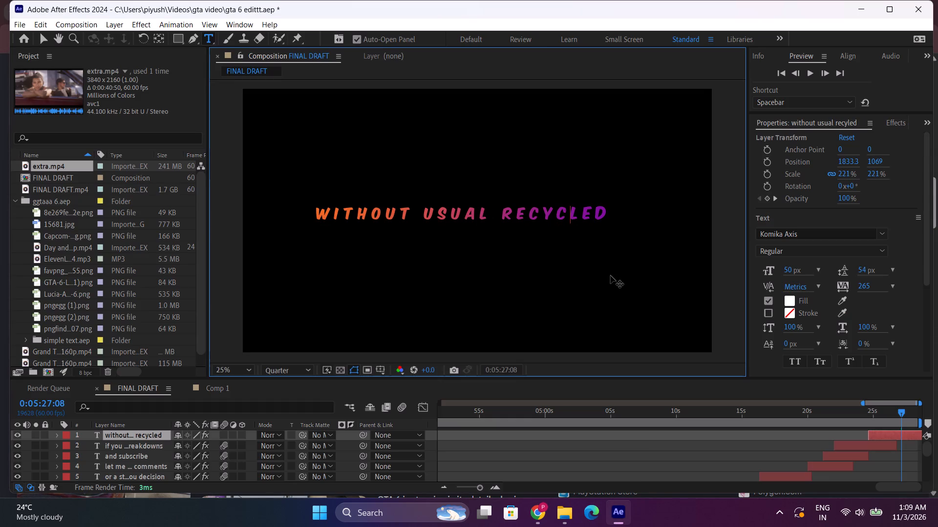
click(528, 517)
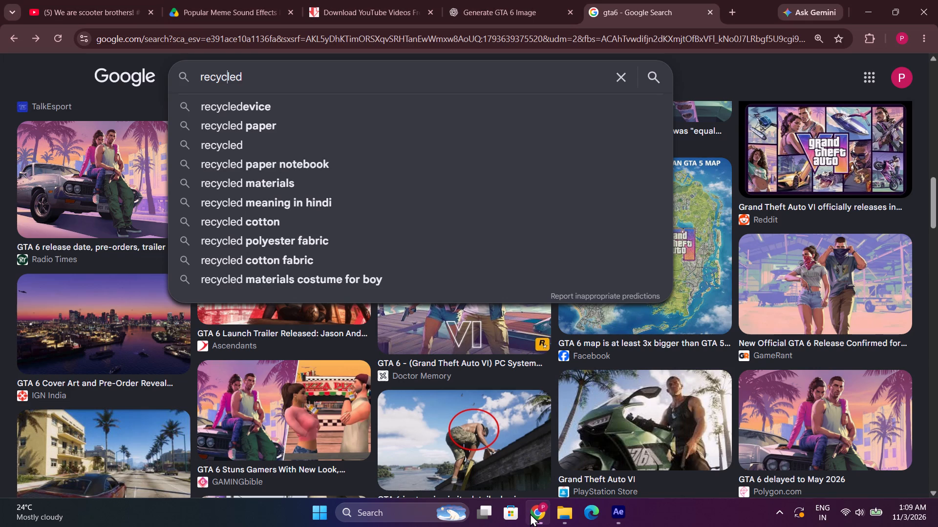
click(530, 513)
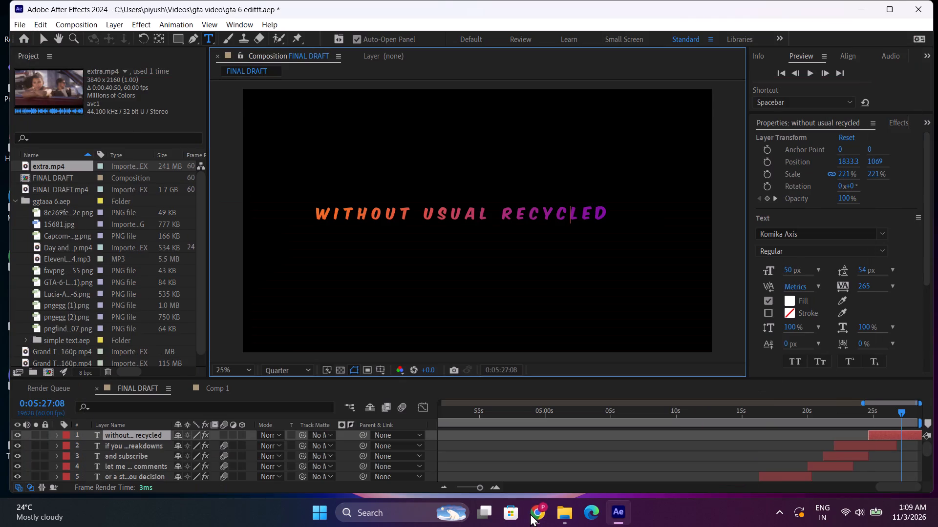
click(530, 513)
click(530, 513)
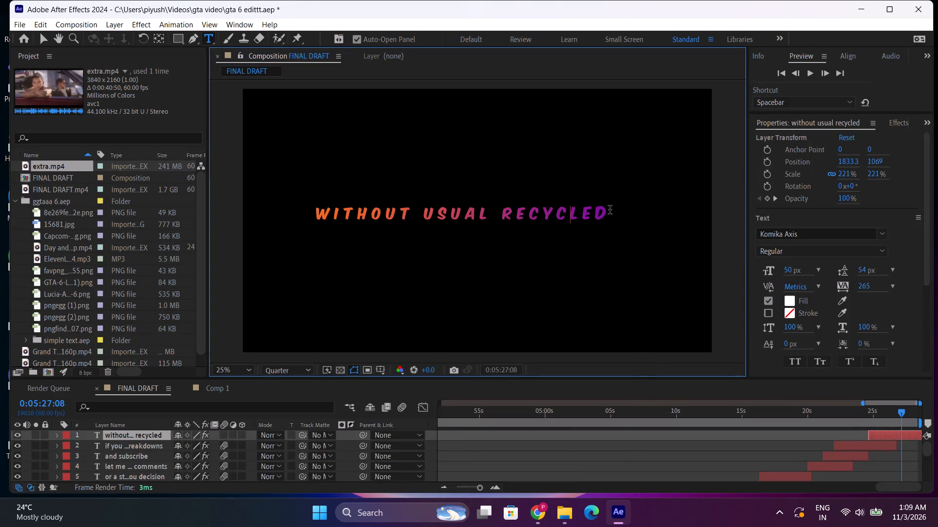
Add a second line reading "gaming news" beneath "without usual recycled" in the new title.
click(611, 208)
key(shift+Return)
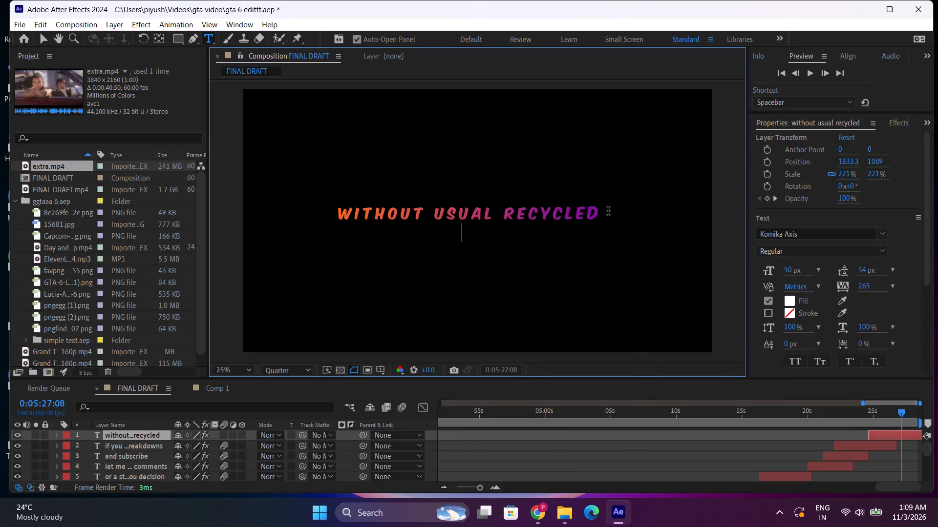
text(gaming news)
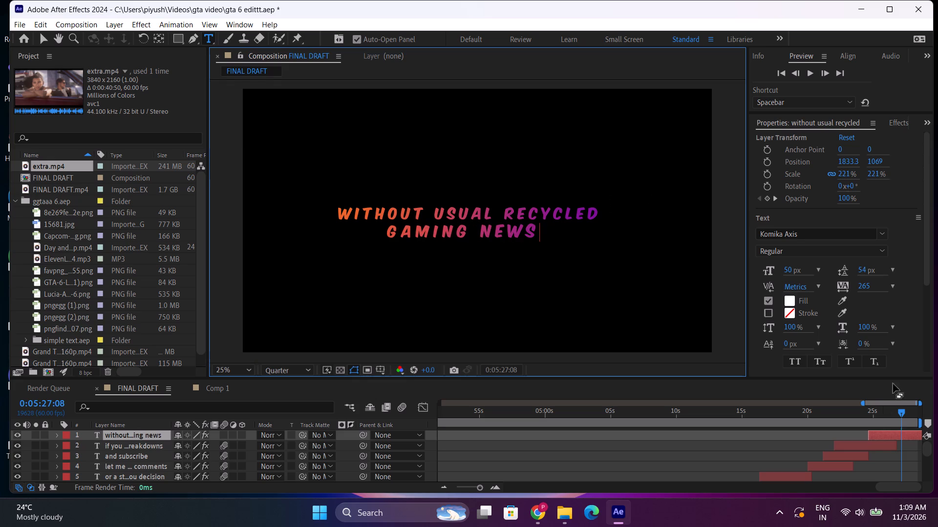
Preview the "without usual recycled gaming news" title against the voice-over and shift its layer slightly earlier, starting at about 0:05:24.
click(866, 416)
key(space)
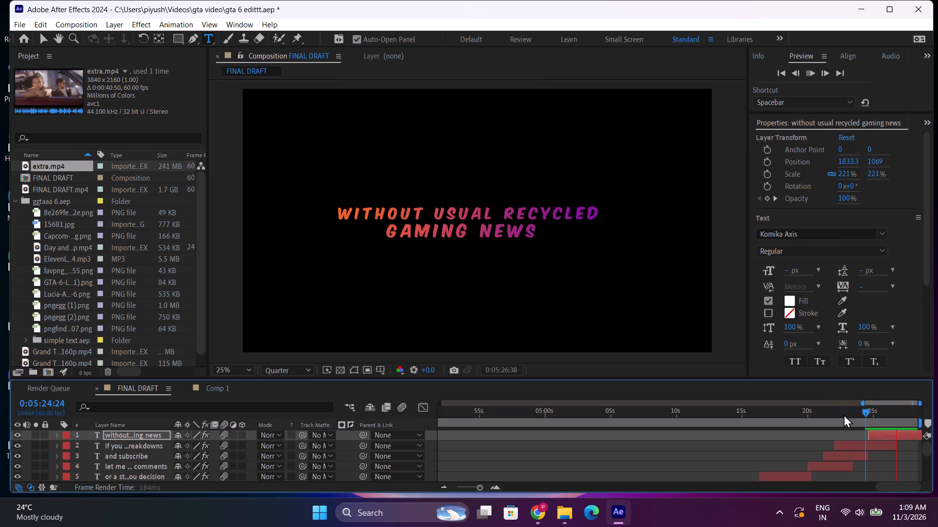
drag(863, 407, 857, 407)
key(space)
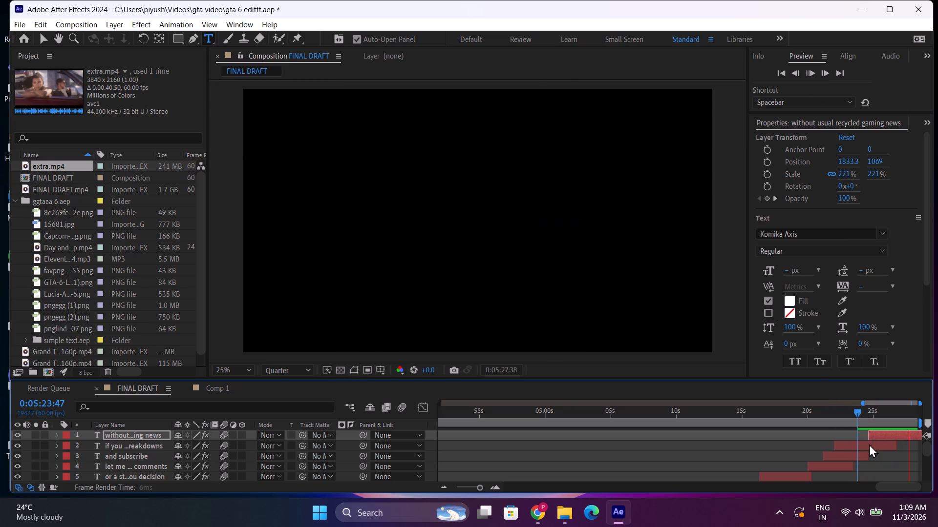
drag(852, 411, 842, 414)
key(space)
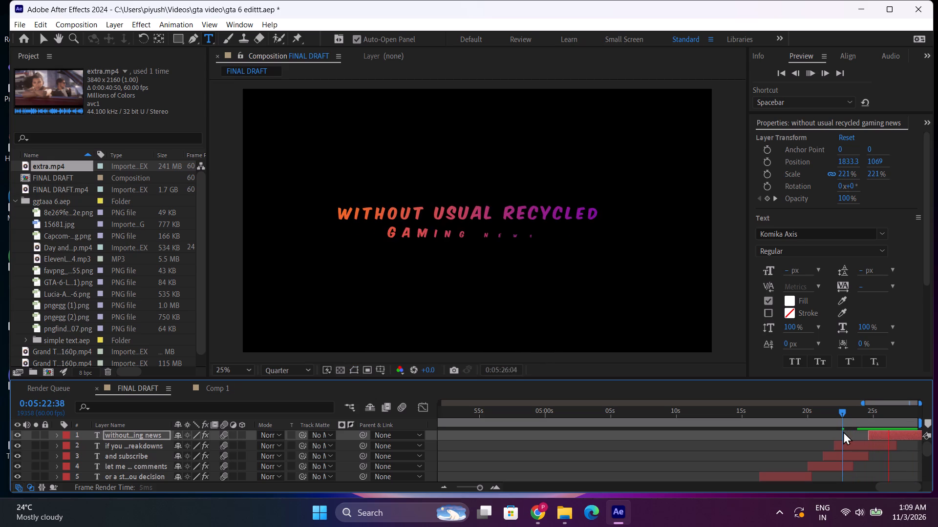
click(859, 421)
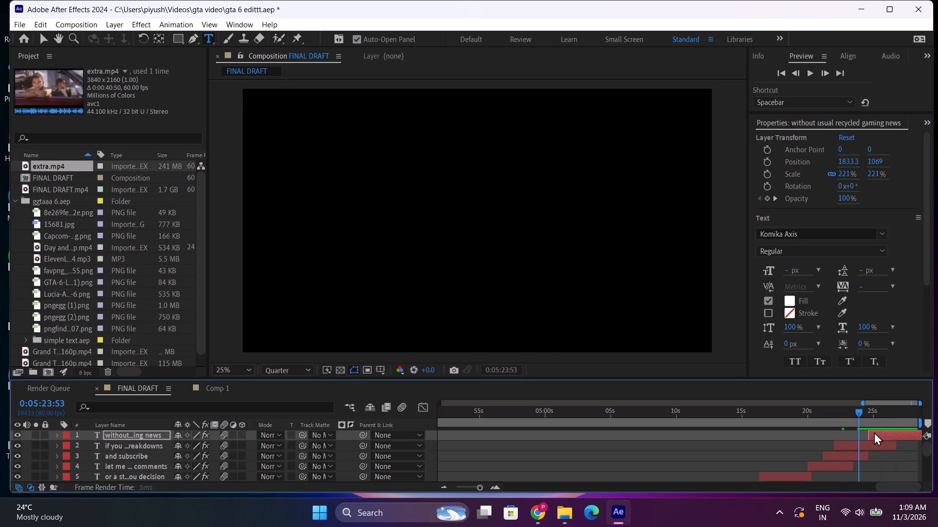
drag(874, 432, 870, 435)
key(space)
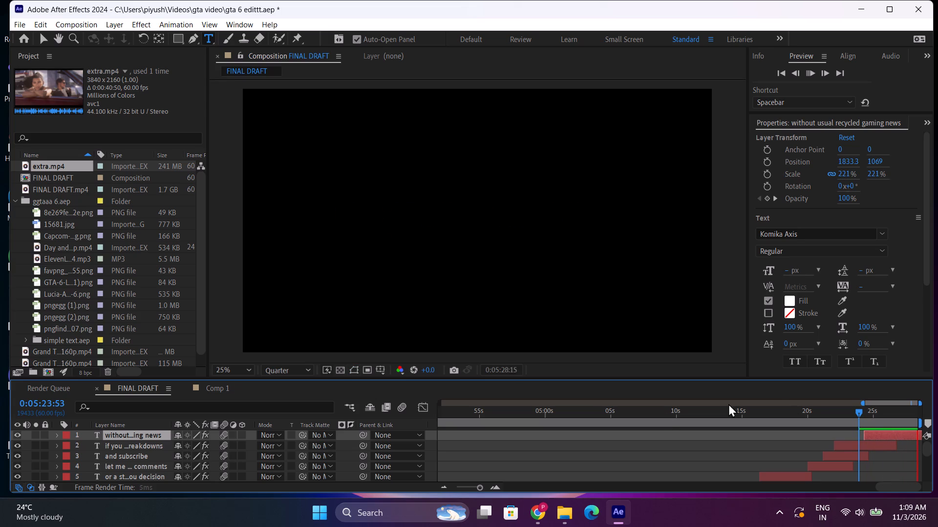
Return to the start of the composition and play back the opening titles from 0:00:04:38.
scroll(553, 437, down, 2)
double_click(440, 485)
click(441, 485)
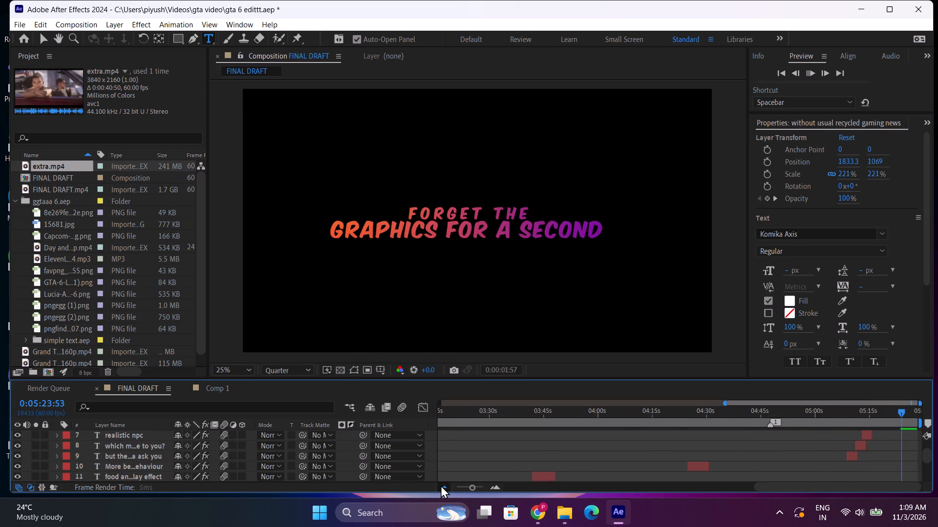
click(440, 486)
click(443, 486)
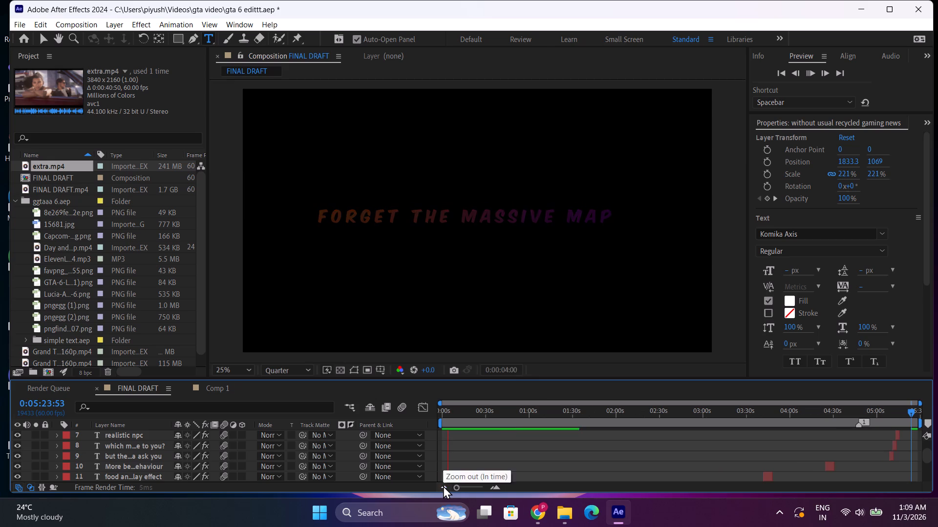
scroll(458, 461, down, 5)
click(496, 485)
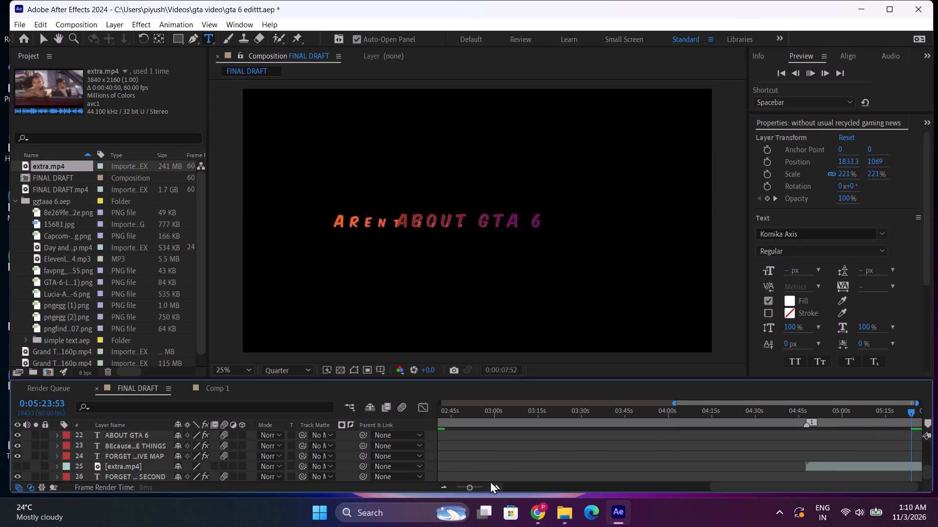
drag(739, 485, 641, 490)
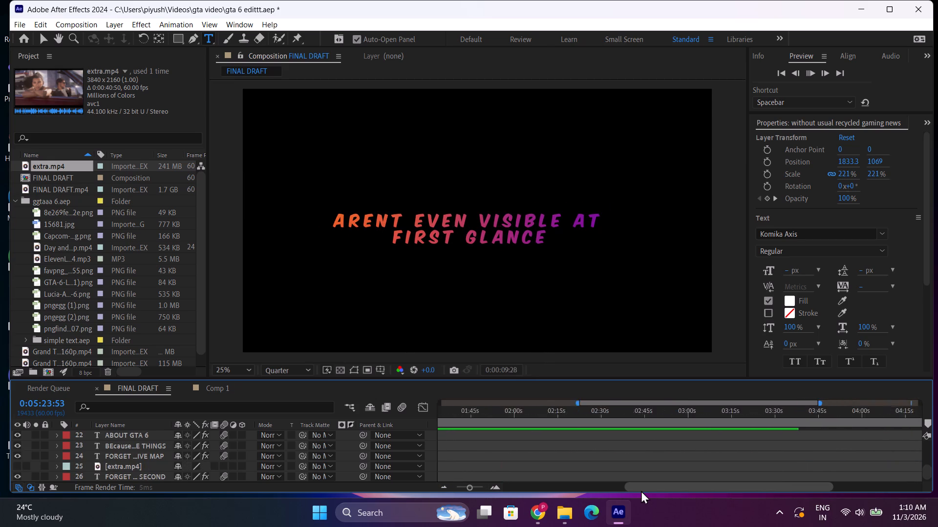
drag(641, 490, 450, 490)
click(463, 414)
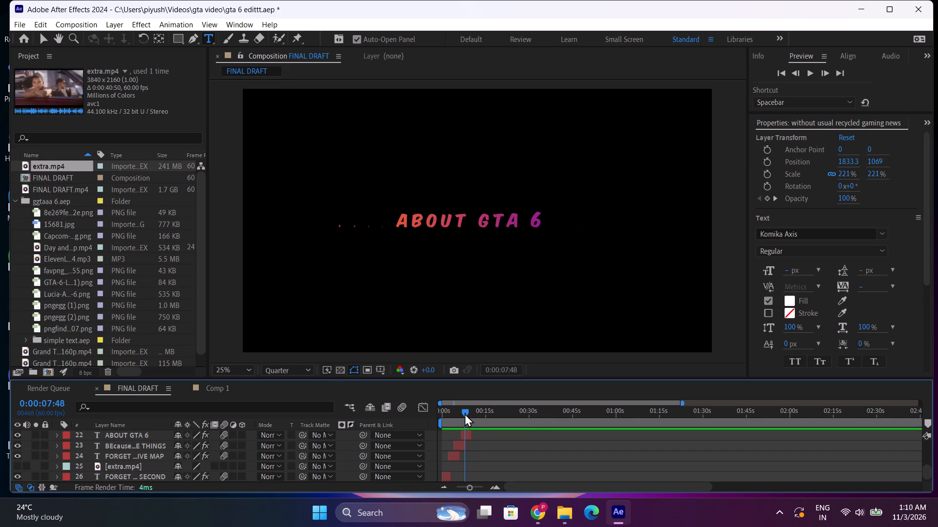
key(space)
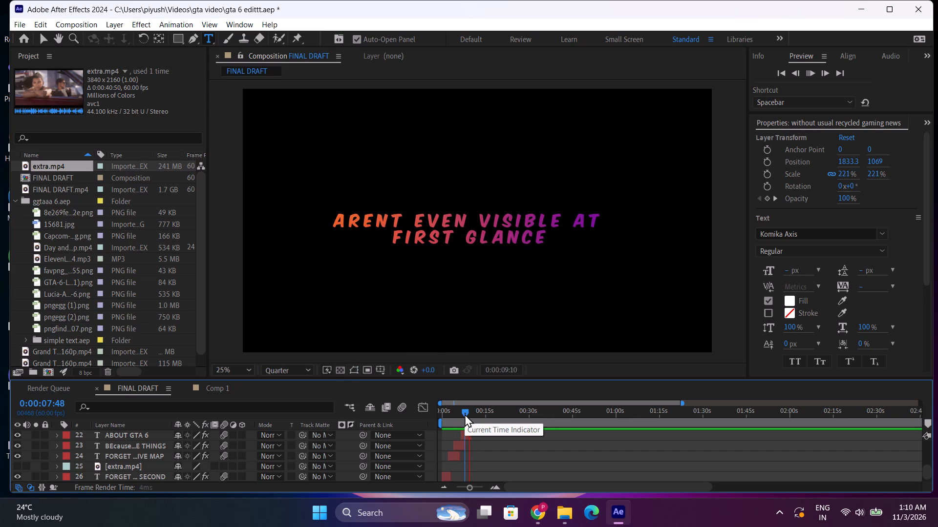
drag(465, 414, 459, 414)
click(459, 414)
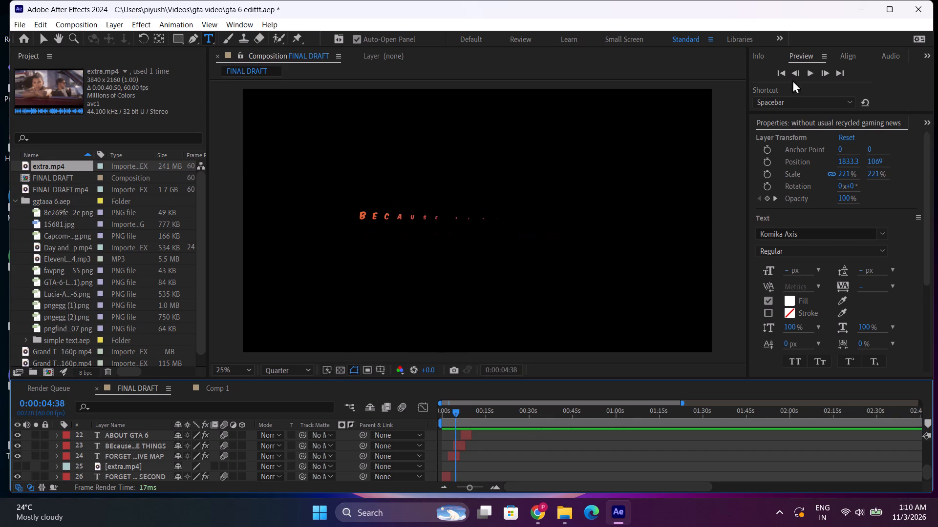
click(811, 65)
click(810, 70)
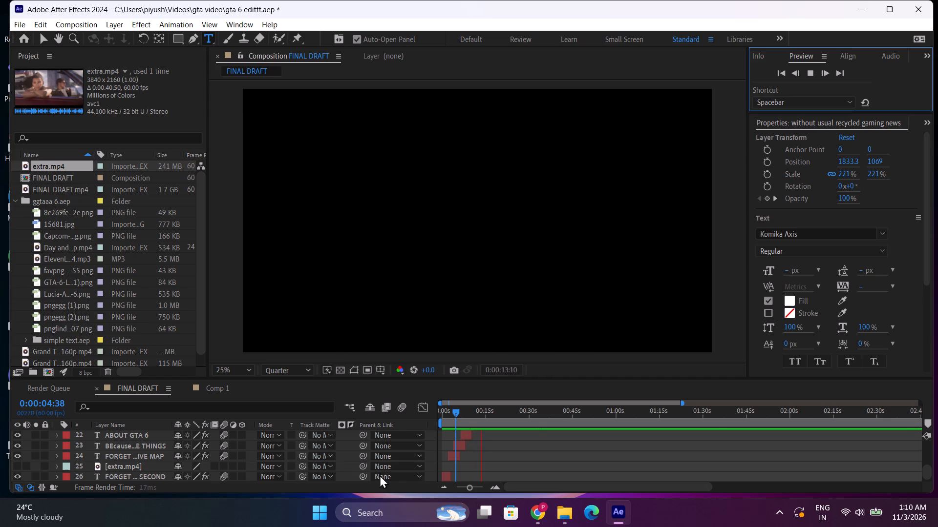
Move the "FORGET THE GRAPHICS FOR A SECOND" text layer above the extra.mp4 layer in the stacking order.
scroll(518, 472, down, 1)
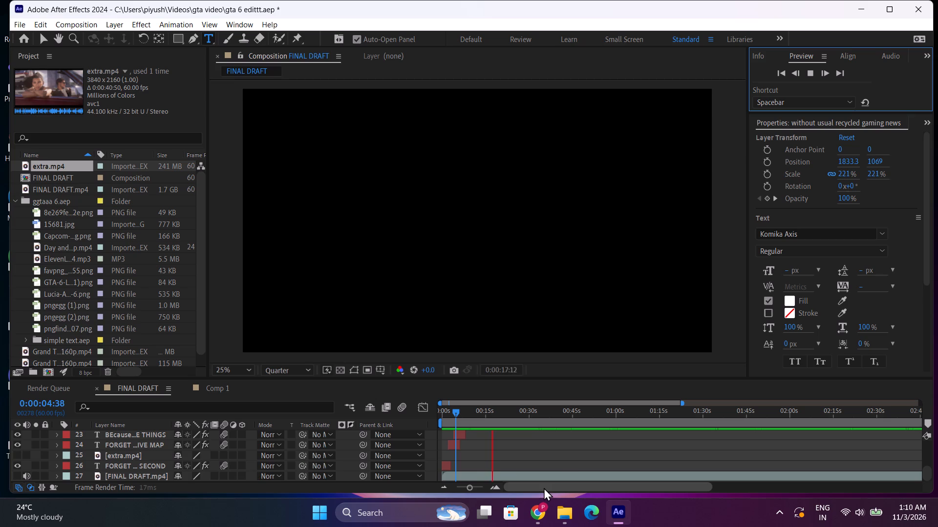
click(129, 462)
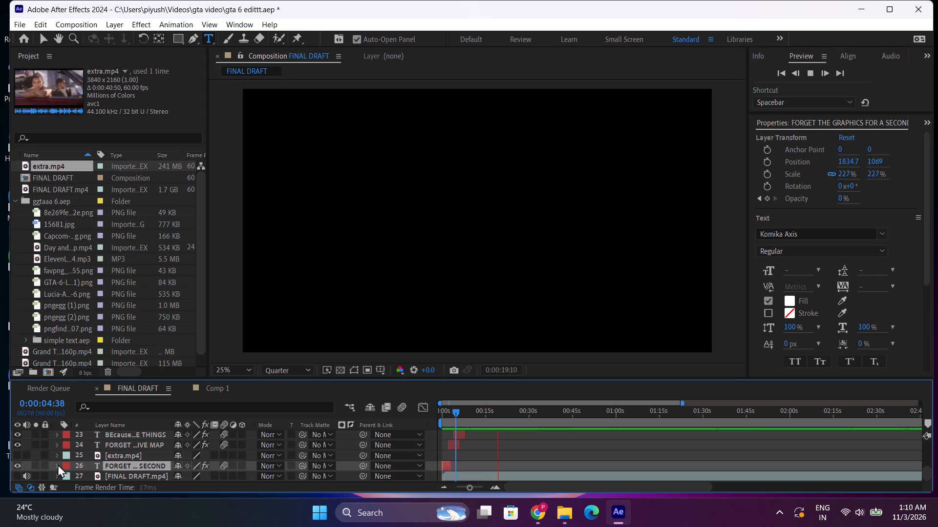
drag(129, 464, 130, 453)
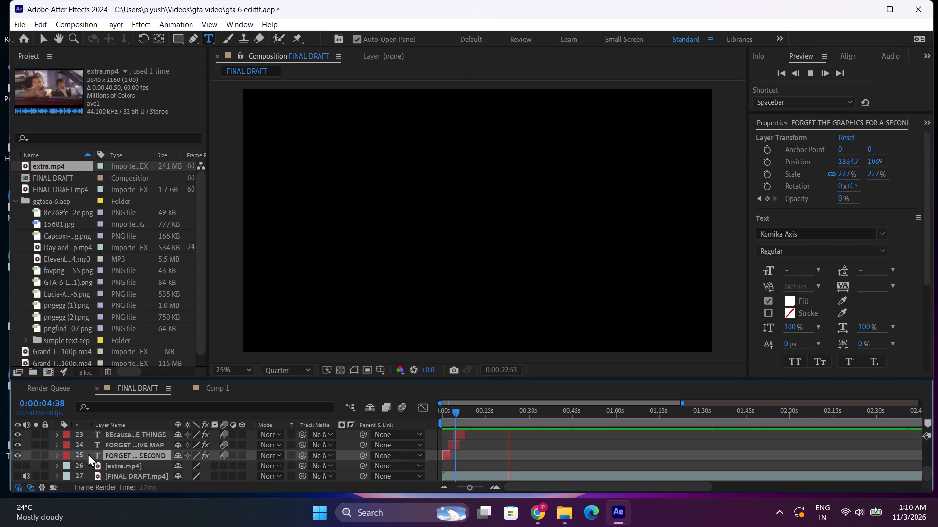
click(88, 453)
Play on from 0:00:32:28, and at 0:00:46:51 replace "better" with "advance" in the "better police" title.
scroll(539, 471, up, 1)
click(536, 418)
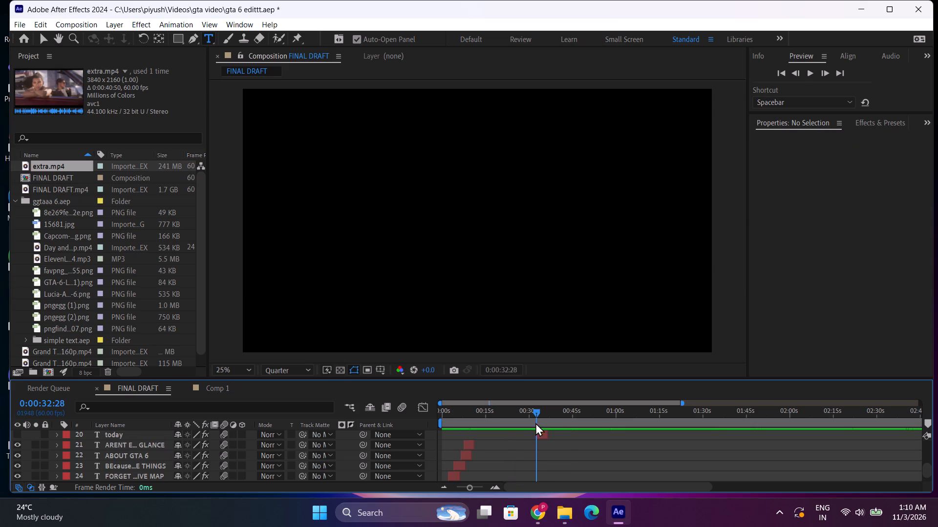
click(810, 73)
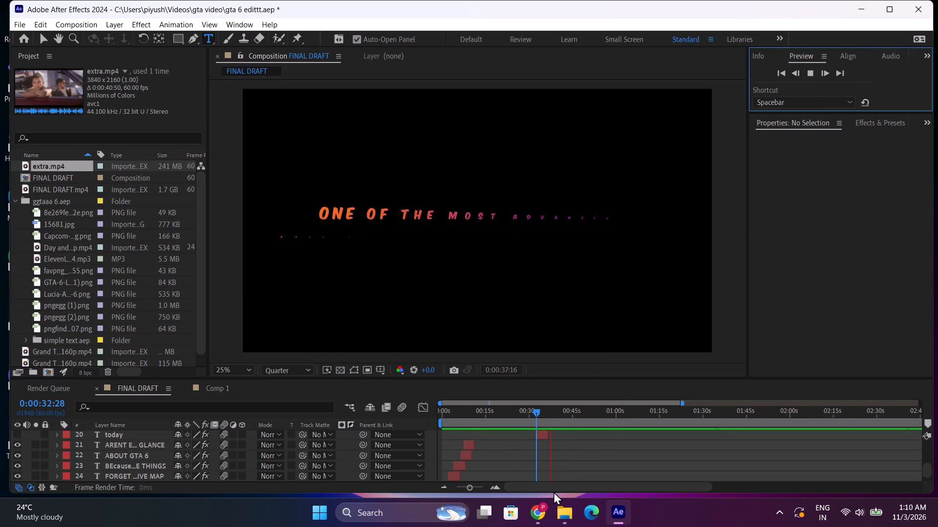
drag(599, 490, 609, 489)
scroll(539, 446, up, 2)
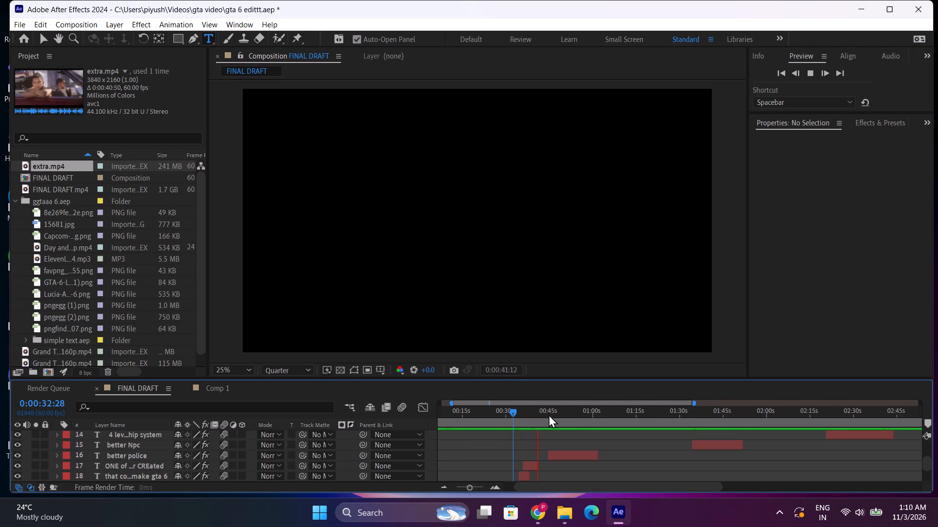
click(548, 414)
drag(548, 414, 554, 414)
drag(469, 223, 427, 221)
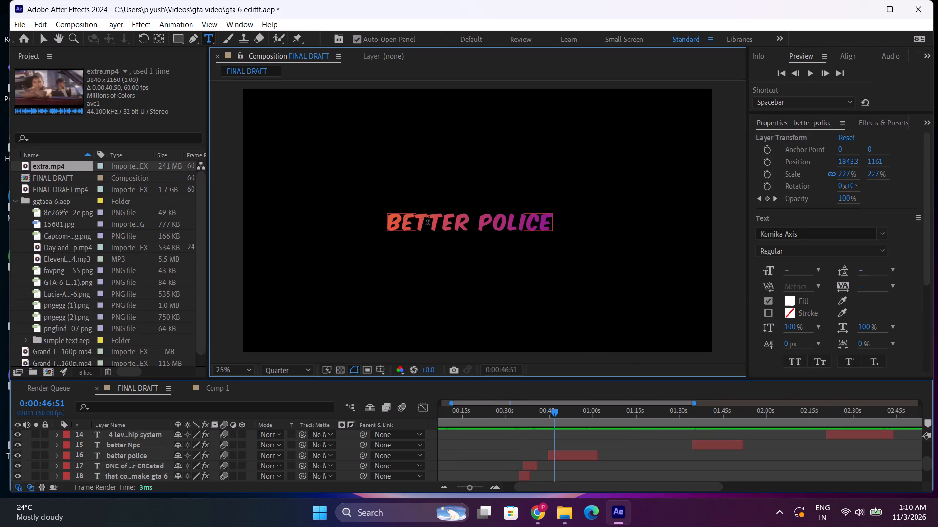
drag(427, 221, 383, 220)
text(ad)
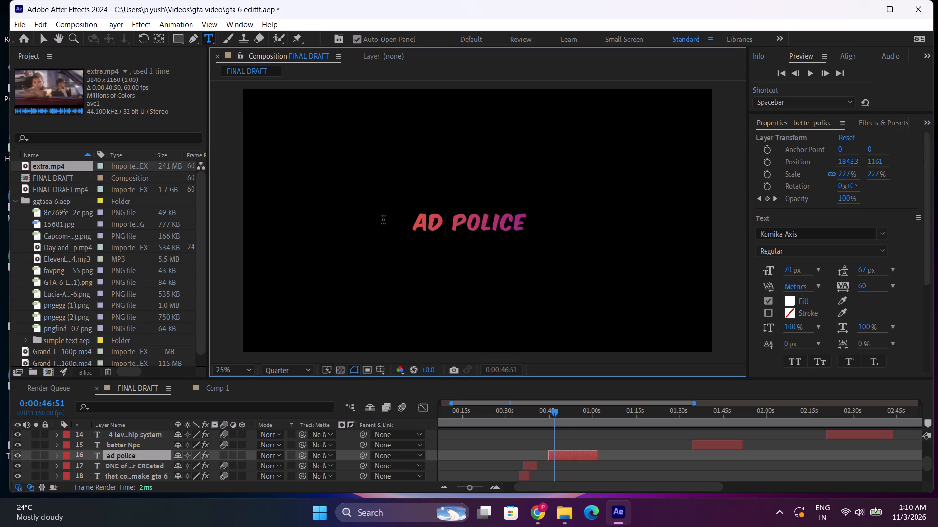
text(vance)
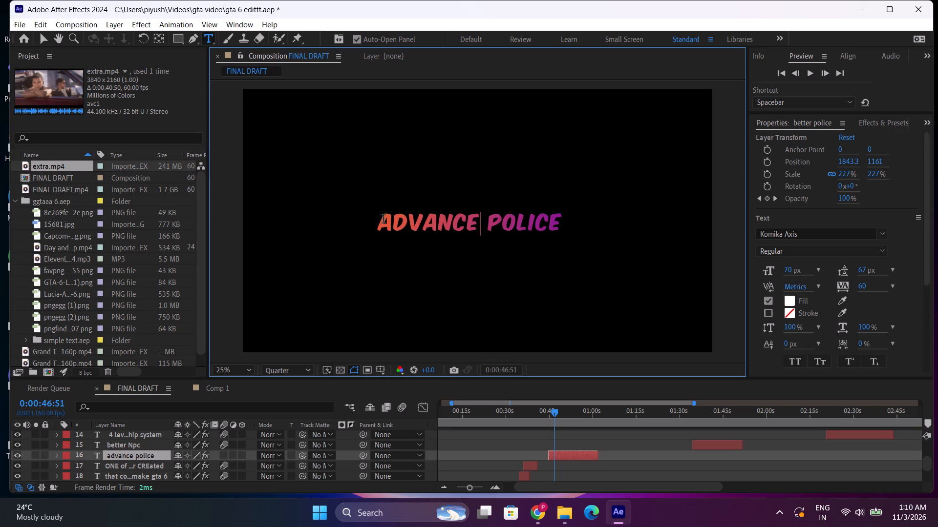
Examine the titles near 0:05:09 and scrub back through the composition to its start.
drag(656, 483, 937, 475)
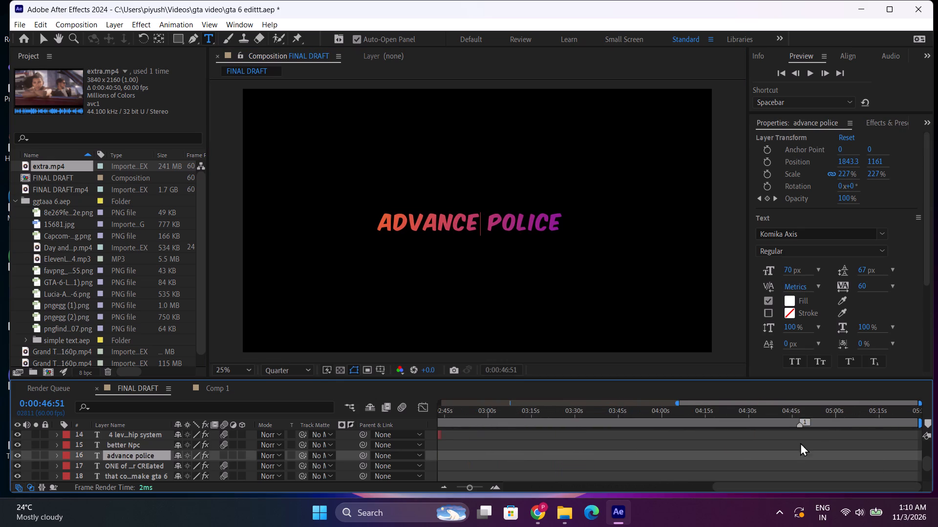
scroll(794, 443, down, 3)
scroll(792, 443, up, 6)
click(864, 411)
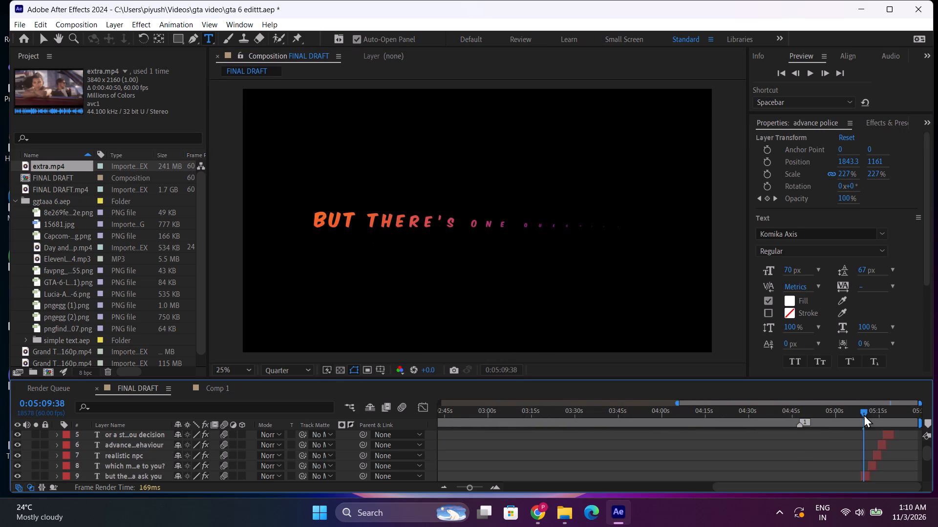
drag(864, 414, 686, 427)
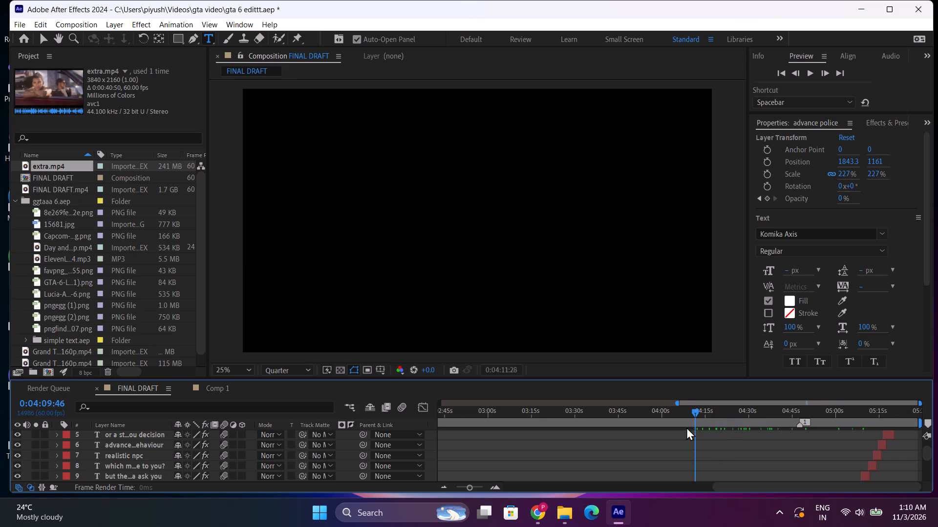
drag(686, 427, 342, 407)
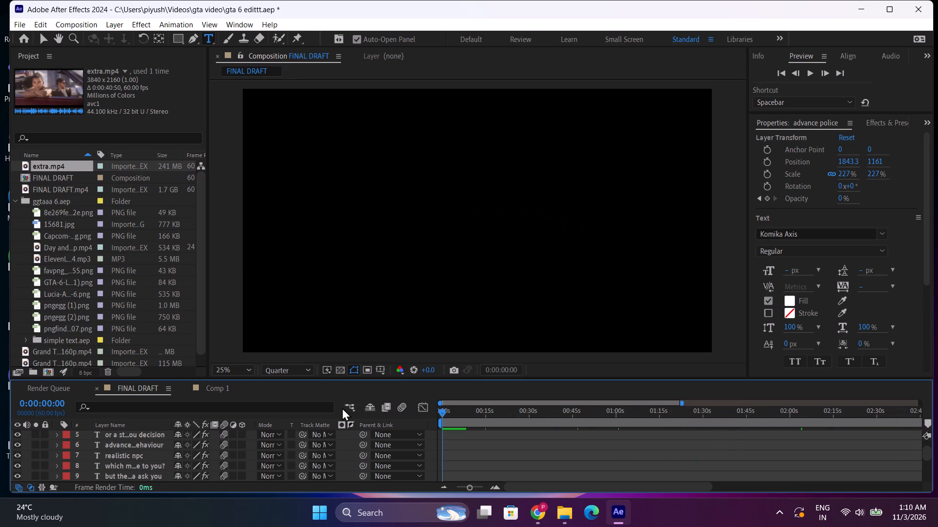
drag(342, 407, 346, 409)
Extend the "advance police" title to "advance police behaviour" and preview it from 0:00:44:16.
scroll(522, 426, down, 4)
scroll(572, 426, up, 1)
drag(578, 419, 580, 419)
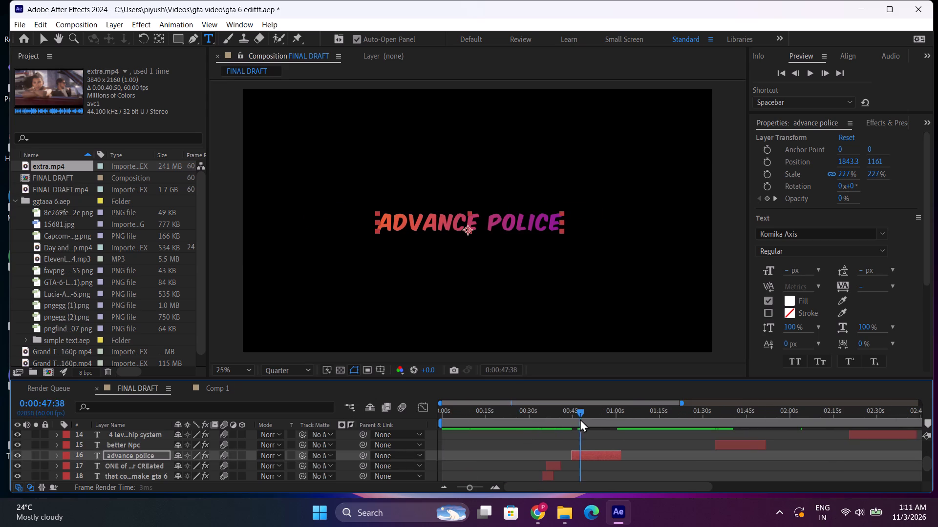
drag(580, 419, 586, 418)
click(563, 223)
key(space)
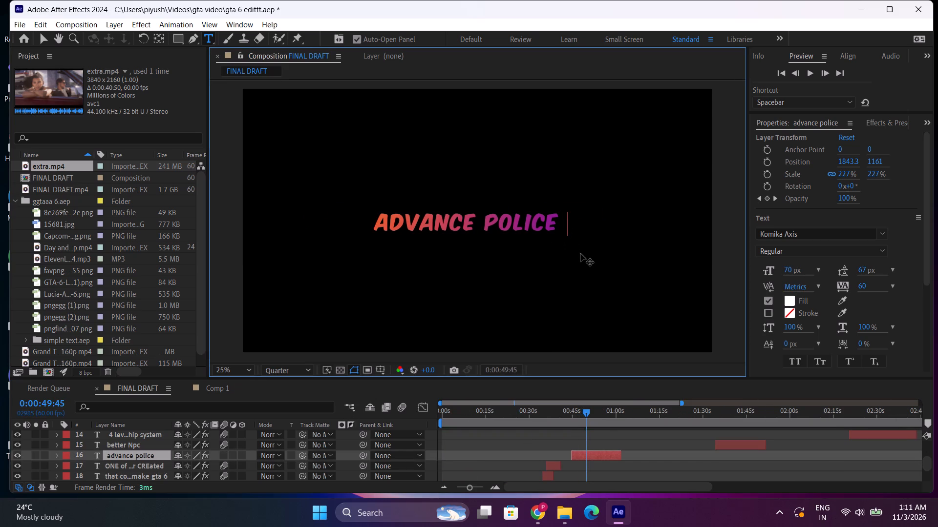
text(bh)
key(BackSpace)
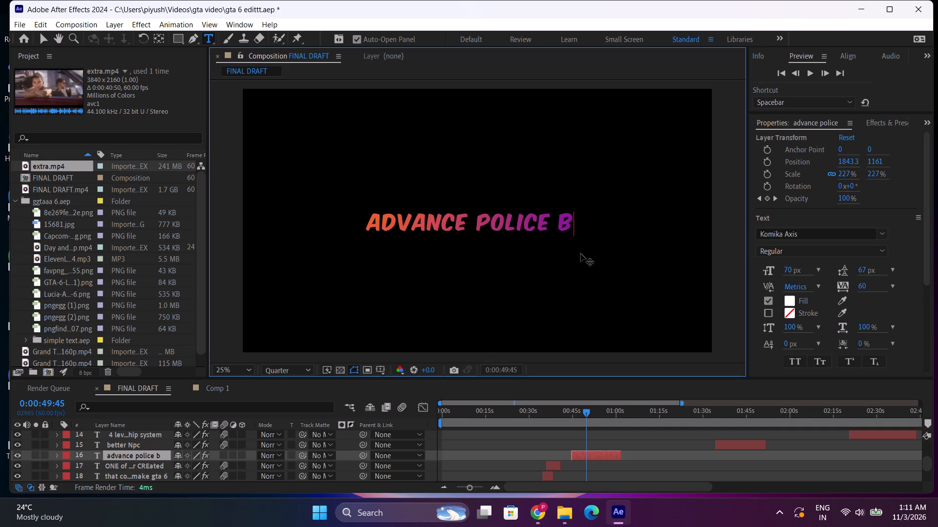
key(e)
text(ha)
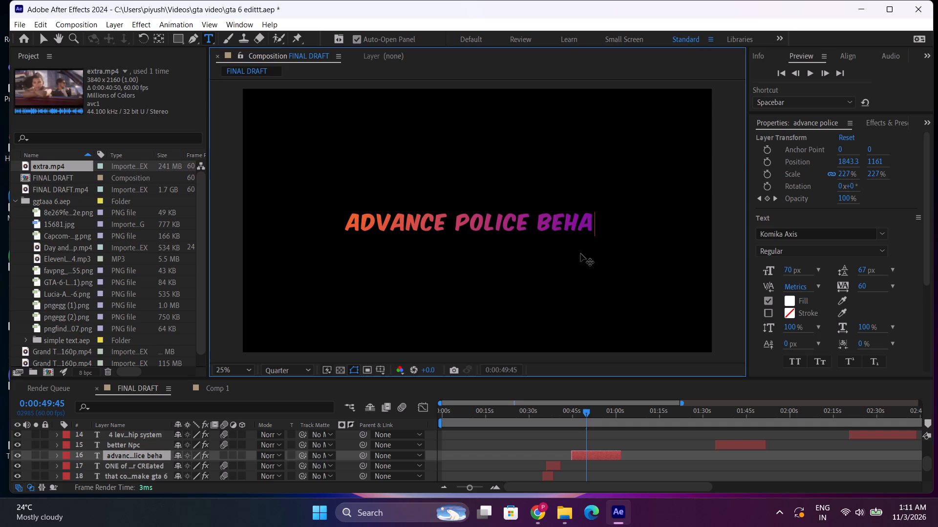
key(v)
text(iour)
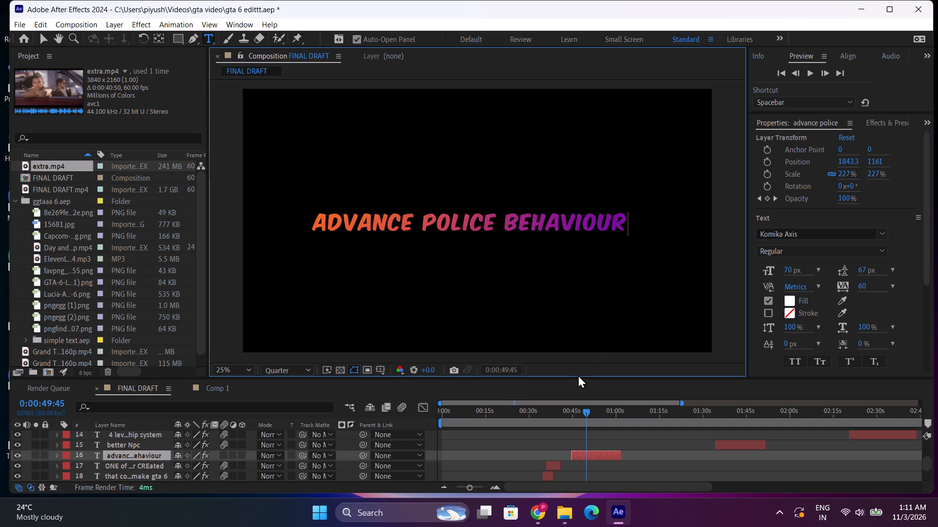
click(570, 409)
key(space)
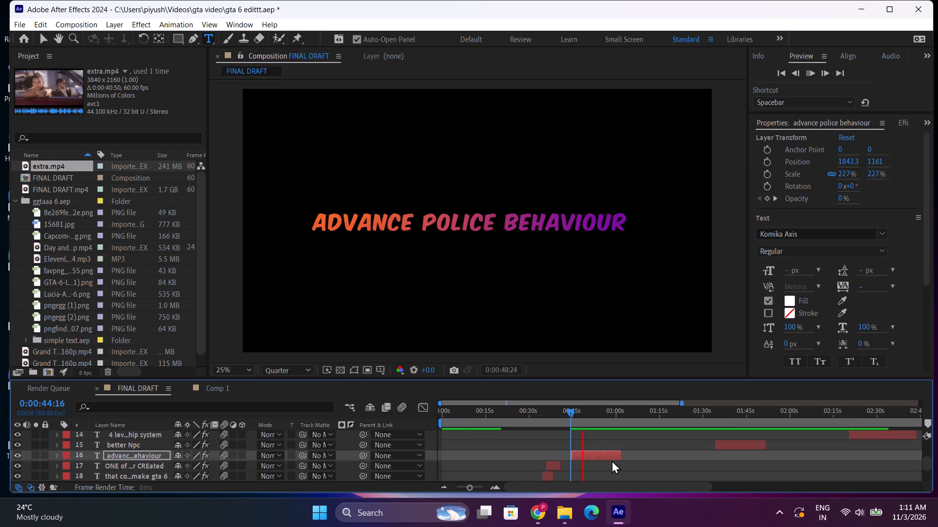
click(587, 419)
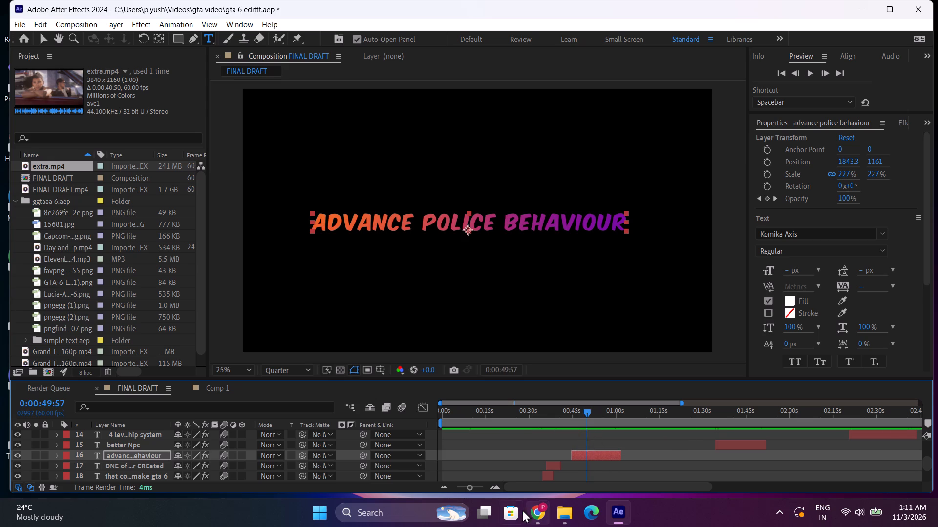
Preview the "advance police behaviour" title and move its two fade-out opacity keyframes earlier, to about 0:00:50 and 0:00:52.
click(502, 485)
key(space)
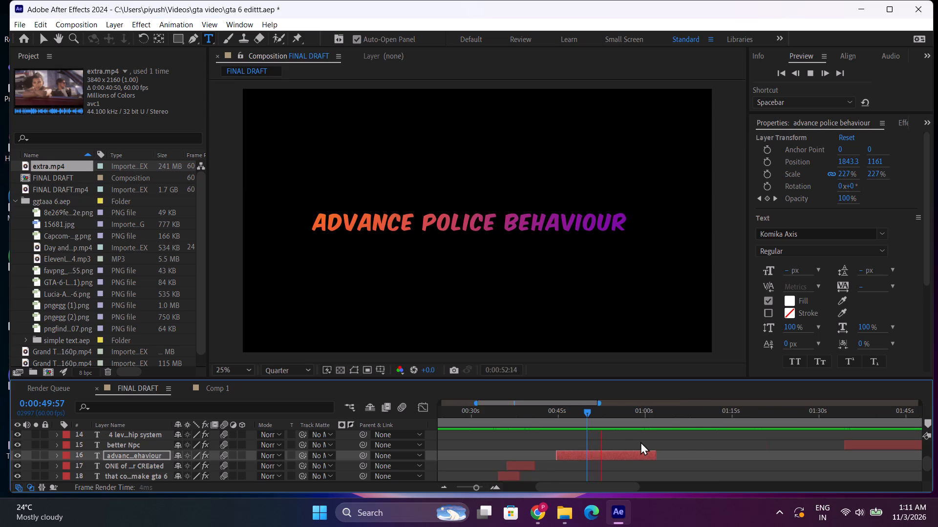
drag(561, 412, 556, 413)
key(space)
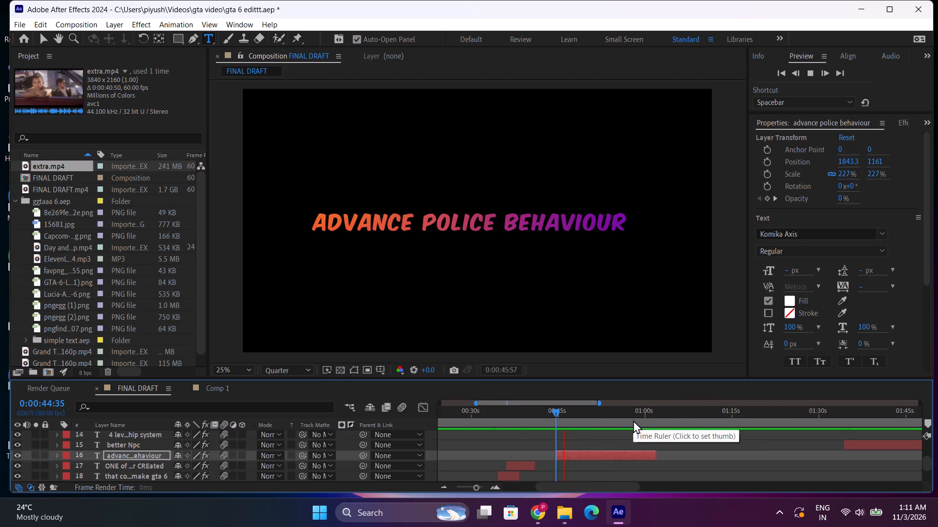
click(545, 418)
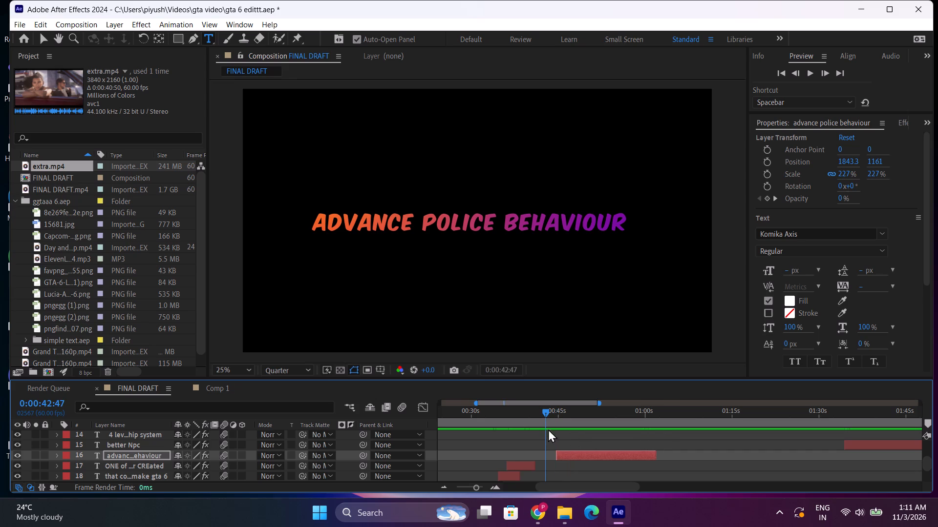
key(space)
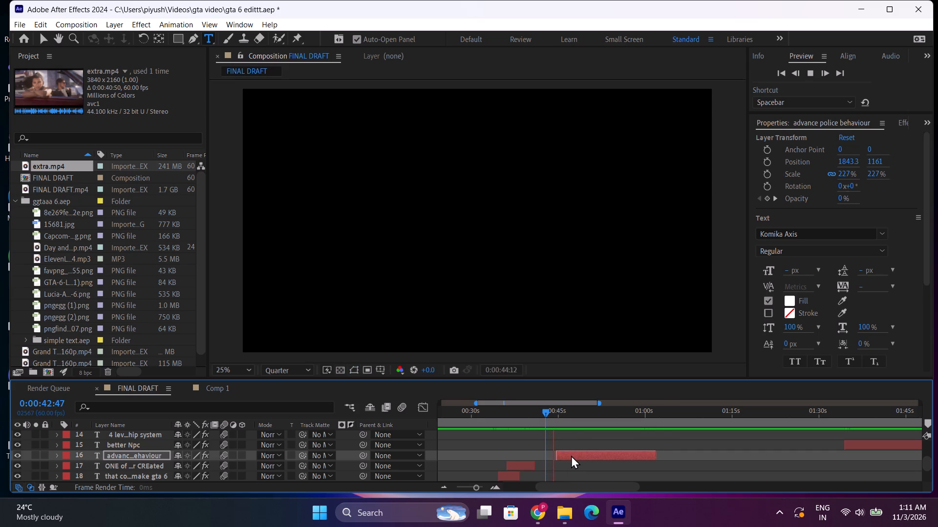
click(578, 421)
key(u)
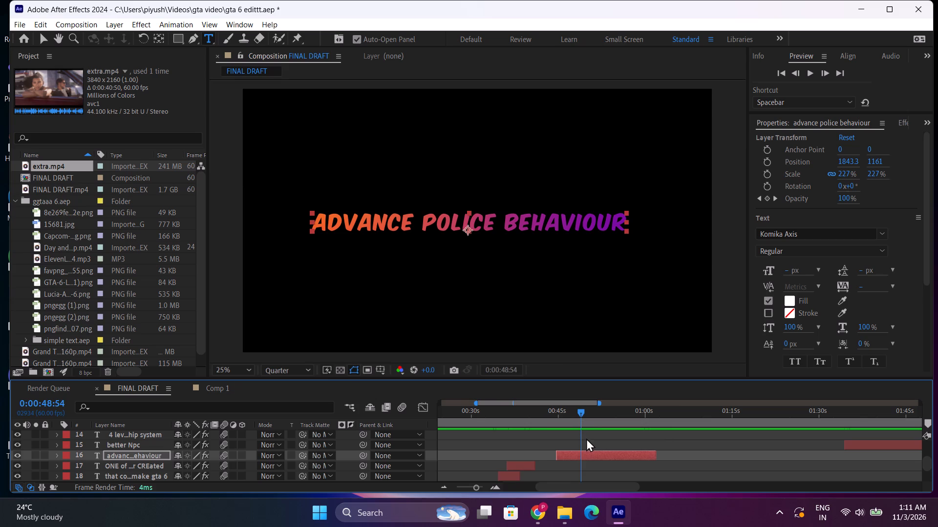
scroll(587, 441, down, 1)
drag(622, 433, 657, 438)
drag(649, 435, 619, 441)
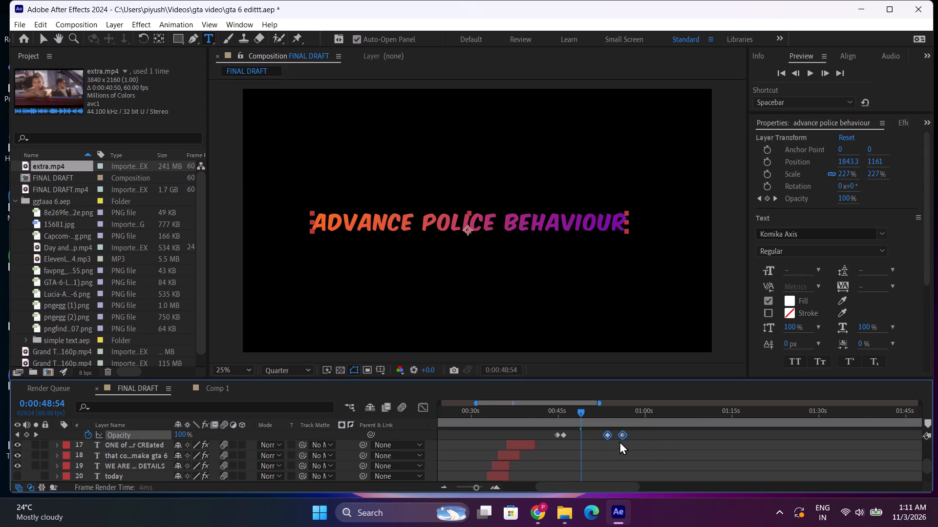
drag(619, 441, 600, 449)
key(space)
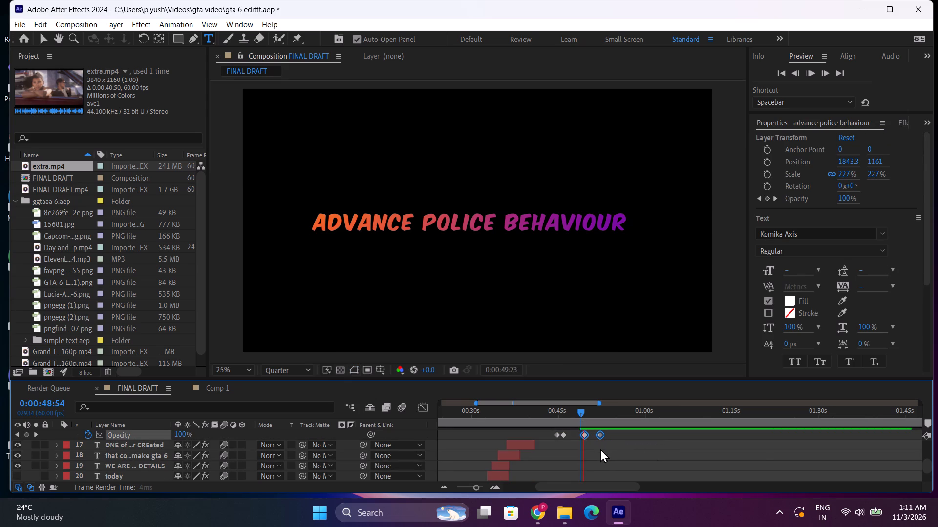
scroll(207, 466, up, 1)
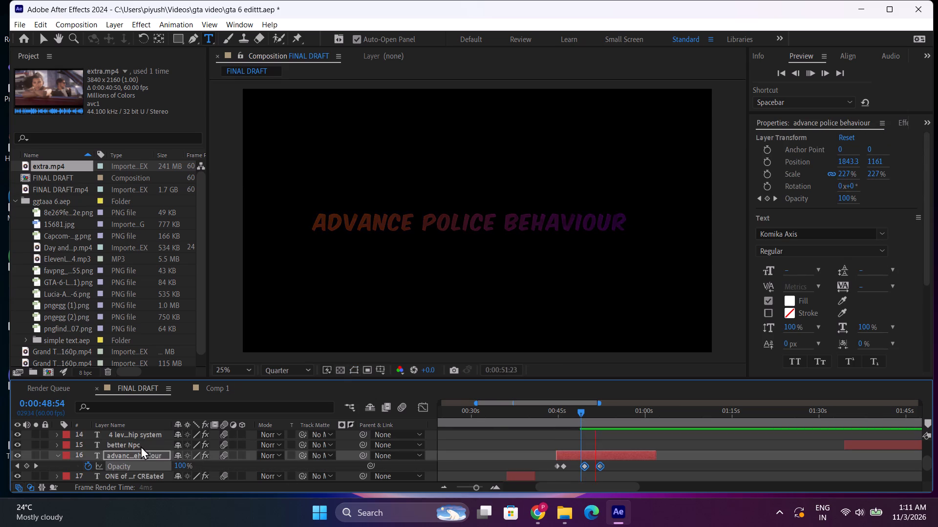
click(59, 453)
Preview the "better Npc" title and move its two fade-out opacity keyframes earlier, to about 0:01:41 and 0:01:43.
drag(603, 487, 628, 488)
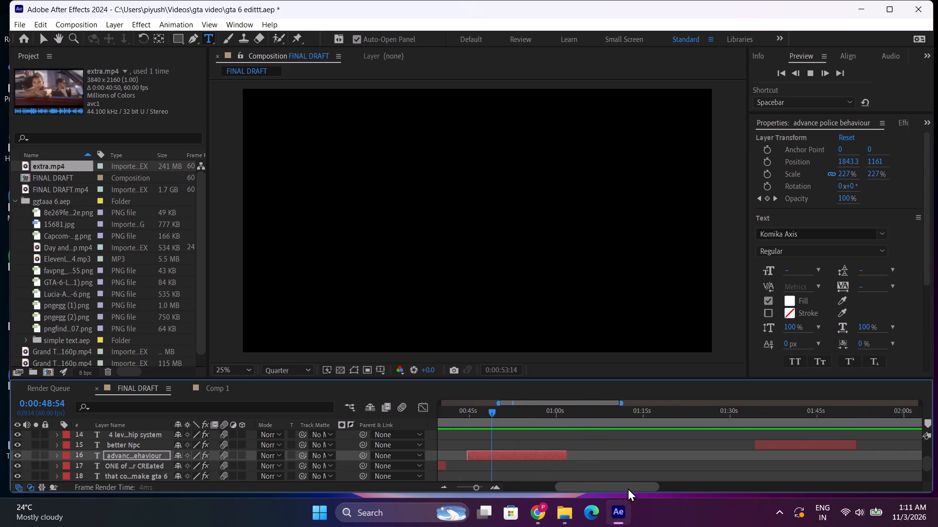
drag(628, 488, 643, 486)
click(672, 417)
key(space)
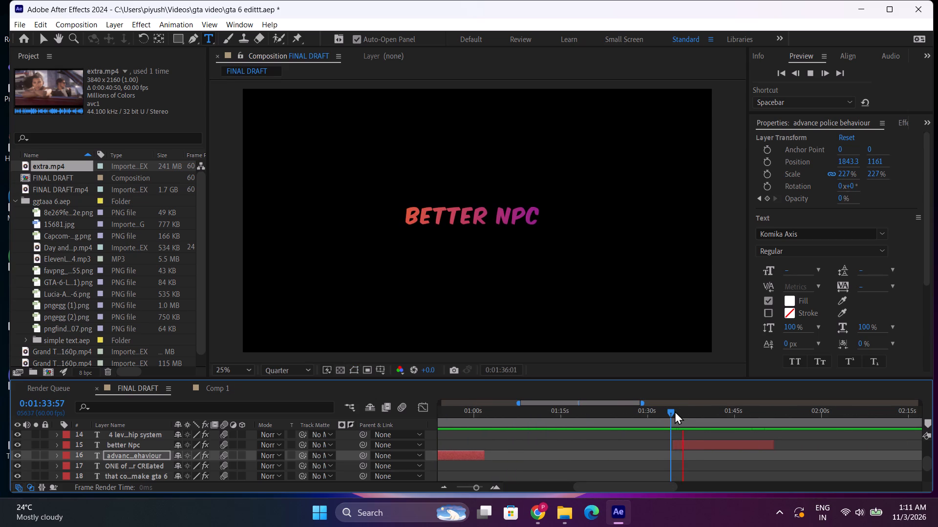
drag(675, 411, 687, 415)
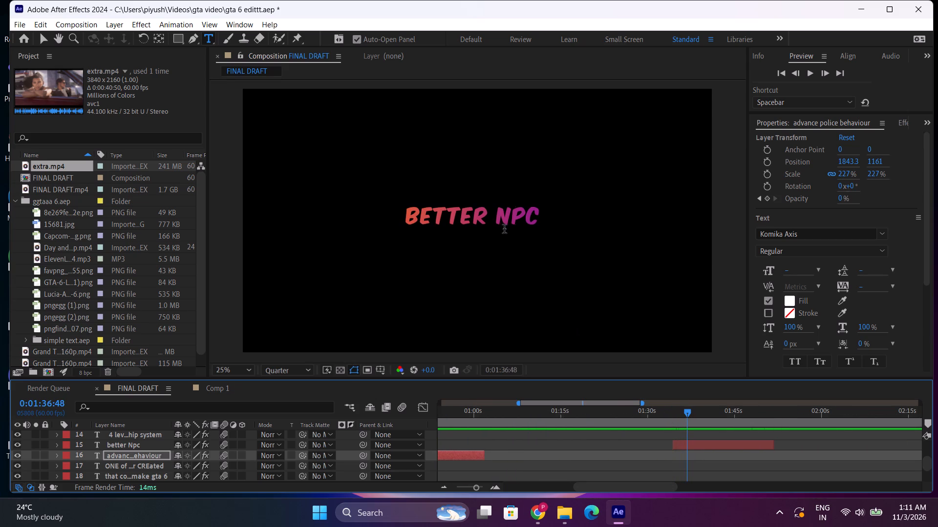
key(space)
click(725, 441)
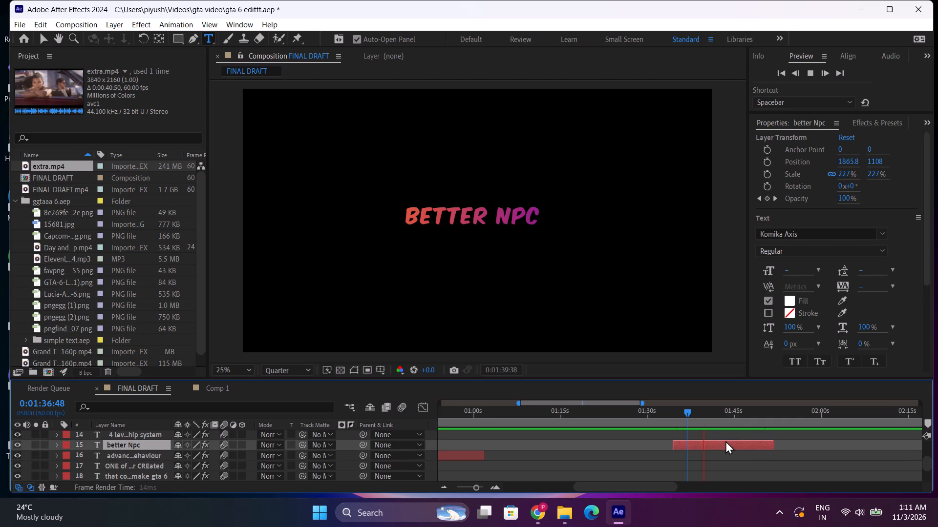
key(u)
drag(742, 457, 775, 461)
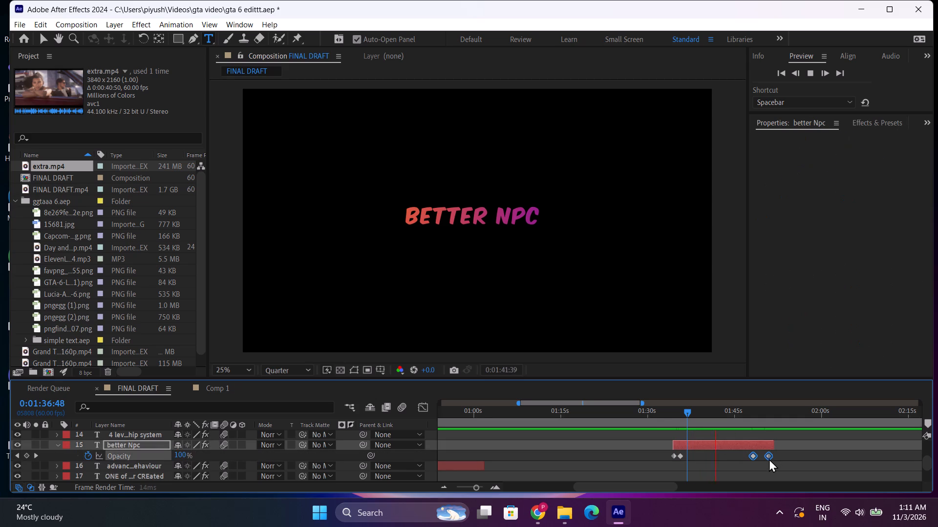
drag(769, 459, 725, 468)
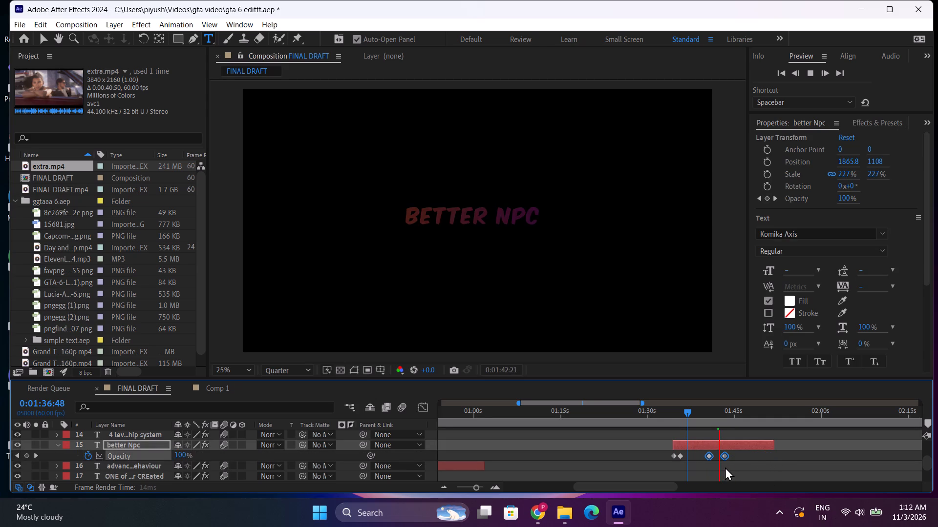
click(59, 445)
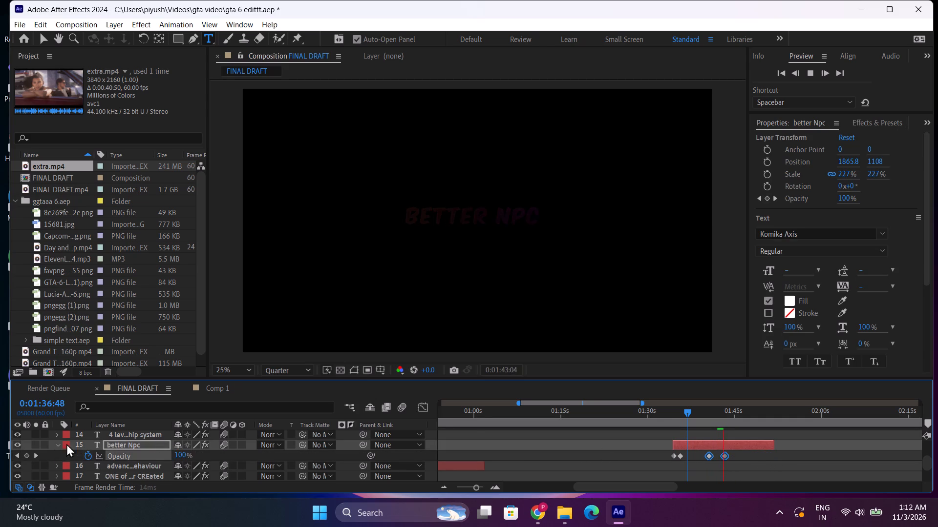
Move the "4 level relationship system" title's two fade-out opacity keyframes earlier, to about 0:02:29 and 0:02:32.
drag(651, 488, 713, 490)
drag(702, 416, 690, 416)
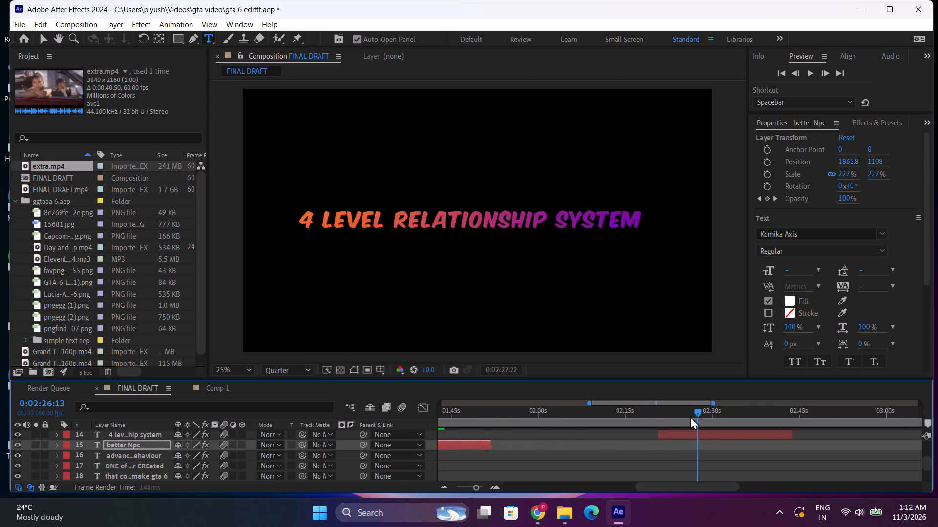
drag(690, 416, 690, 416)
key(space)
scroll(725, 455, up, 1)
click(723, 465)
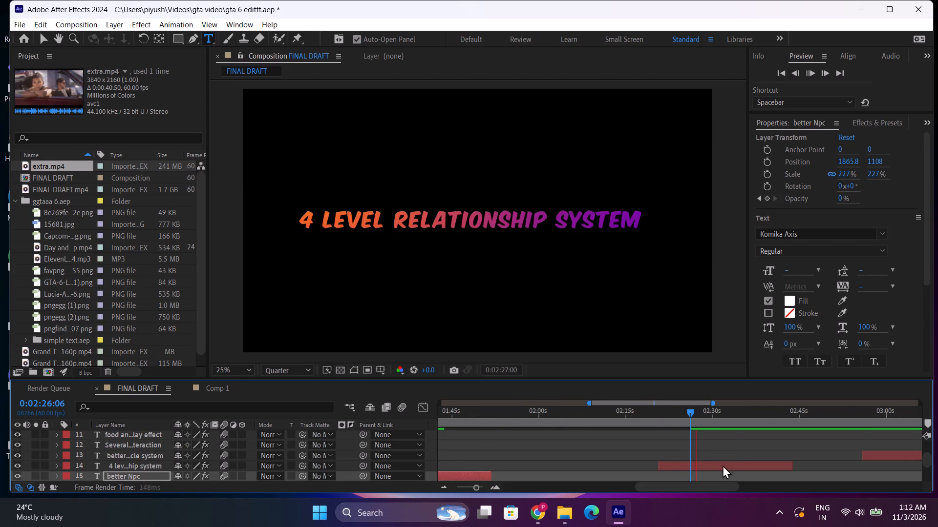
key(u)
scroll(714, 444, down, 1)
drag(757, 446, 782, 446)
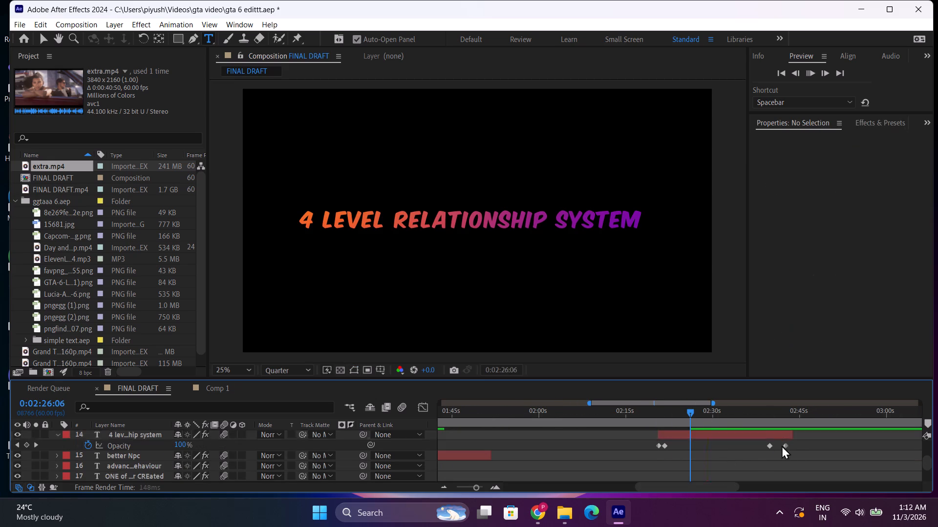
drag(782, 446, 793, 450)
drag(785, 446, 725, 456)
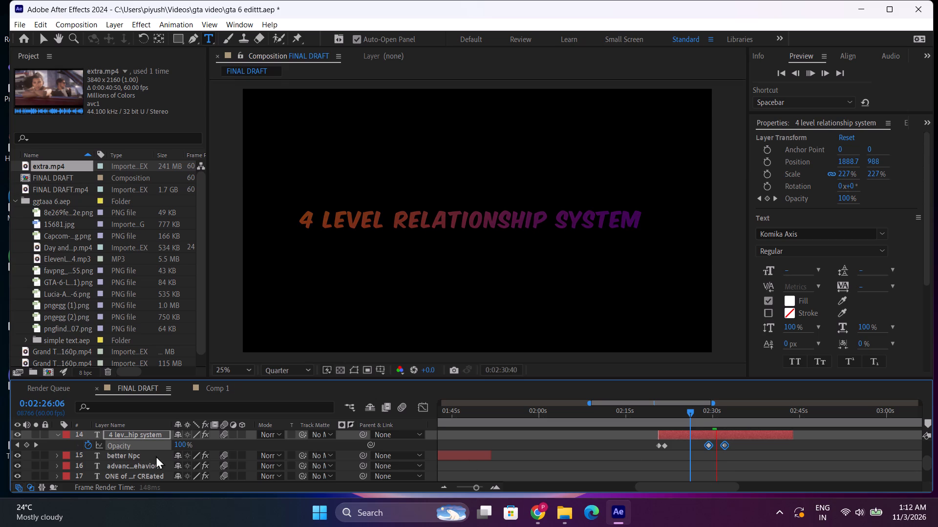
click(57, 436)
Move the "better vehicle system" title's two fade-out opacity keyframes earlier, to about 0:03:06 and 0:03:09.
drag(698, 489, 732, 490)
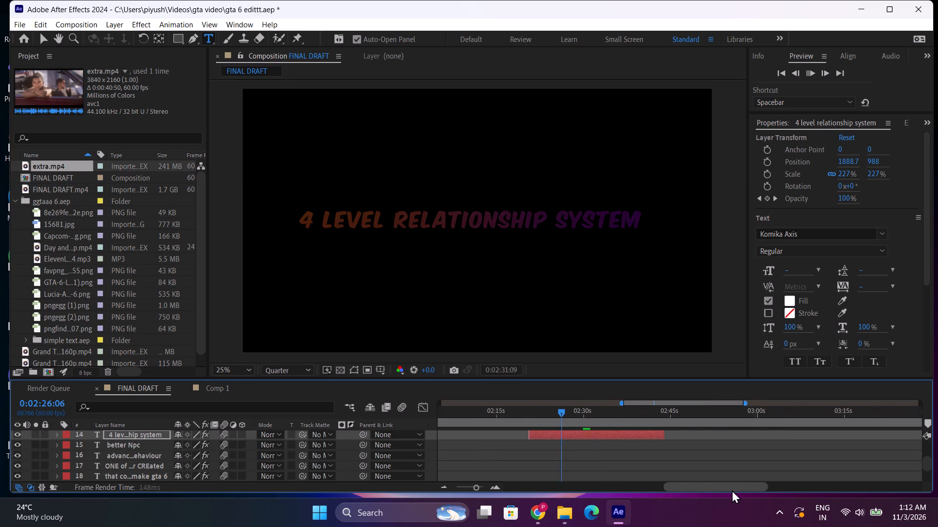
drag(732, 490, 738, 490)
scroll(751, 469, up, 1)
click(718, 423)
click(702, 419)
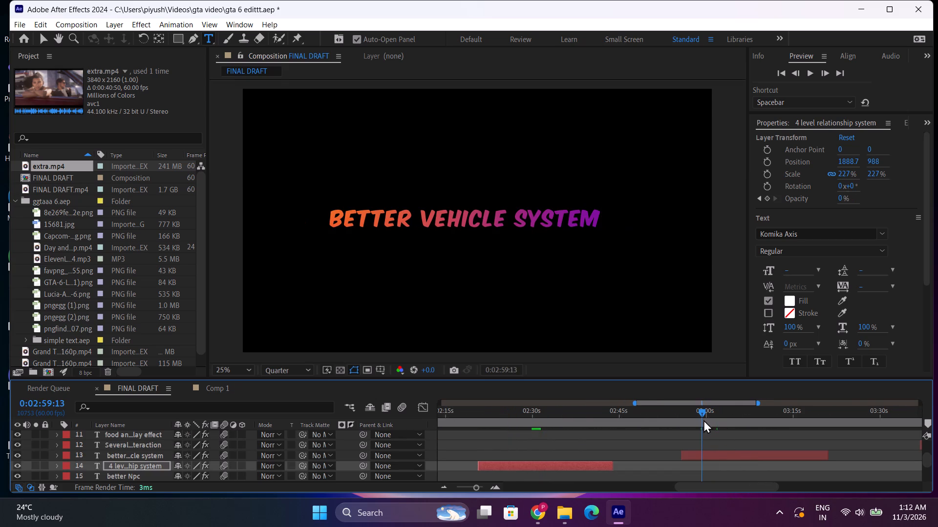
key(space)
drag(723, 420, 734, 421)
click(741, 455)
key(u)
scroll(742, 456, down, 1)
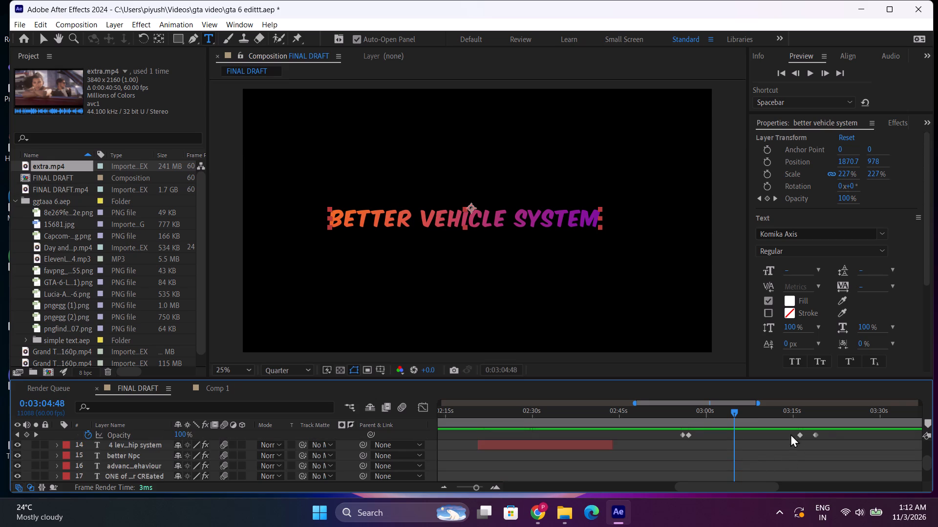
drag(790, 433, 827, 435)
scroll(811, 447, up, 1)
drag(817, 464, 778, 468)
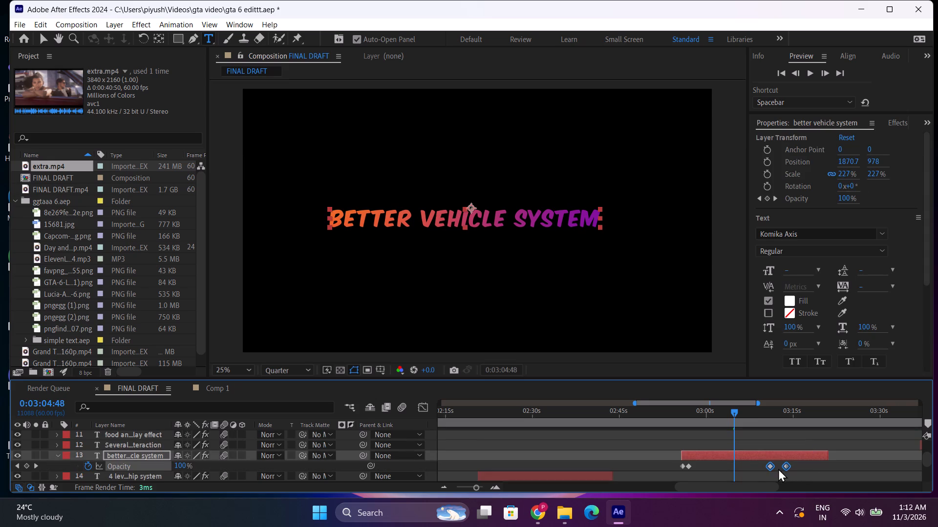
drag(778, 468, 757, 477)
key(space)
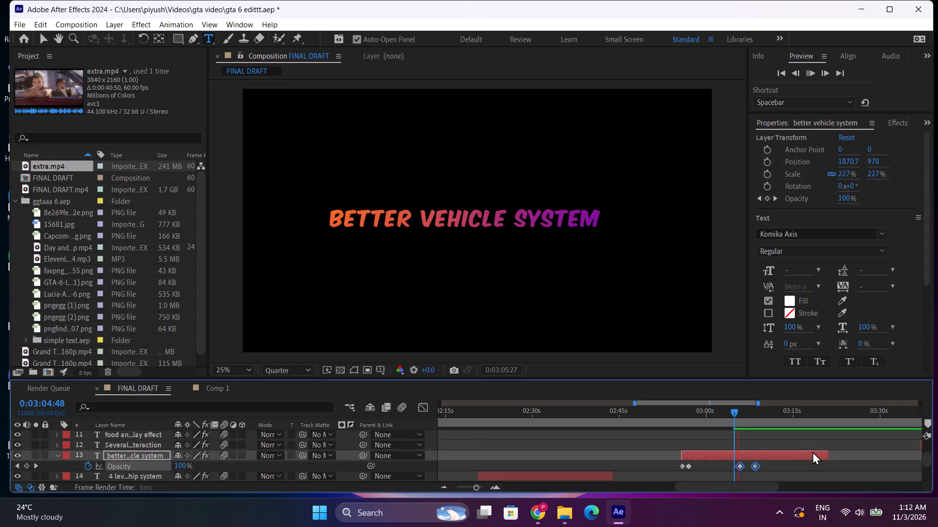
Replay the "better vehicle system" title from 0:02:58:54 and delete its text layer from the composition.
click(700, 417)
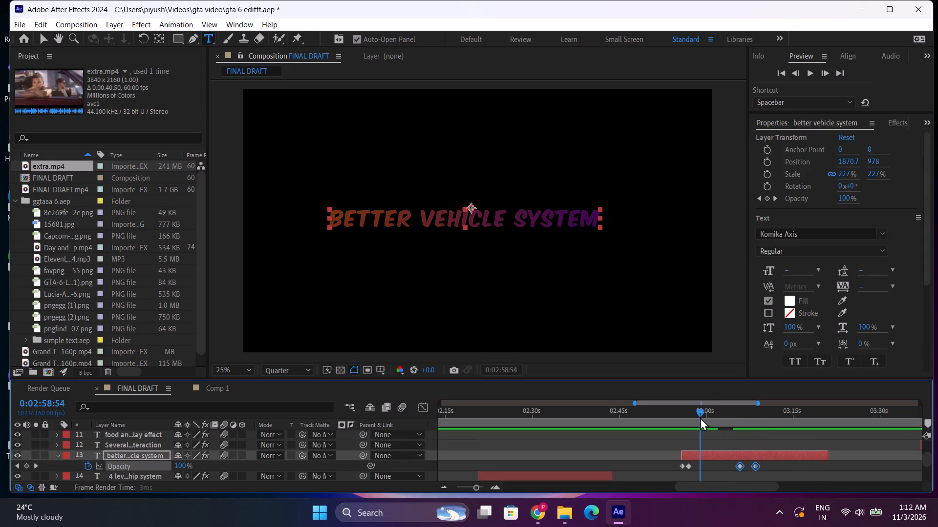
key(space)
key(space)
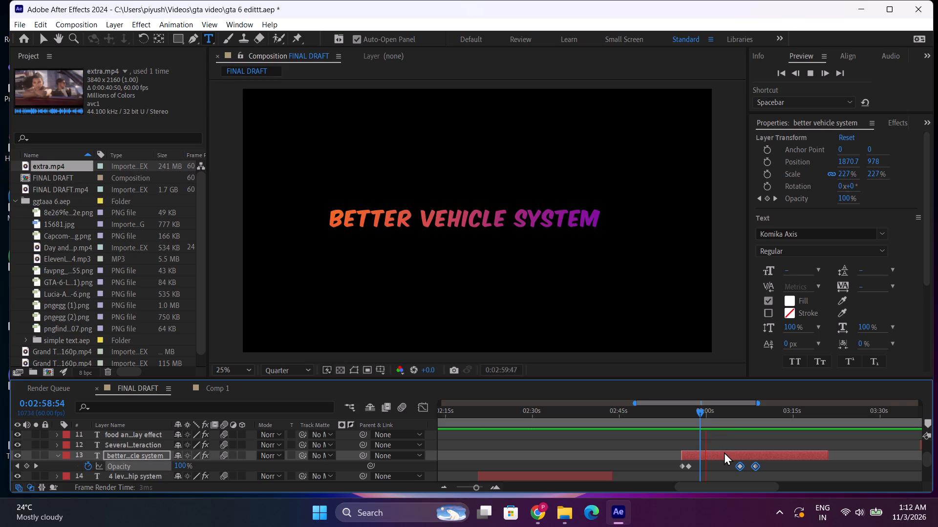
key(Delete)
click(705, 480)
click(707, 453)
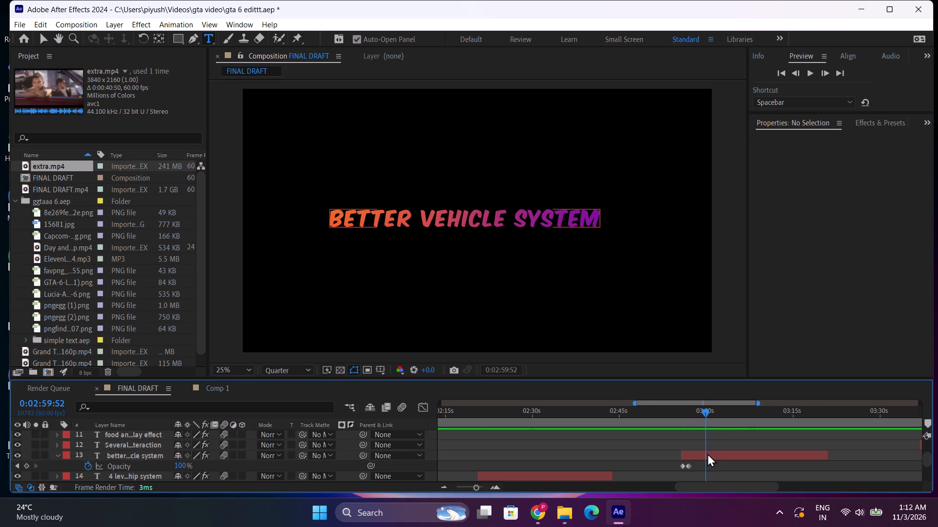
key(Delete)
key(space)
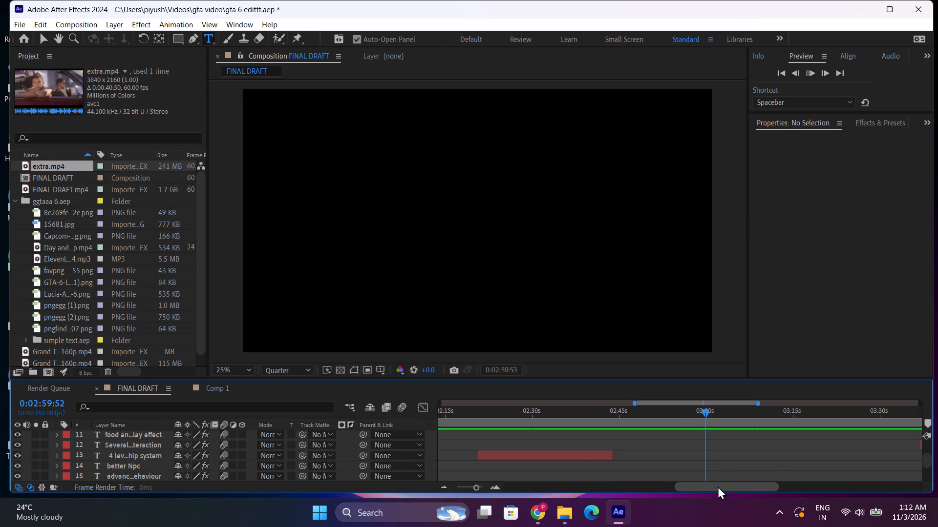
Preview the "Several everyday interaction" title from 0:03:37:05 and shift its horizontal position to 1964.3.
drag(718, 486, 757, 482)
scroll(722, 416, up, 1)
drag(737, 416, 747, 416)
key(space)
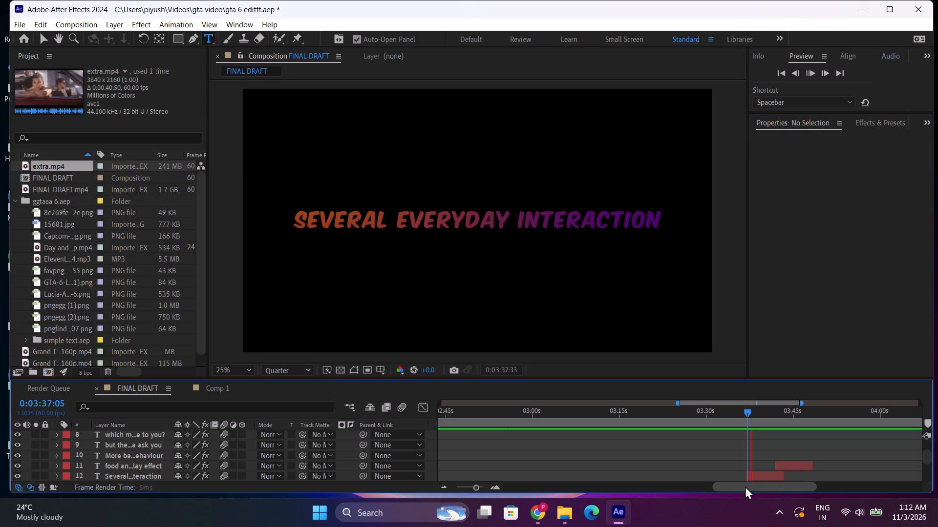
key(space)
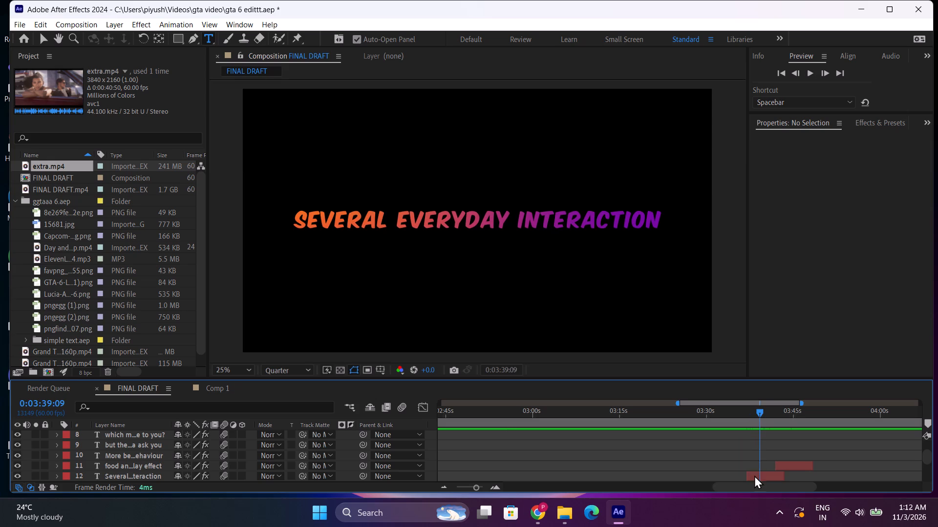
click(754, 477)
drag(845, 164, 837, 165)
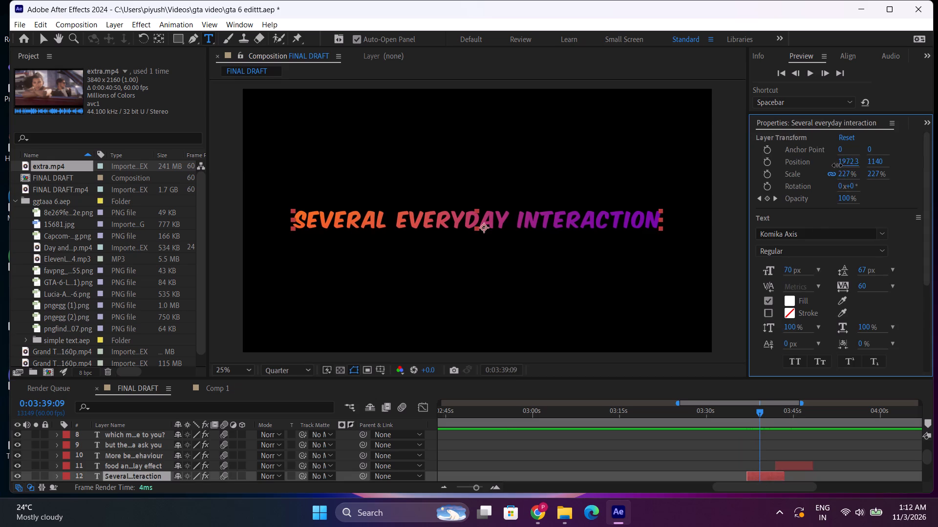
drag(837, 165, 834, 166)
key(space)
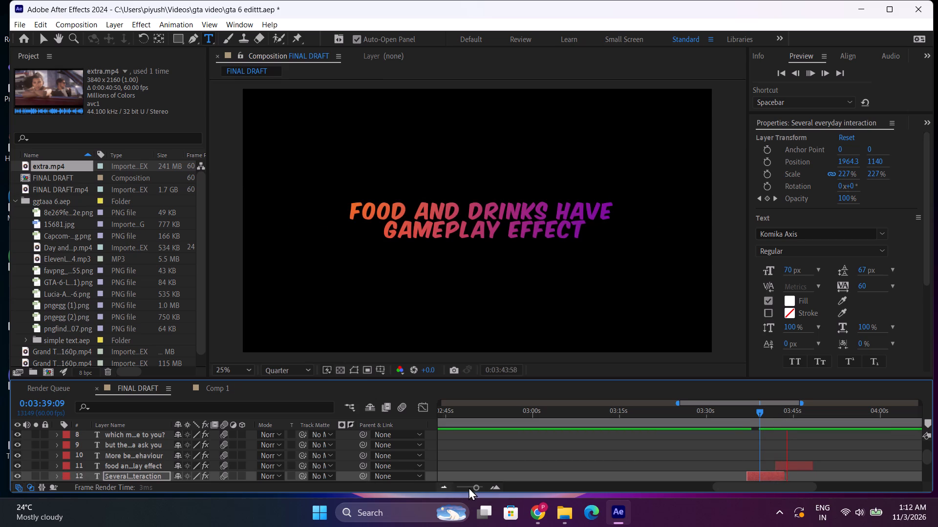
Preview the remaining titles from 0:04:25:58 and from 0:05:08:29 through to the end of the composition.
drag(754, 486, 771, 485)
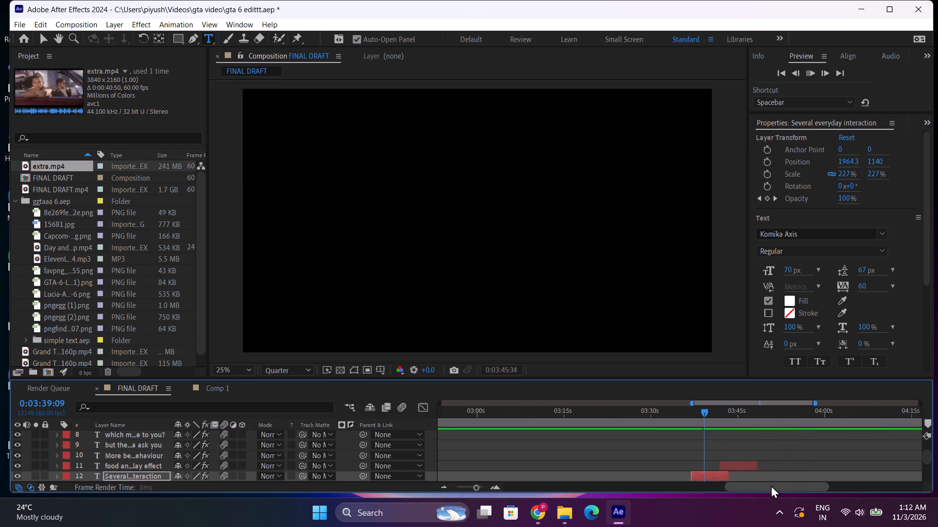
drag(771, 485, 823, 483)
drag(711, 411, 717, 415)
key(space)
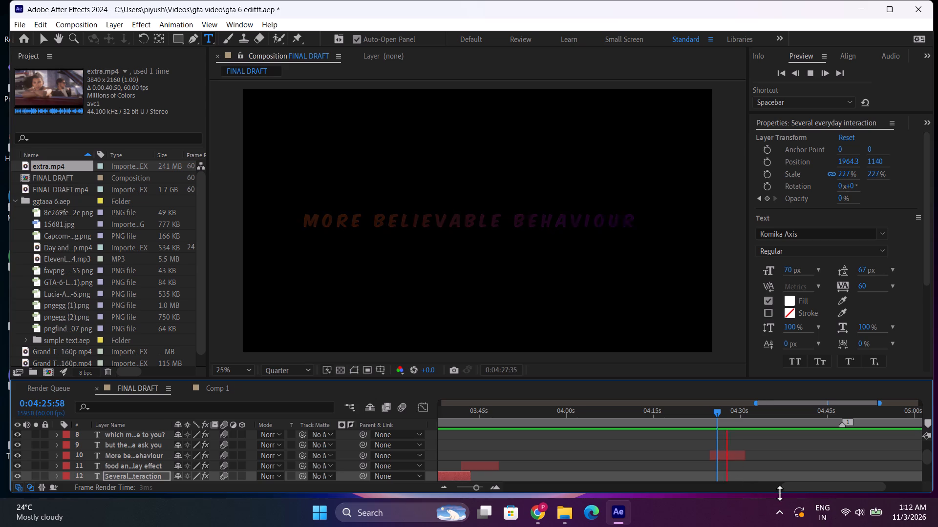
drag(800, 490, 842, 488)
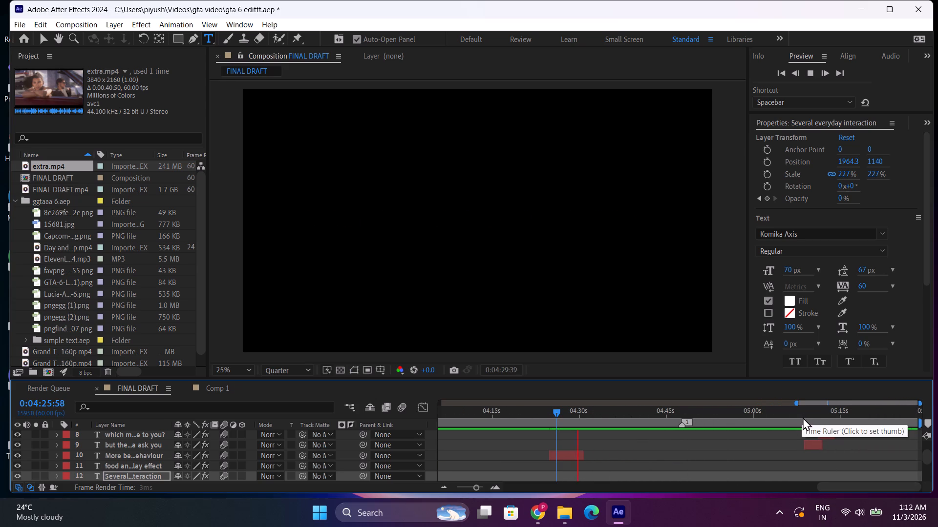
click(803, 417)
key(space)
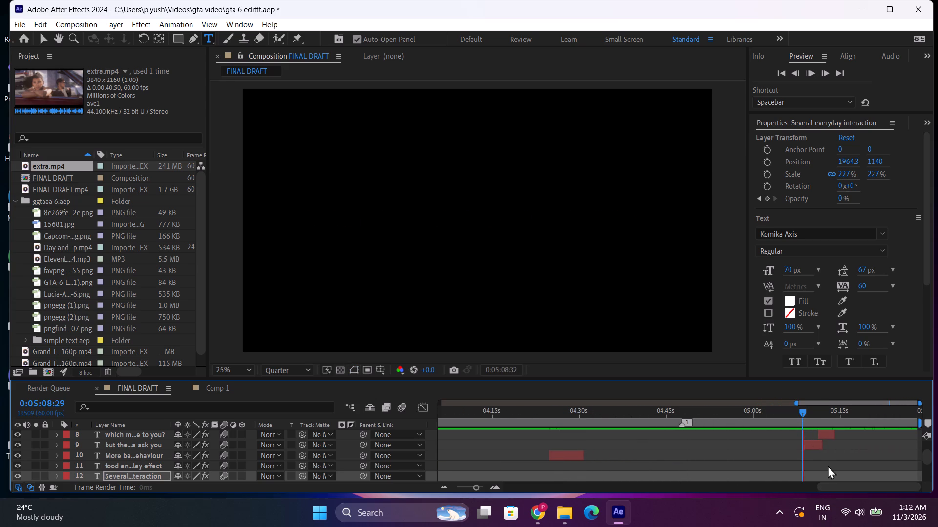
scroll(825, 462, up, 1)
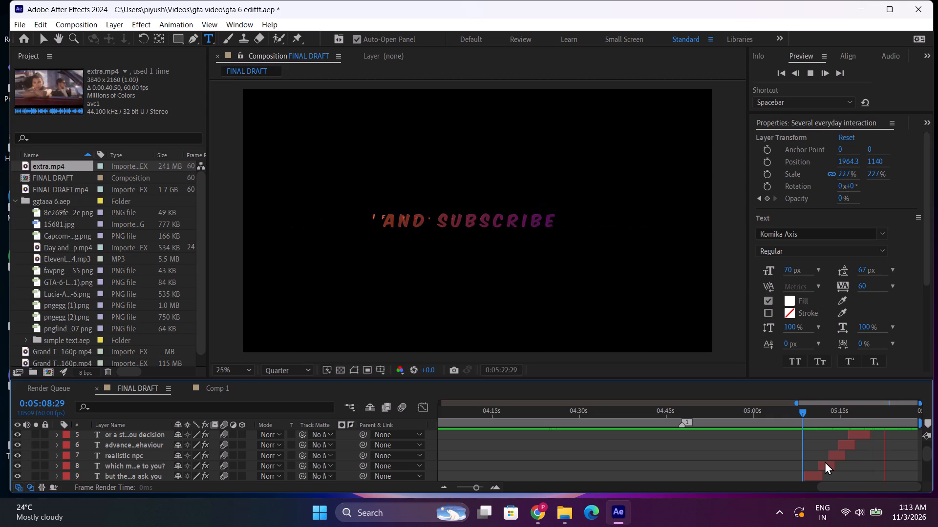
double_click(493, 490)
drag(894, 486, 925, 487)
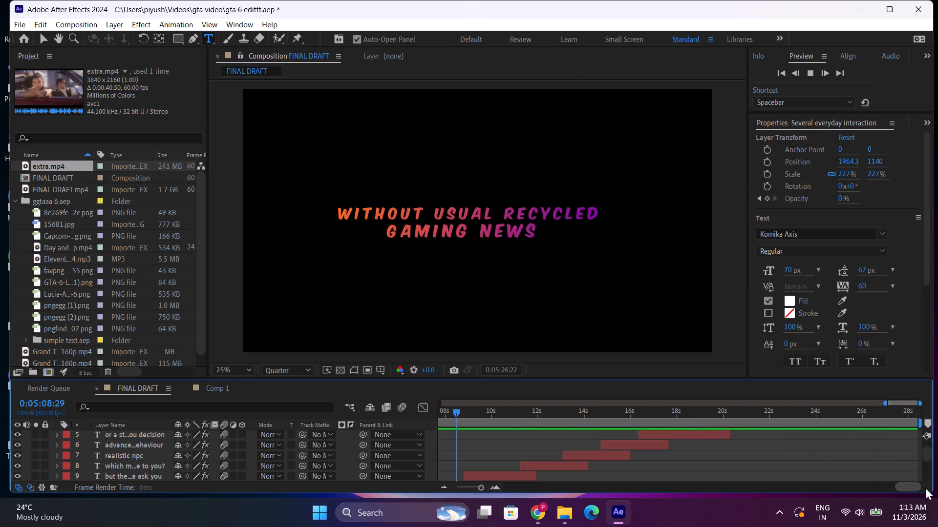
drag(925, 487, 934, 487)
scroll(694, 440, up, 2)
Move the "let me know in the comments" title's two fade-out opacity keyframes slightly earlier, to about 0:05:21:26 and 0:05:21:45.
drag(828, 404, 795, 414)
drag(792, 414, 786, 418)
drag(780, 416, 788, 418)
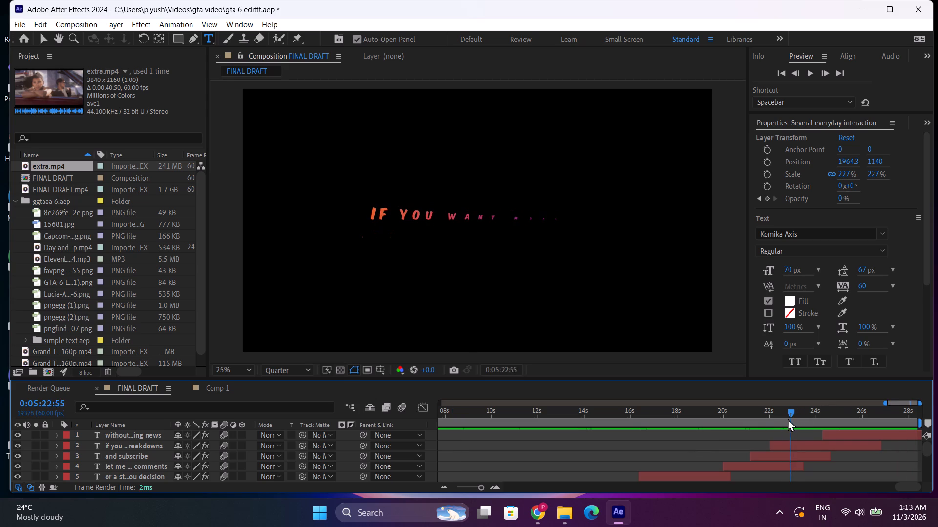
drag(788, 418, 763, 426)
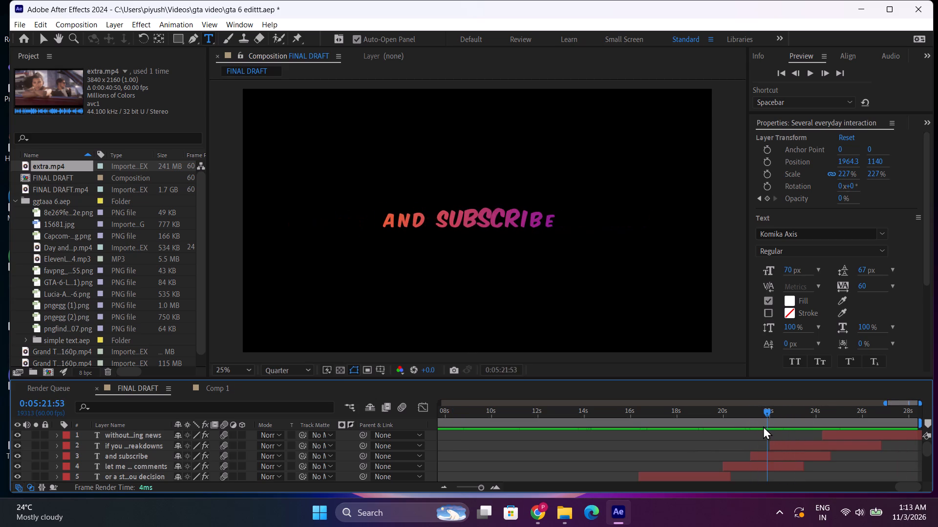
drag(763, 426, 756, 428)
click(765, 467)
key(u)
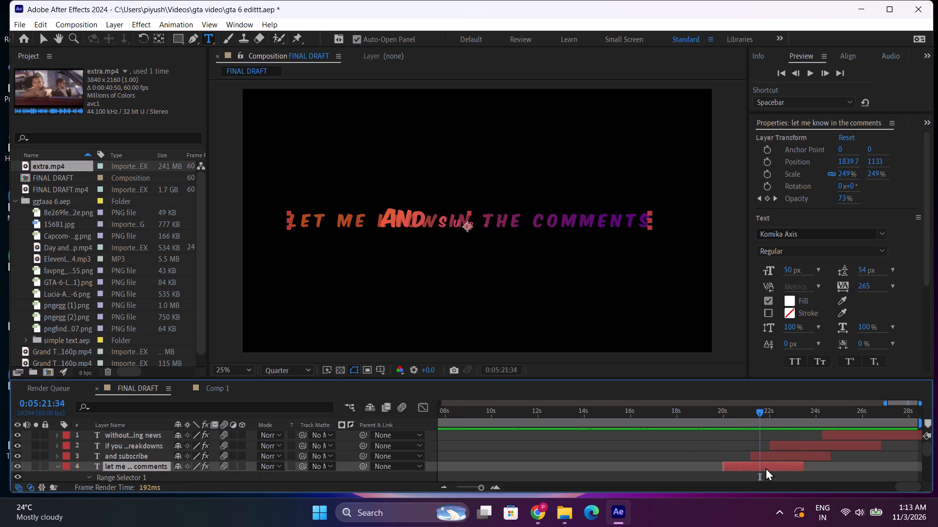
scroll(766, 467, down, 2)
drag(749, 454, 771, 460)
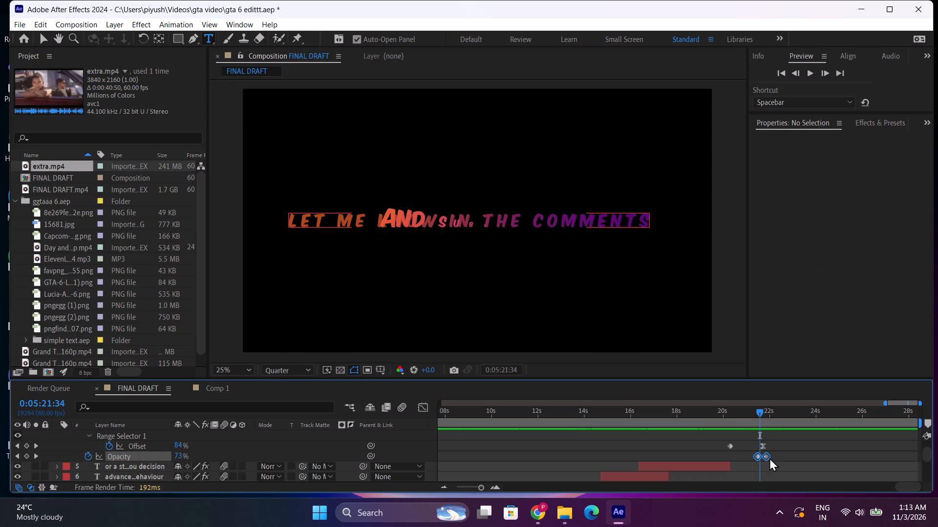
click(766, 455)
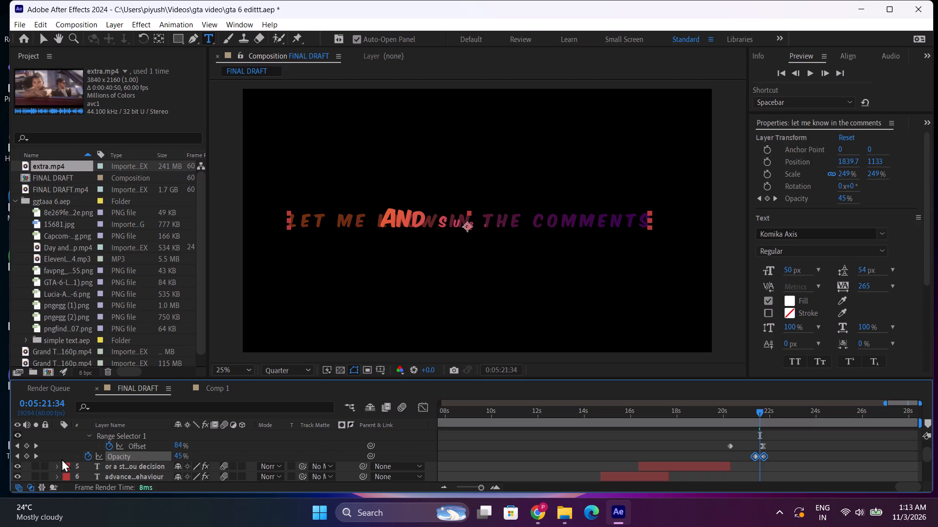
scroll(183, 465, up, 2)
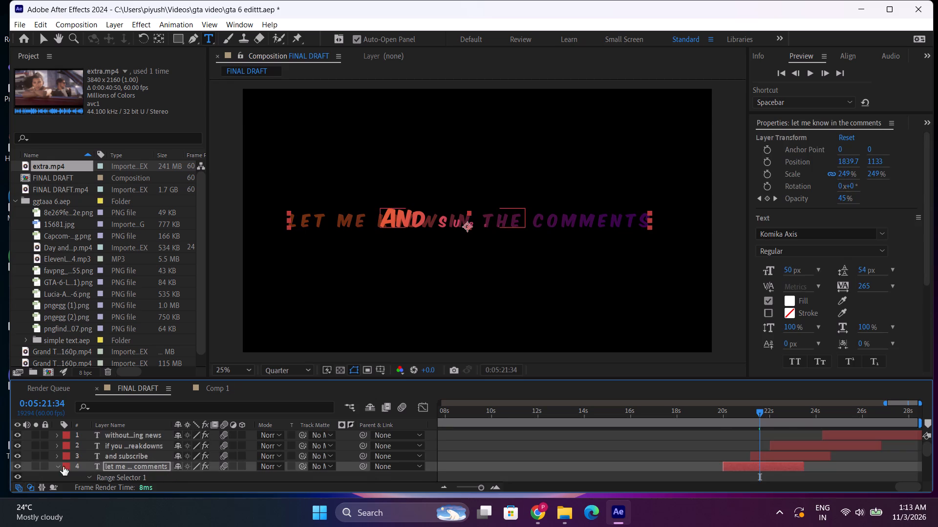
click(60, 466)
Replay the "let me know in the comments" fade-out and shift its two opacity keyframes slightly earlier again, to about 0:05:21:17 and 0:05:21:36.
key(space)
drag(753, 415, 744, 415)
key(space)
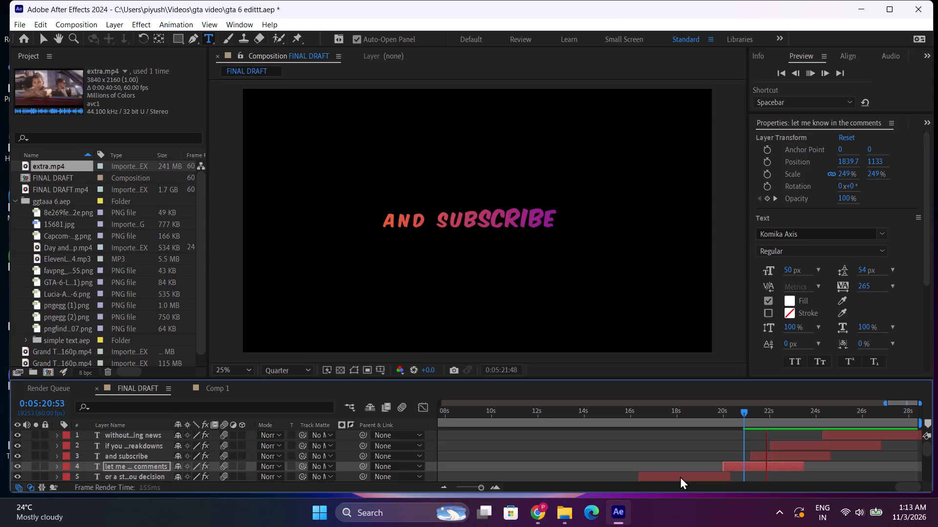
key(space)
key(u)
scroll(756, 465, down, 2)
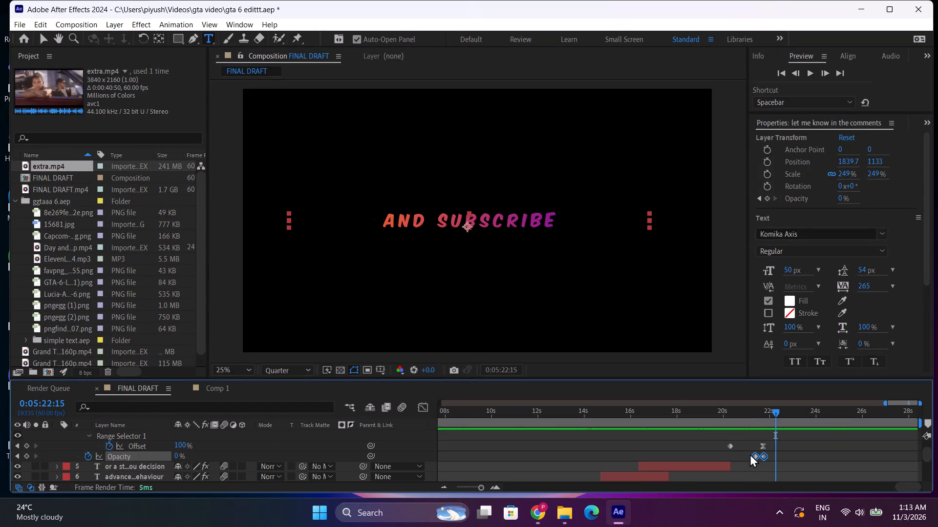
drag(768, 457, 747, 458)
click(763, 455)
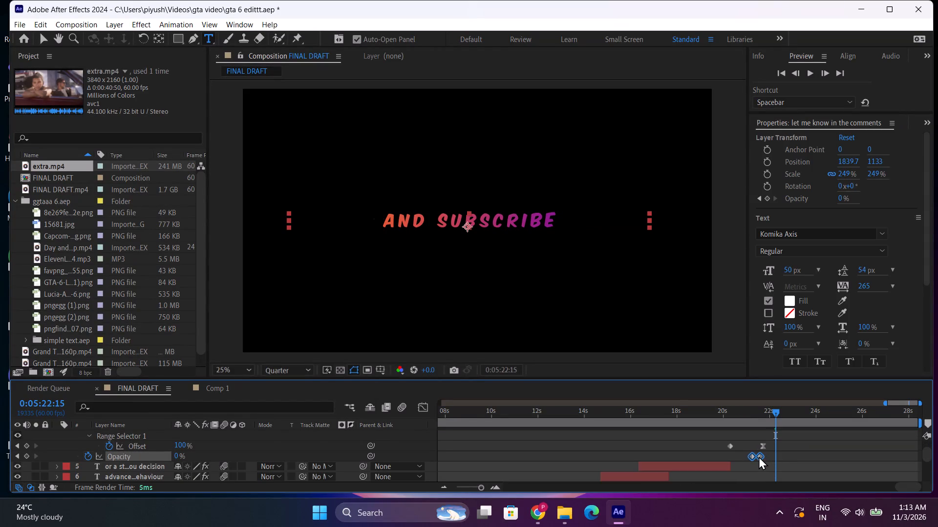
scroll(762, 452, up, 1)
click(755, 413)
key(space)
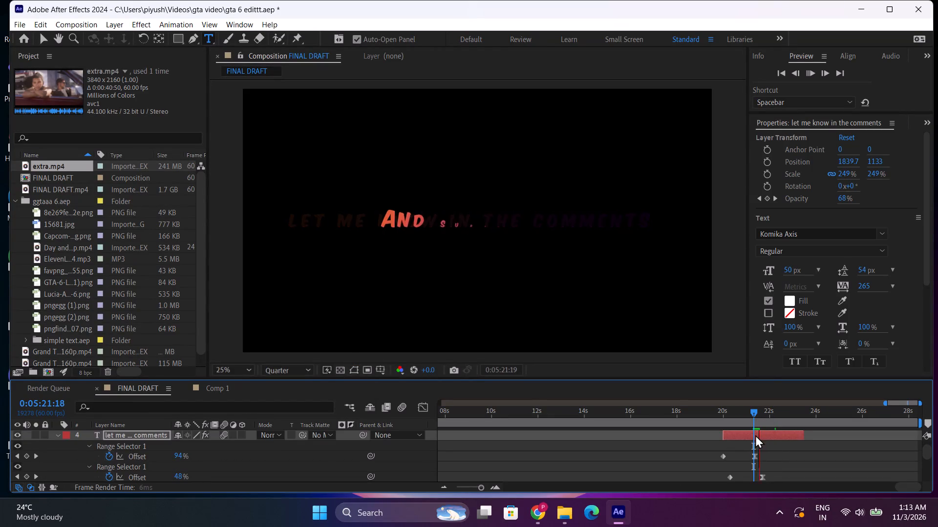
click(55, 433)
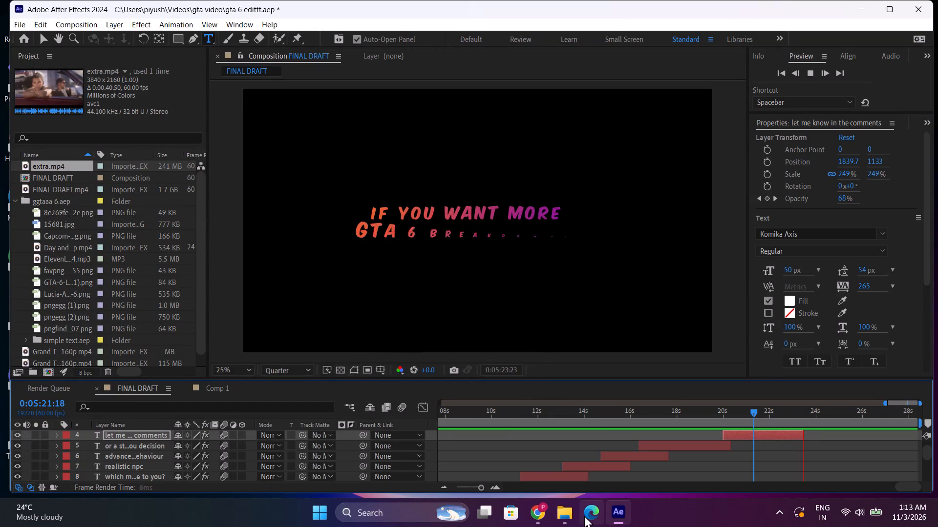
Pre-compose all 24 title text layers, moving all attributes into the new composition and adjusting its duration to their time span.
triple_click(445, 487)
click(445, 487)
scroll(521, 451, down, 9)
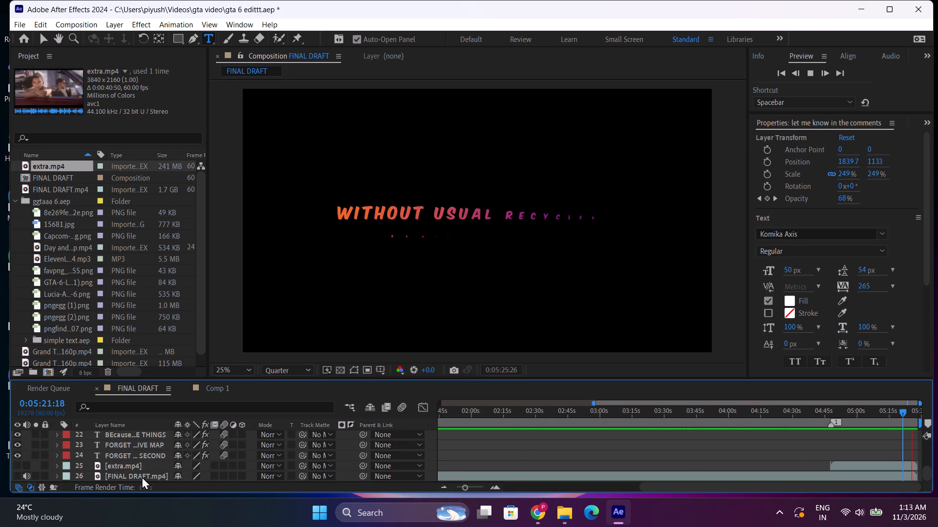
drag(90, 458, 222, 344)
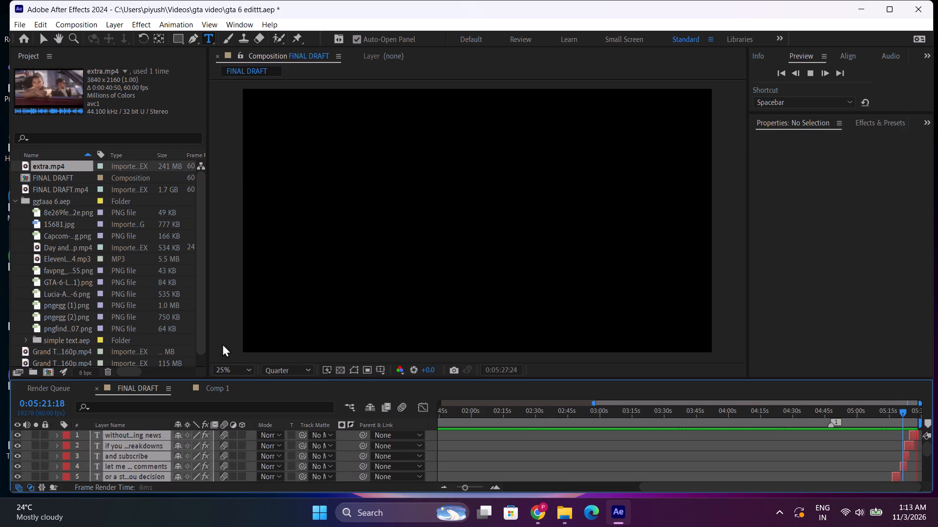
drag(222, 344, 227, 344)
right_click(759, 451)
click(818, 376)
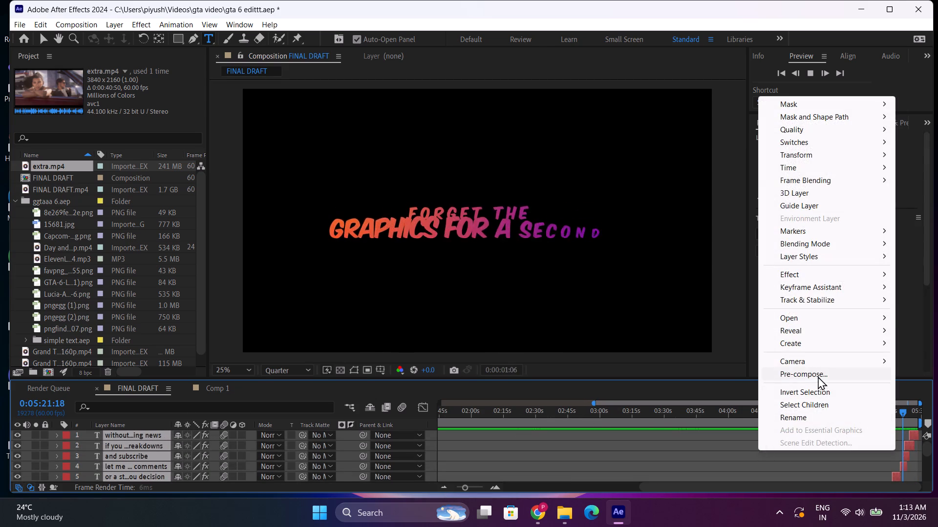
click(399, 265)
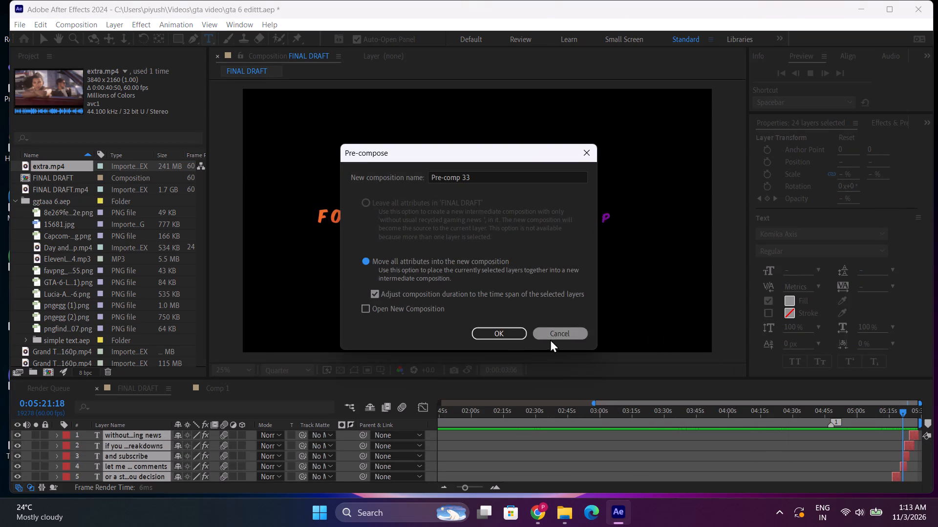
click(497, 332)
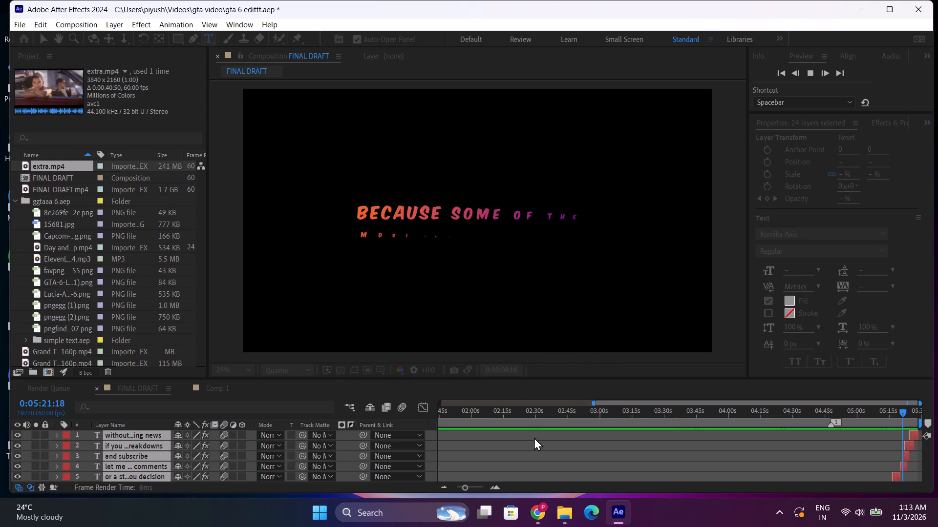
Open the titles pre-comp and bring up the effects of its "FORGET THE GRAPHICS FOR A SECOND" title at 0:00:01:18.
click(640, 405)
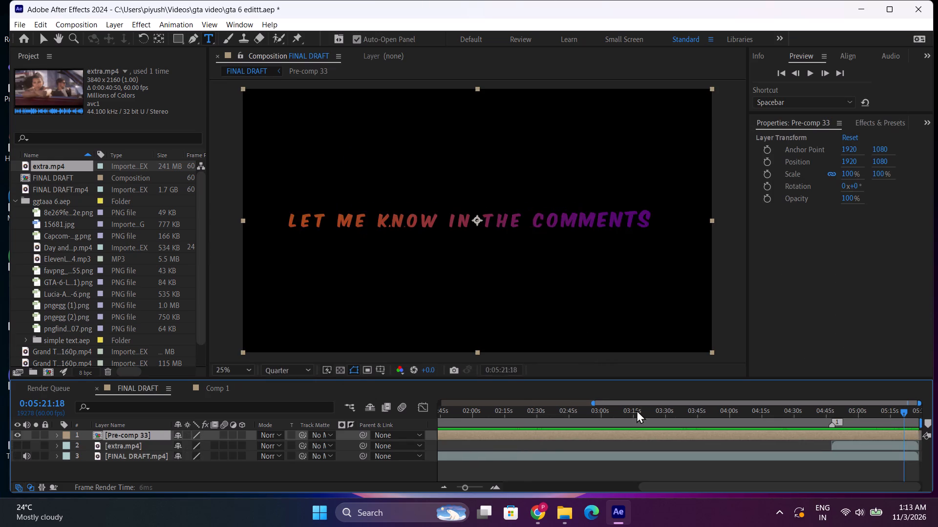
click(637, 410)
drag(636, 412, 362, 425)
double_click(541, 437)
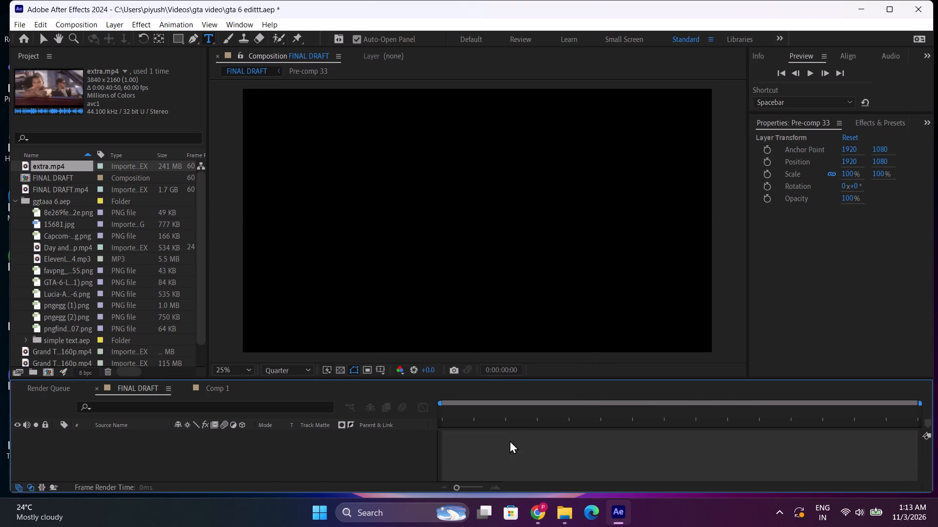
scroll(523, 440, down, 5)
scroll(464, 472, down, 4)
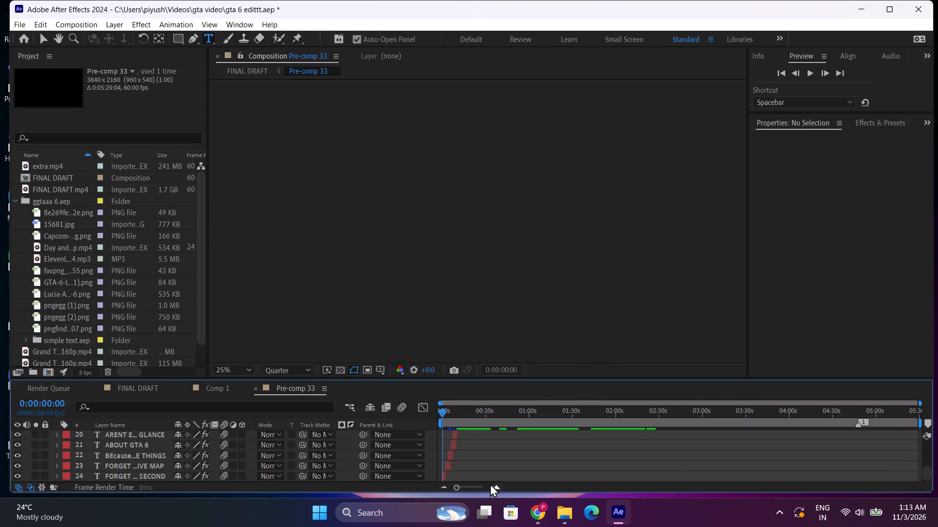
triple_click(494, 485)
drag(695, 486, 402, 478)
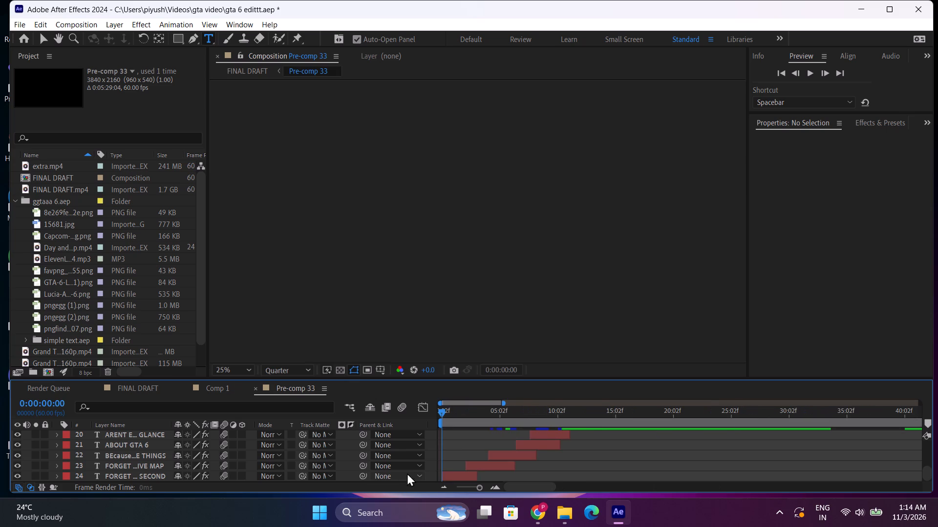
click(466, 475)
drag(452, 426, 457, 424)
key(F3)
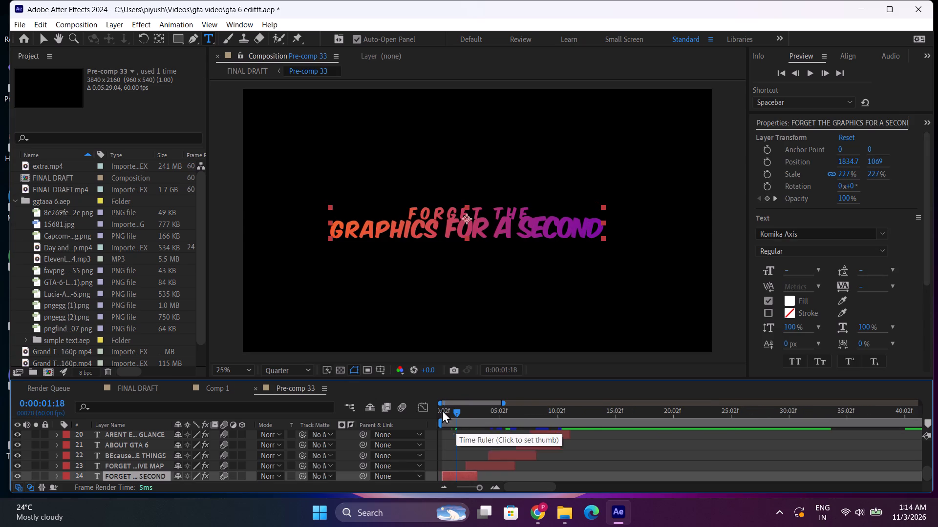
Copy the Deep Glow 2, Drop Shadow, Drop Shadow 2, Drop Shadow 3 and Crate's Godrays effects from the "FORGET THE GRAPHICS FOR A SECOND" title.
click(18, 229)
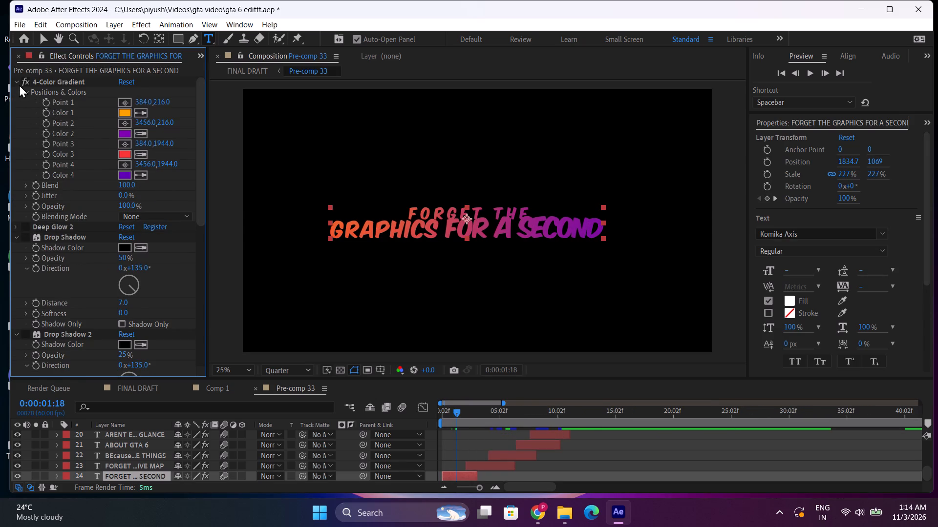
click(19, 84)
click(16, 104)
click(16, 110)
click(14, 123)
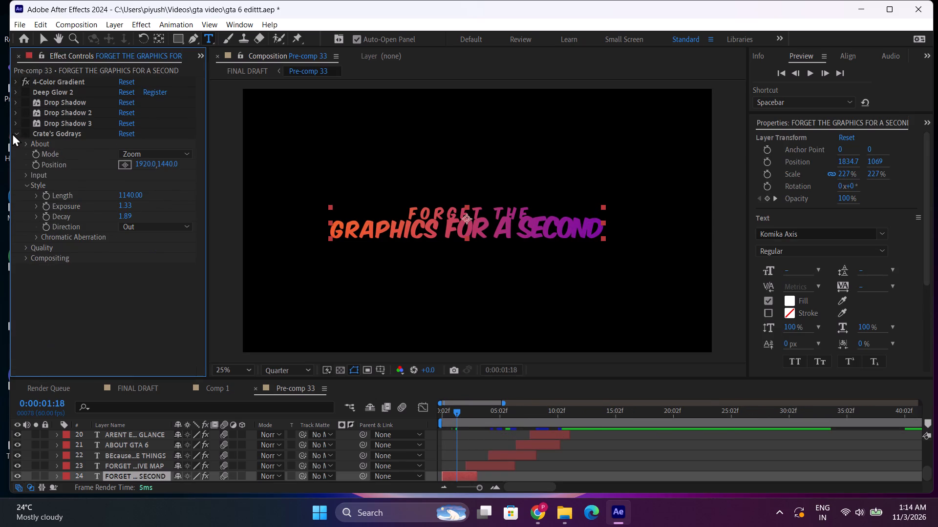
click(12, 134)
ctrl+click(41, 123)
ctrl+click(48, 114)
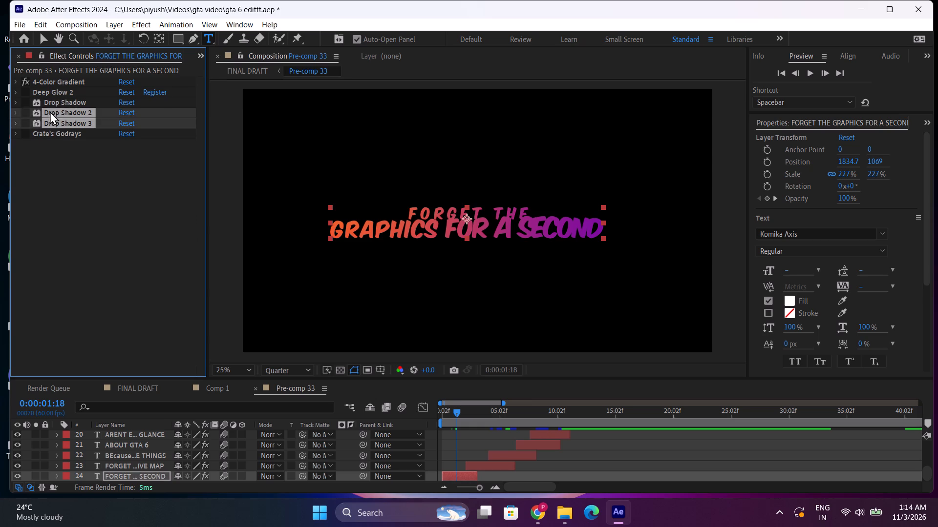
ctrl+click(54, 102)
ctrl+click(56, 95)
ctrl+click(72, 140)
ctrl+click(74, 137)
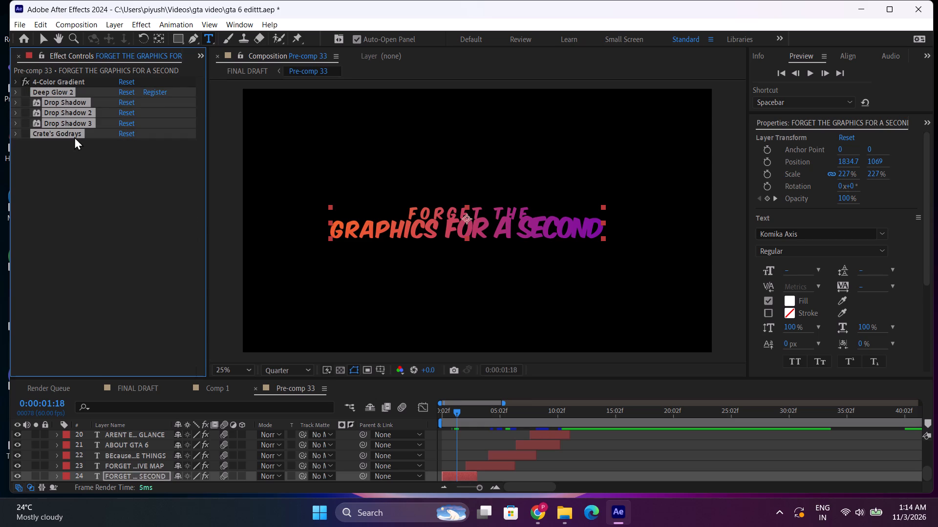
key(ctrl+c)
Paste the copied glow, shadow and godrays effects onto the titles pre-comp layer in the FINAL DRAFT composition.
click(17, 54)
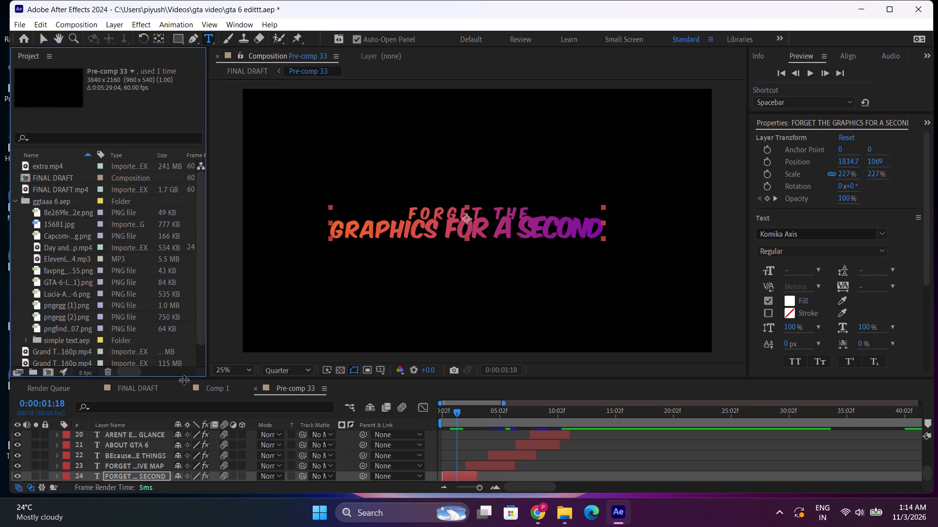
click(214, 386)
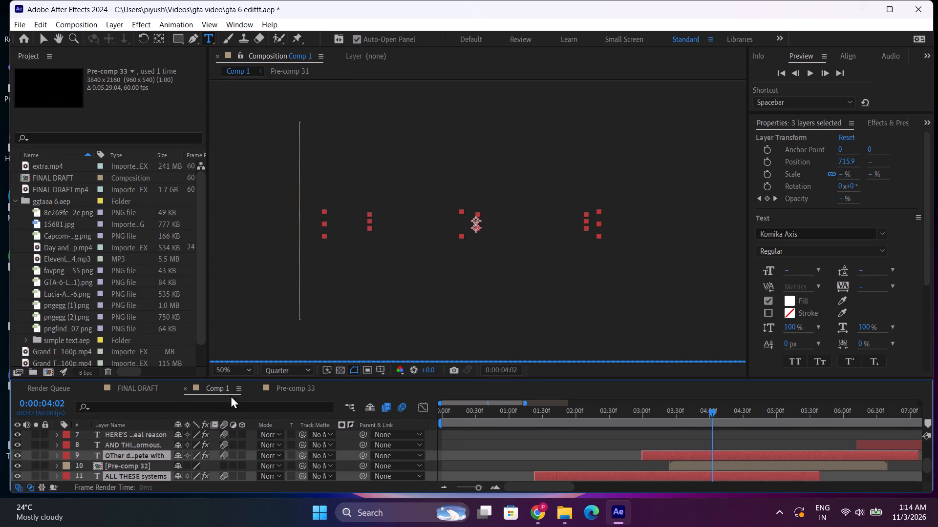
click(294, 386)
click(135, 388)
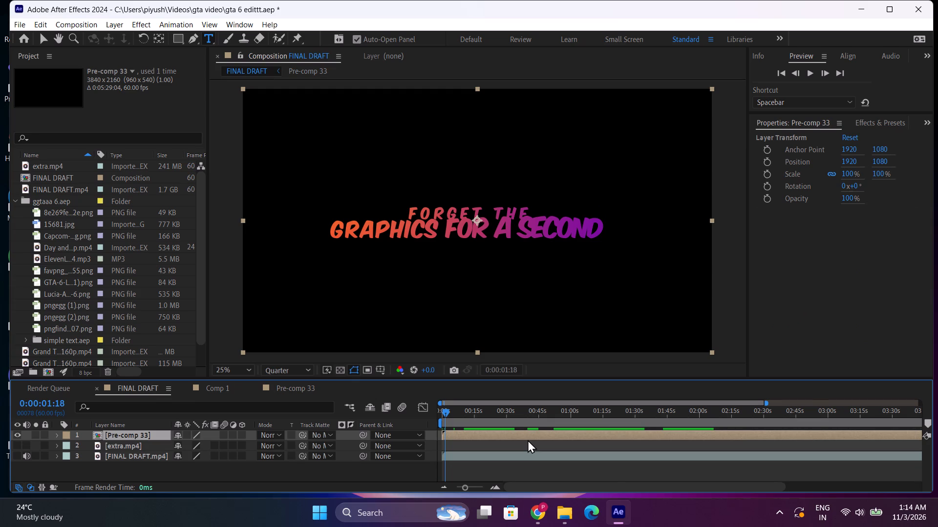
key(ctrl+v)
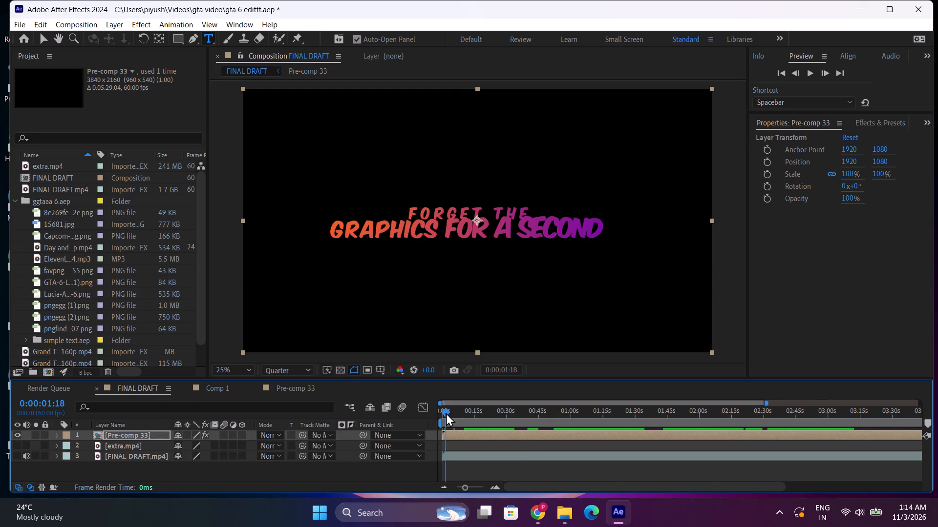
At 0:00:03:42, enable Deep Glow 2 and the three Drop Shadow effects on the titles pre-comp layer, keeping Crate's Godrays disabled.
drag(446, 413, 451, 413)
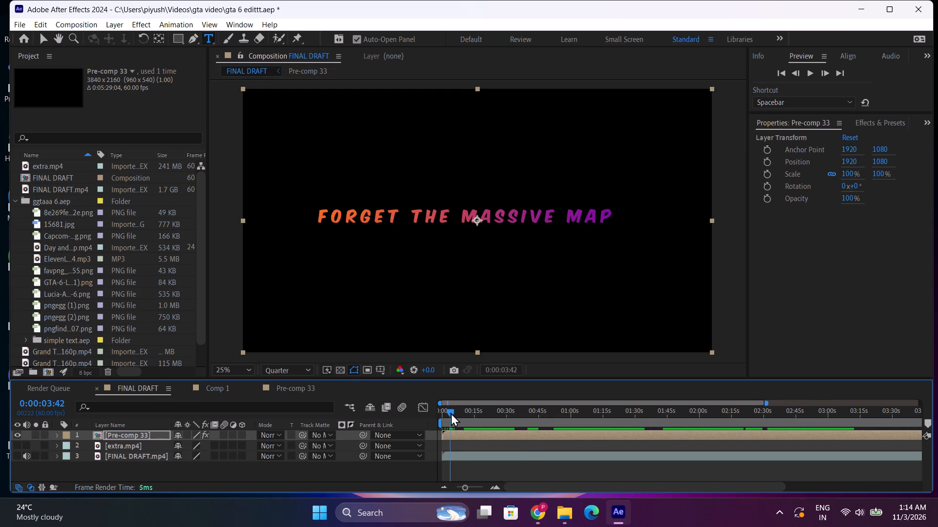
key(F3)
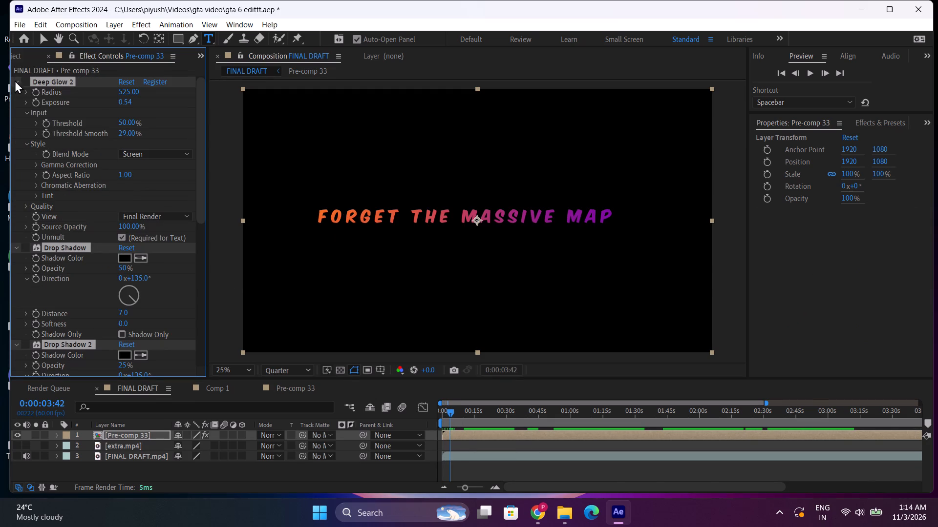
click(15, 80)
click(24, 81)
click(32, 157)
click(24, 129)
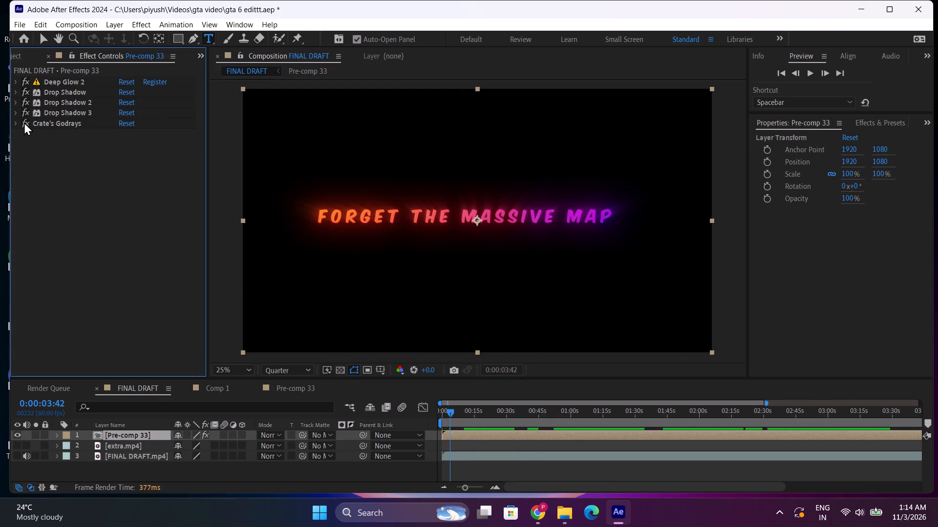
click(24, 122)
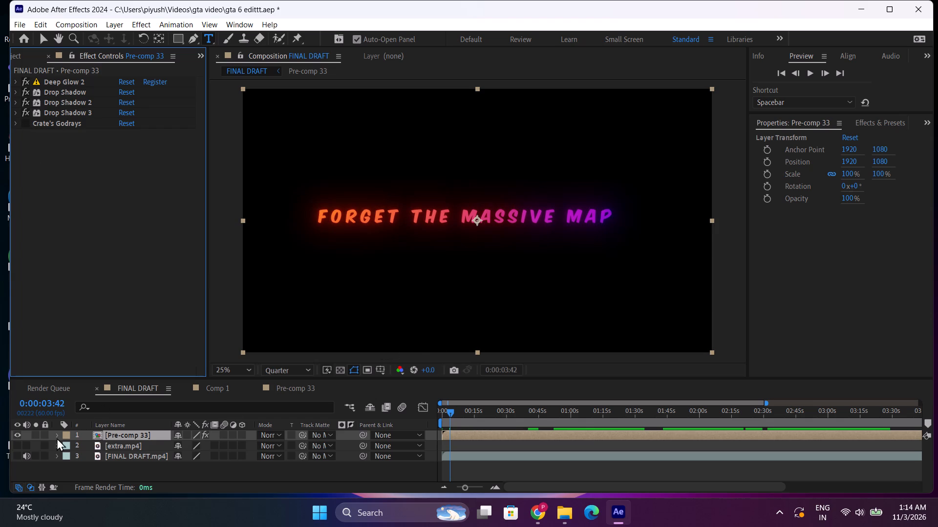
Make the FINAL DRAFT.mp4 footage layer visible beneath the titles.
click(15, 454)
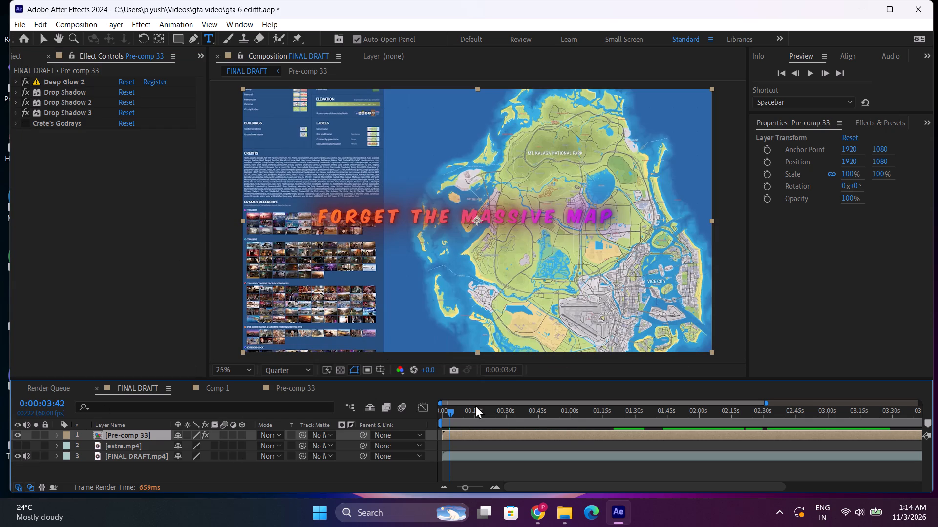
key(space)
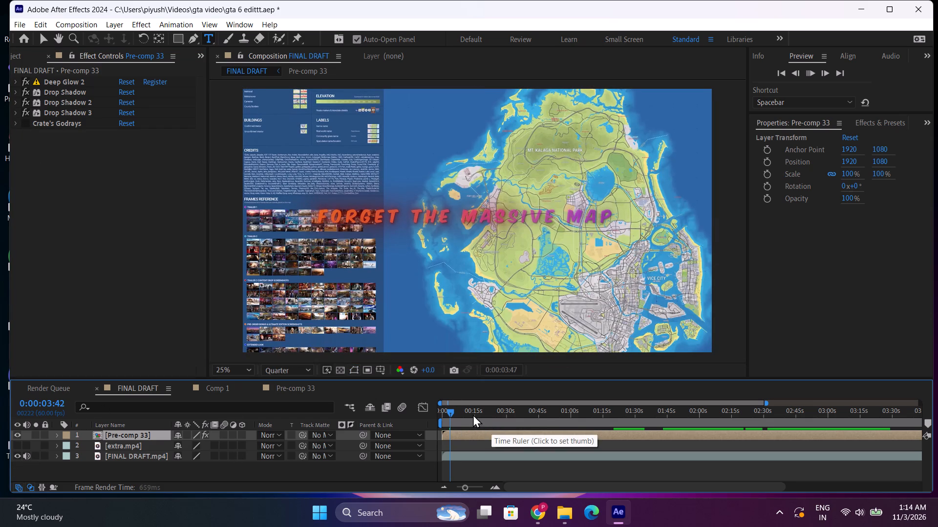
drag(462, 416, 455, 418)
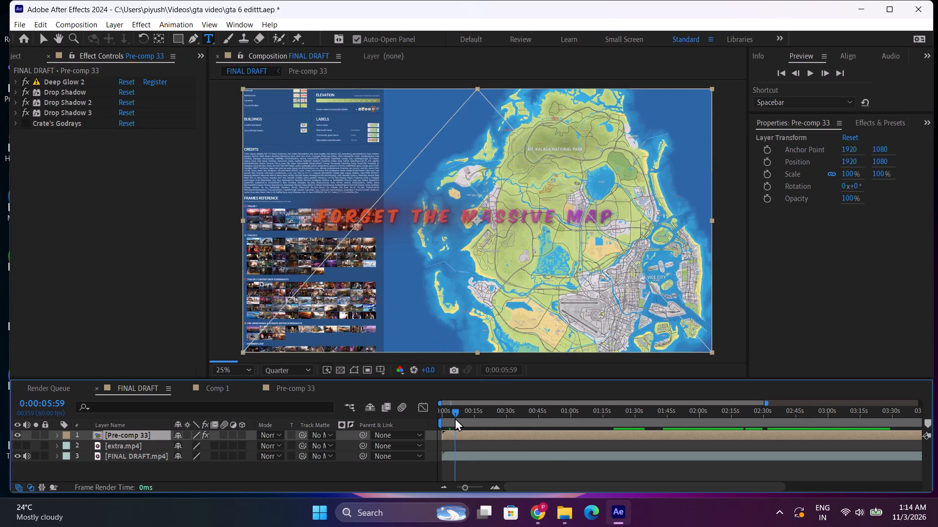
drag(455, 418, 451, 418)
click(482, 417)
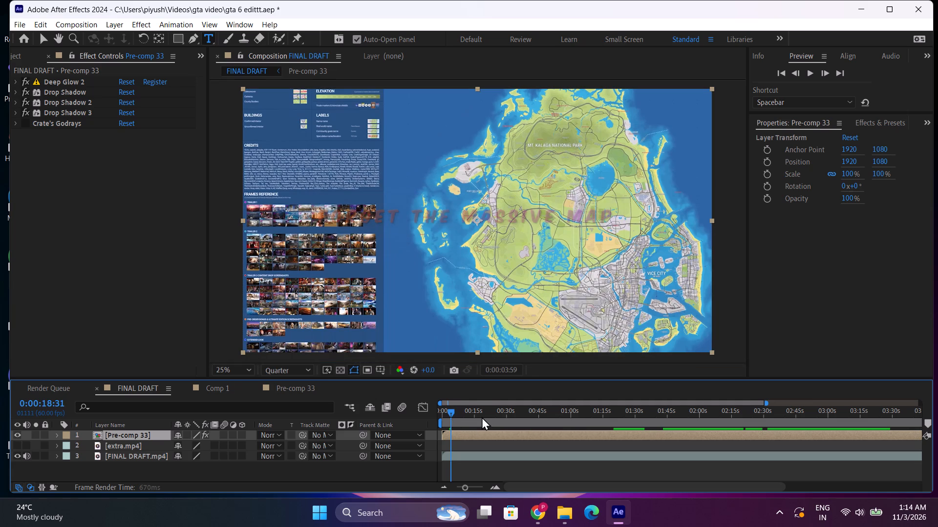
key(space)
click(449, 415)
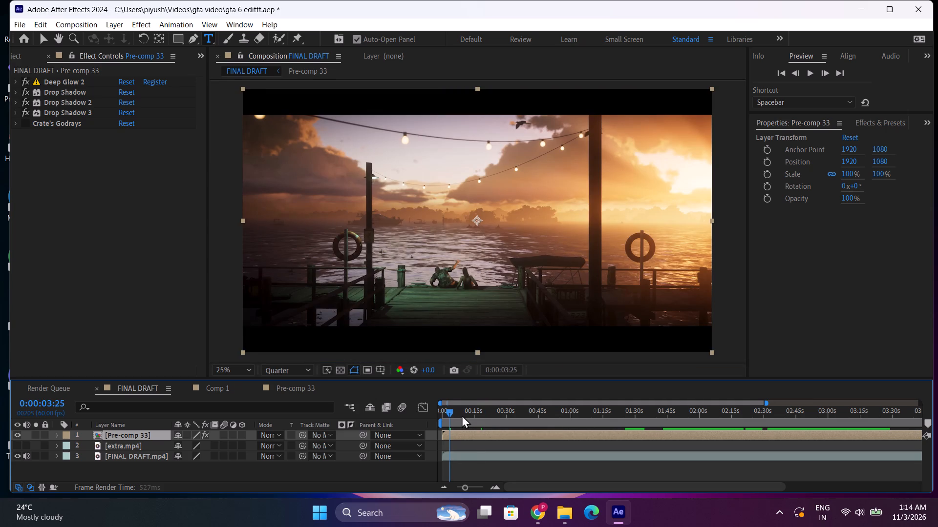
click(466, 415)
click(461, 417)
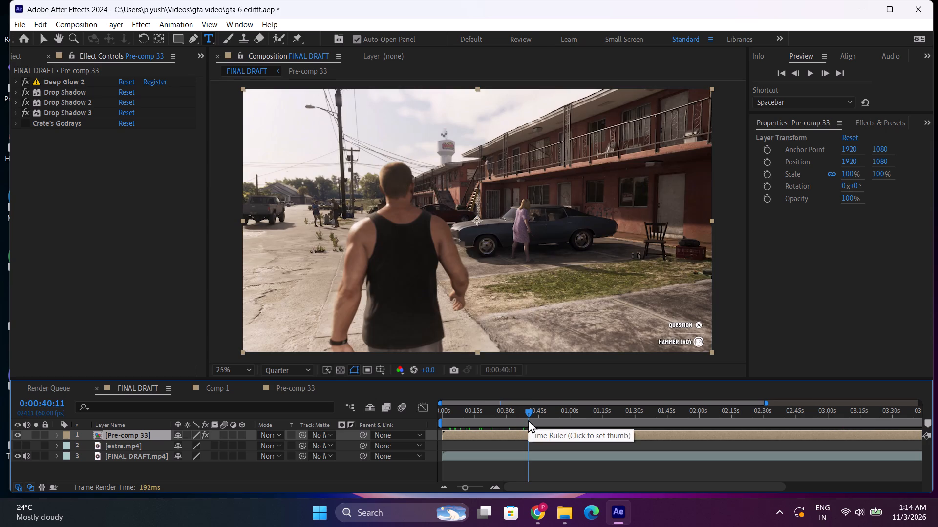
click(543, 420)
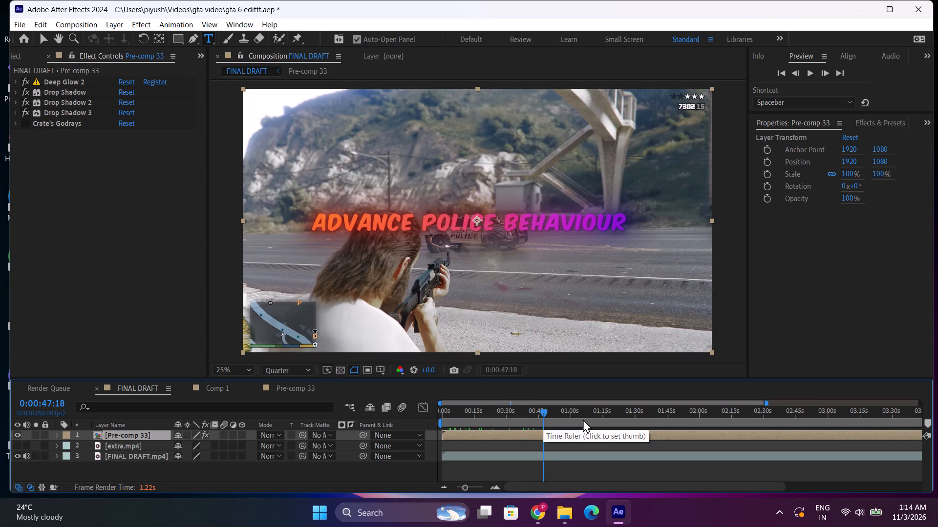
click(583, 419)
click(598, 421)
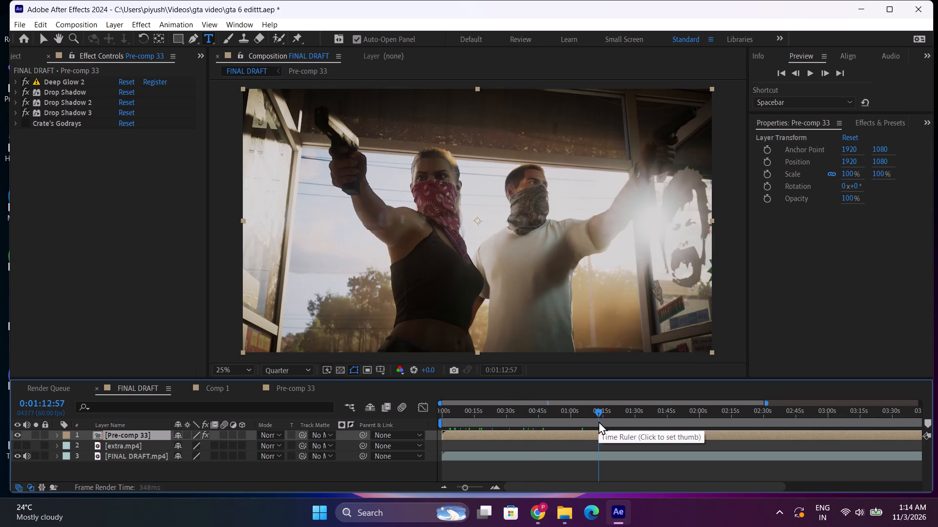
click(635, 422)
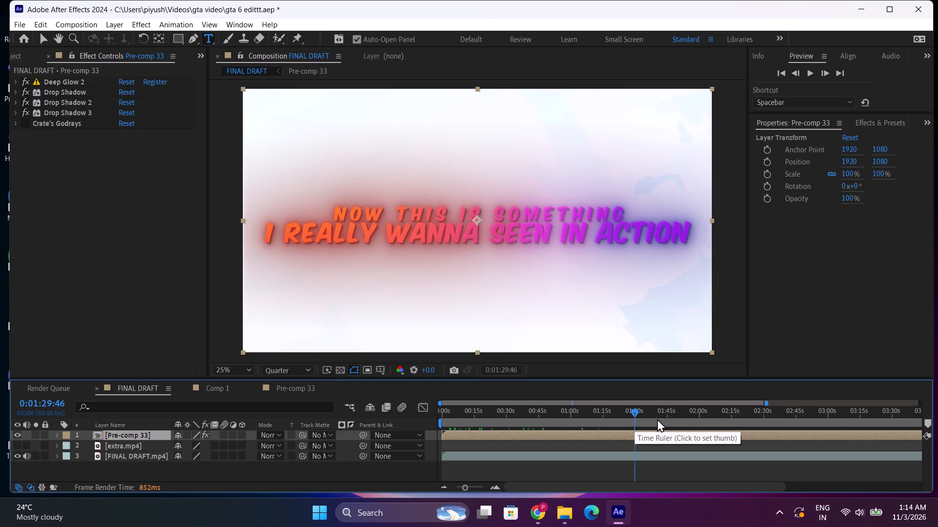
click(657, 419)
click(684, 417)
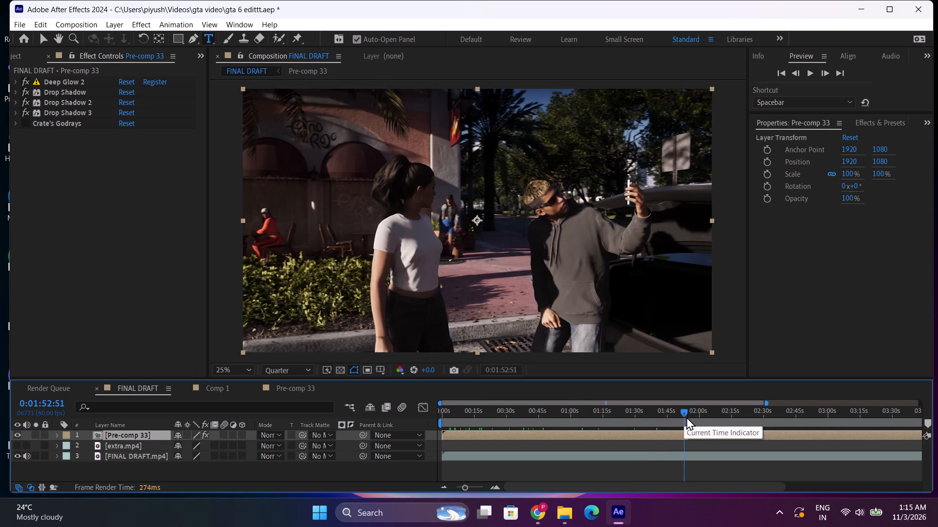
click(697, 417)
click(633, 412)
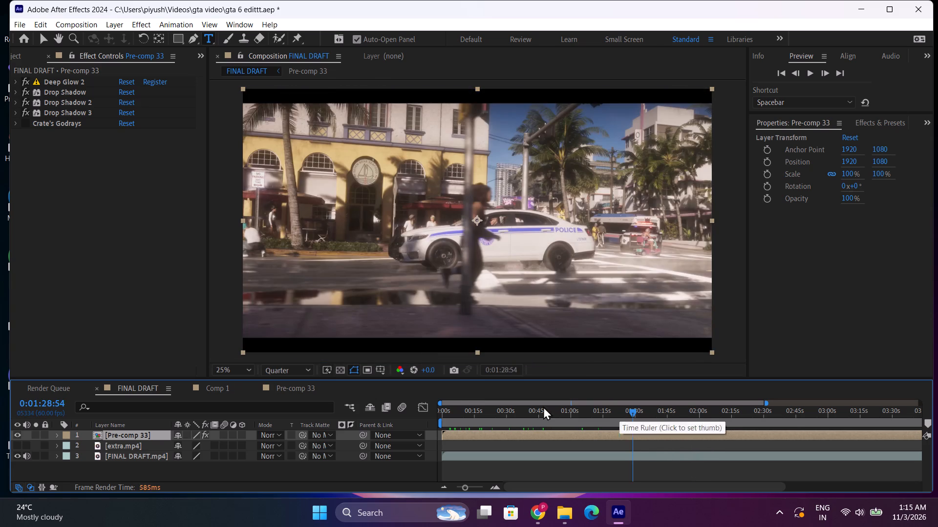
click(465, 408)
In the titles pre-comp, centre the "FORGET THE MASSIVE MAP" title horizontally and fine-tune its position to 1892.8, 1124.
click(472, 428)
double_click(472, 431)
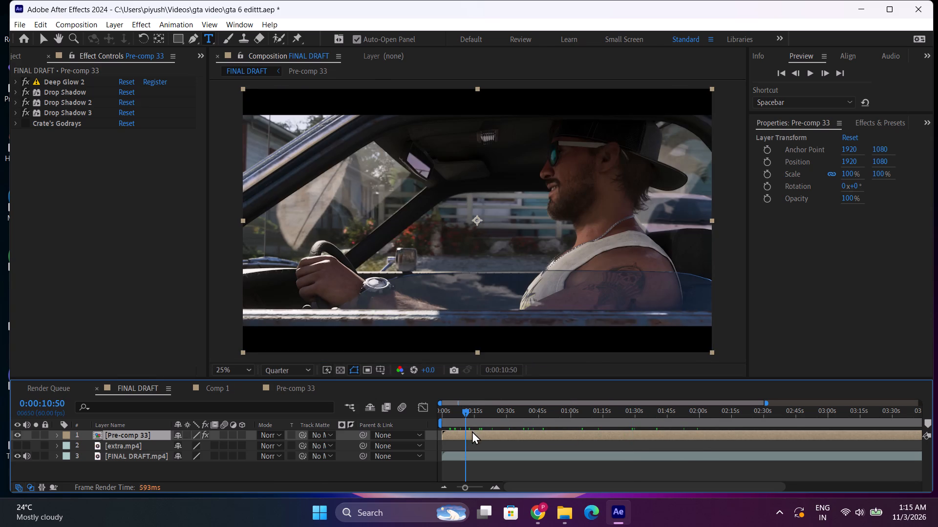
drag(454, 411, 429, 423)
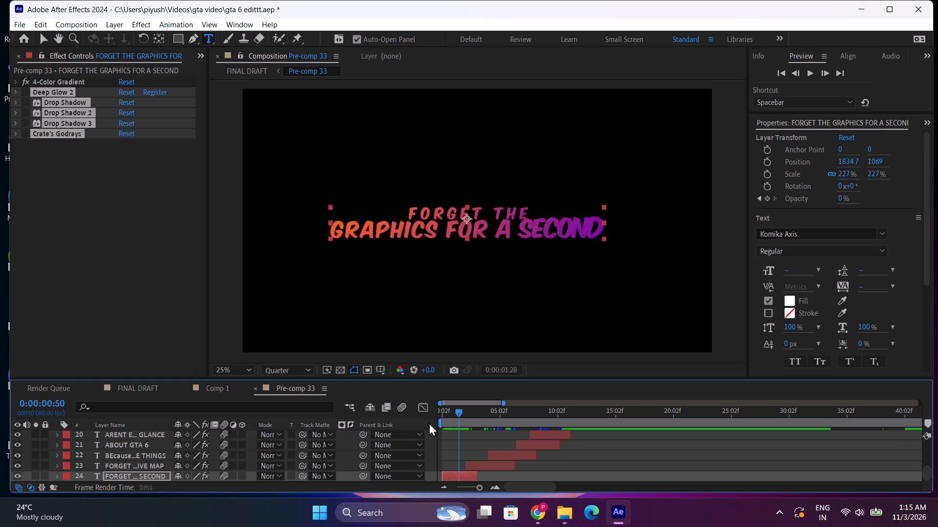
drag(429, 423, 485, 420)
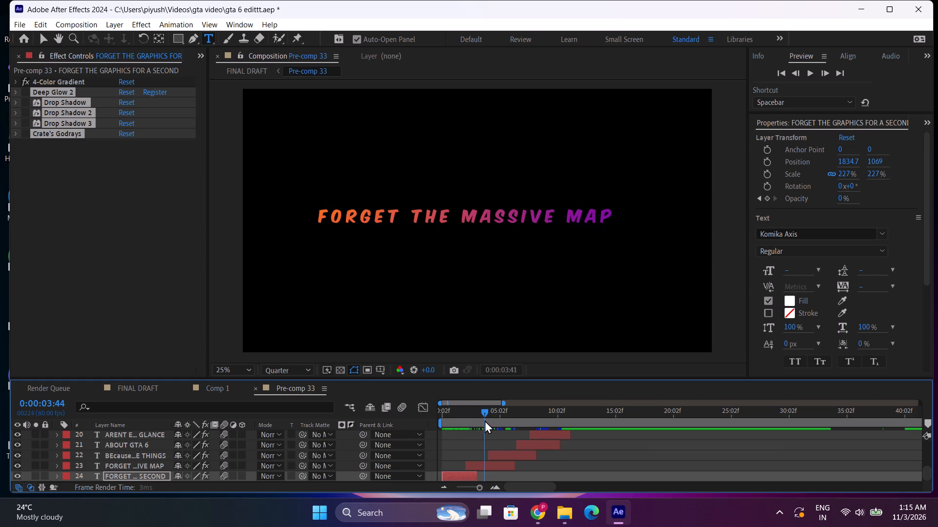
drag(485, 420, 485, 420)
click(479, 463)
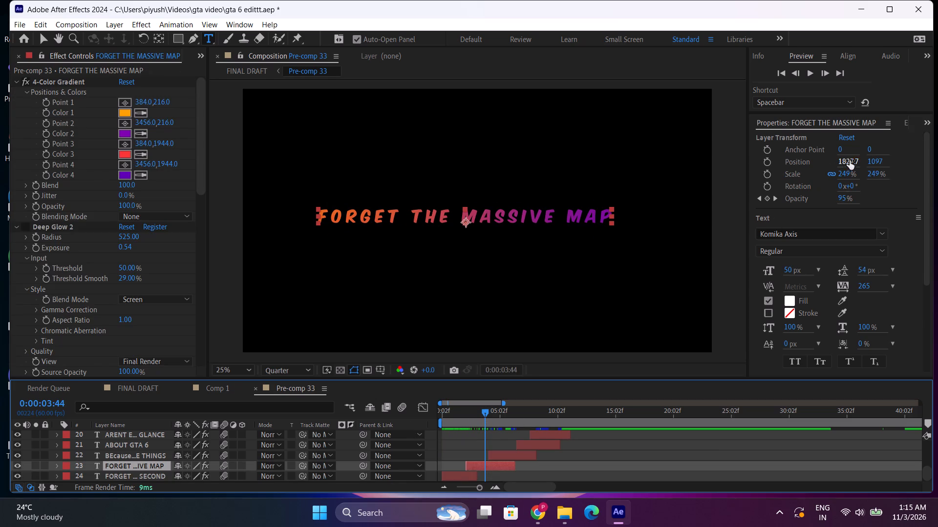
drag(852, 160, 888, 161)
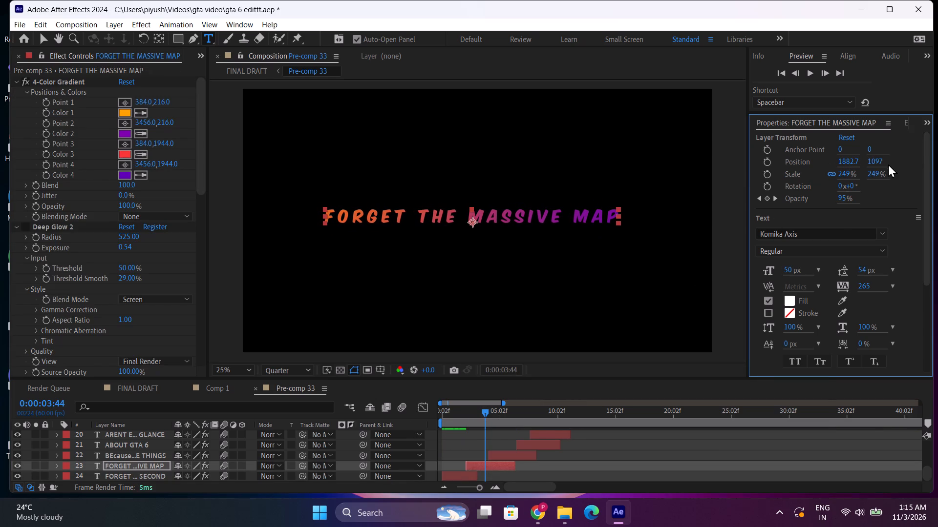
drag(873, 162, 893, 161)
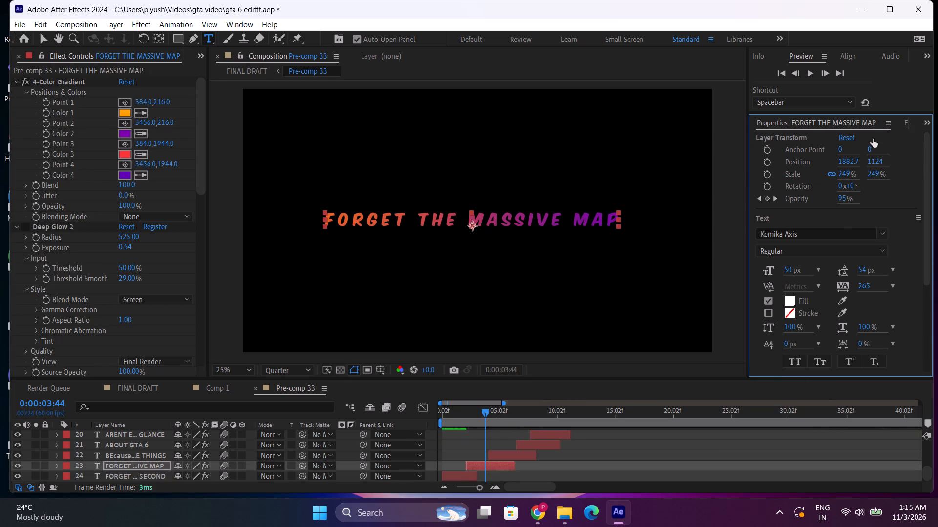
click(852, 55)
click(783, 86)
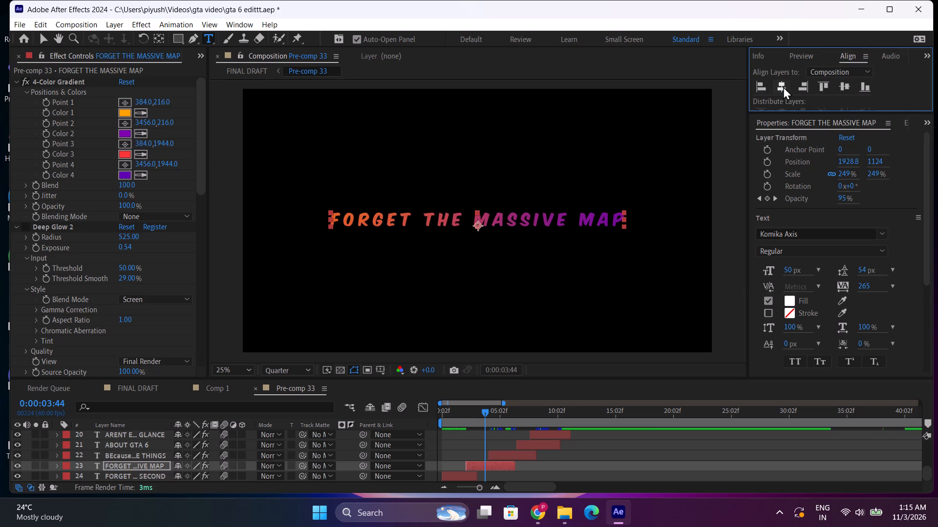
drag(850, 161, 833, 161)
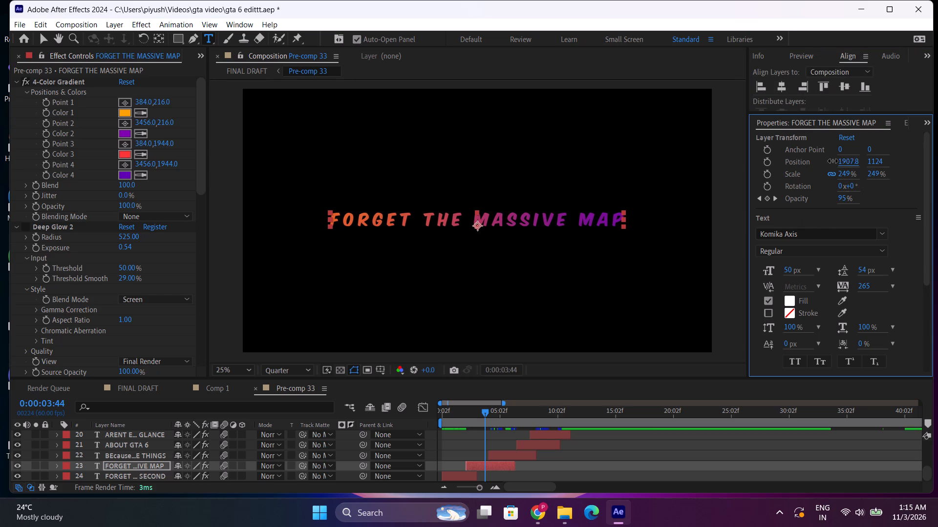
drag(833, 161, 826, 161)
Nudge the "ARENT EVEN VISIBLE AT FIRST GLANCE" title's horizontal position to 1851.7 and check its animation around 0:00:08.
drag(500, 415, 502, 414)
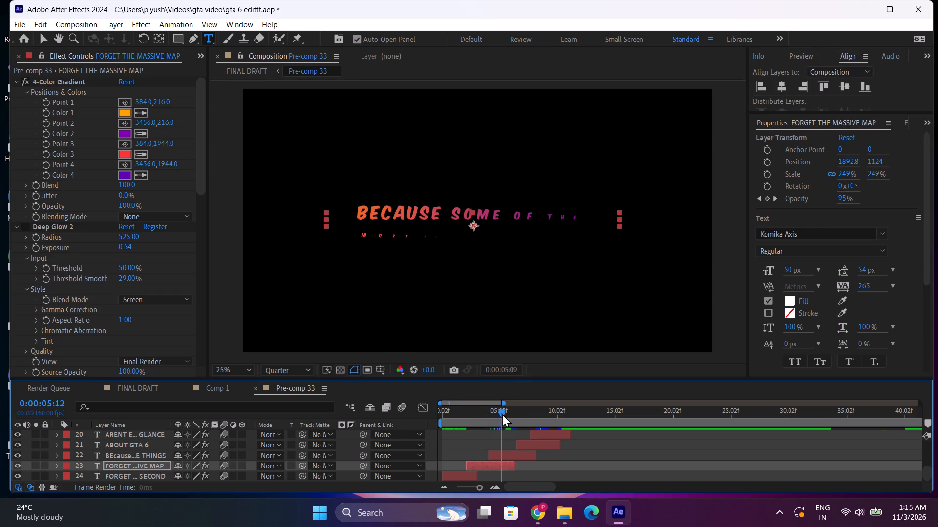
drag(502, 414, 545, 411)
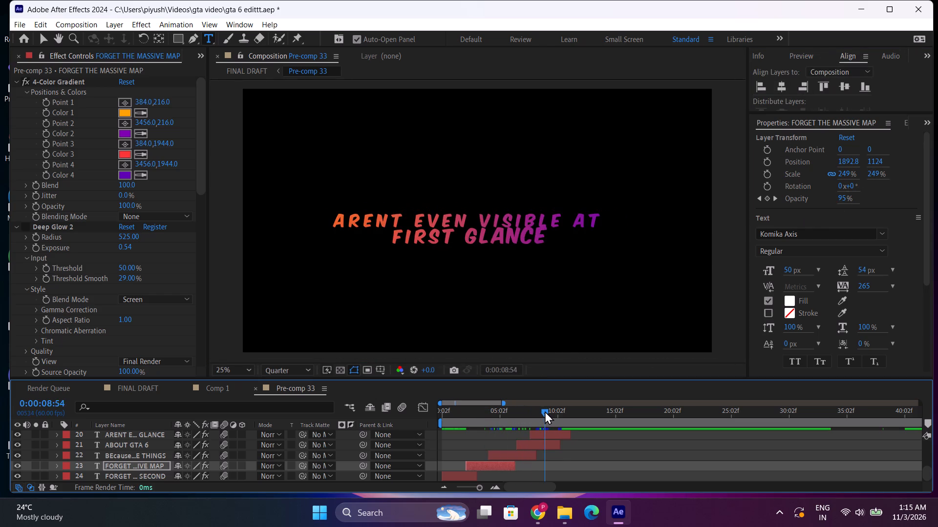
drag(545, 411, 549, 421)
click(556, 438)
drag(844, 156, 854, 156)
drag(533, 412, 527, 411)
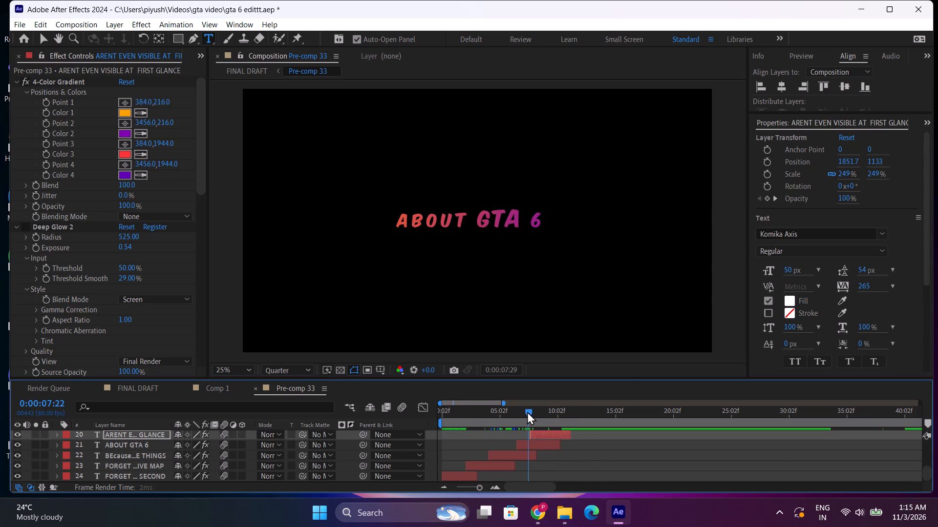
drag(527, 411, 533, 408)
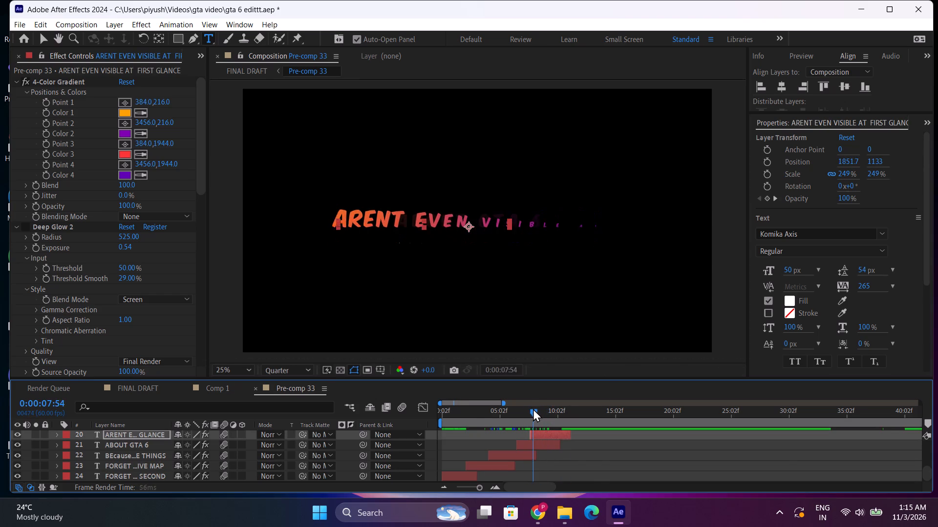
drag(533, 408, 548, 406)
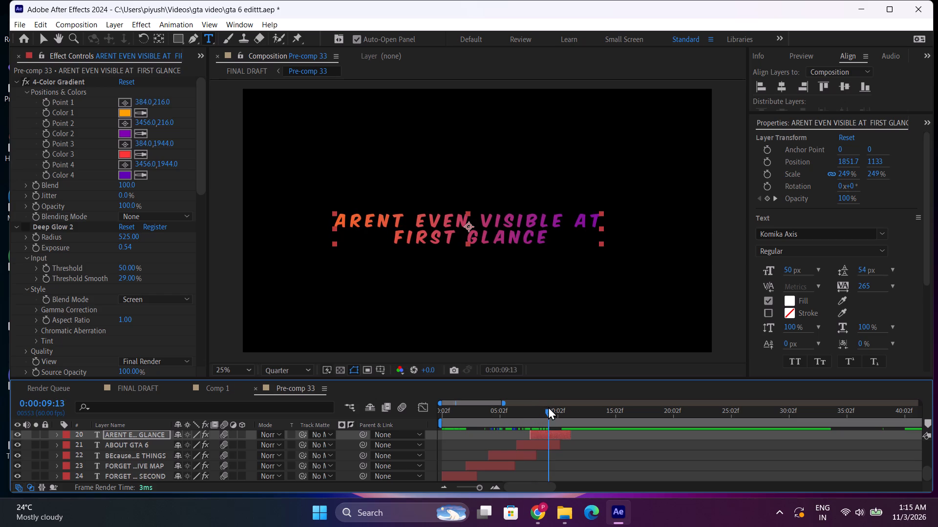
drag(548, 406, 537, 406)
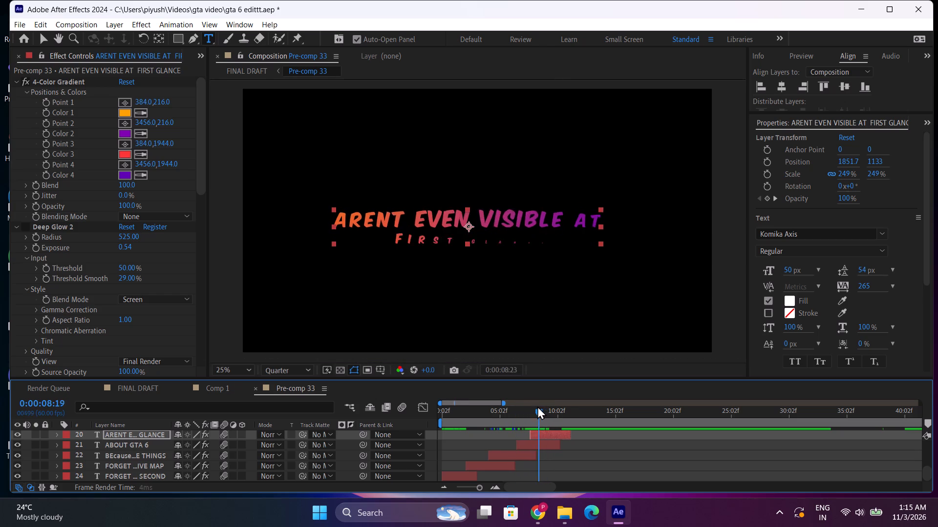
Inspect the keyframes of the "ARENT EVEN VISIBLE AT FIRST GLANCE" title and its animation from 0:00:08 to about 0:00:10.
drag(537, 406, 536, 406)
key(u)
drag(540, 411, 552, 410)
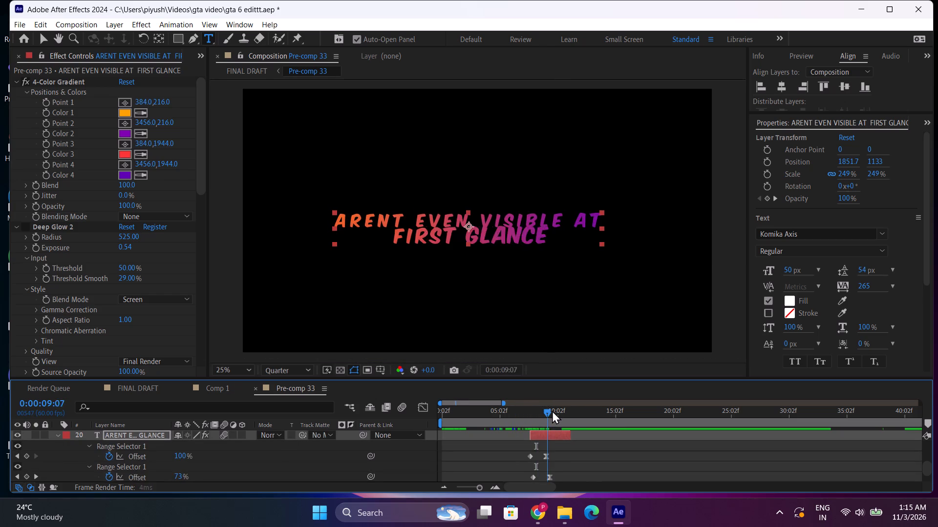
drag(552, 410, 567, 412)
scroll(568, 420, down, 1)
scroll(489, 439, up, 1)
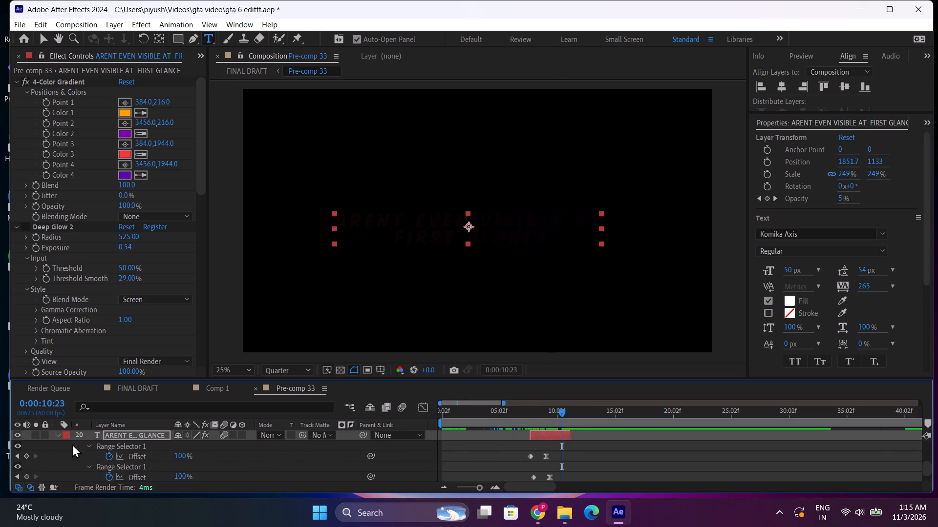
click(59, 435)
Shift the "ONE OF THE MOST ADVANCED OPEN WORLD GAME EVER CREATED" title horizontally to an X position of 1923.7.
scroll(610, 436, up, 1)
drag(611, 418, 806, 418)
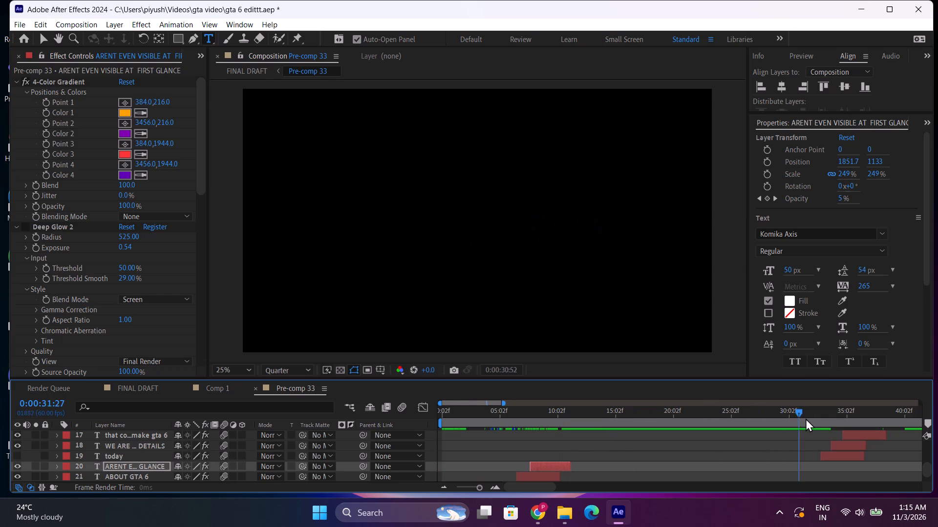
drag(806, 418, 847, 419)
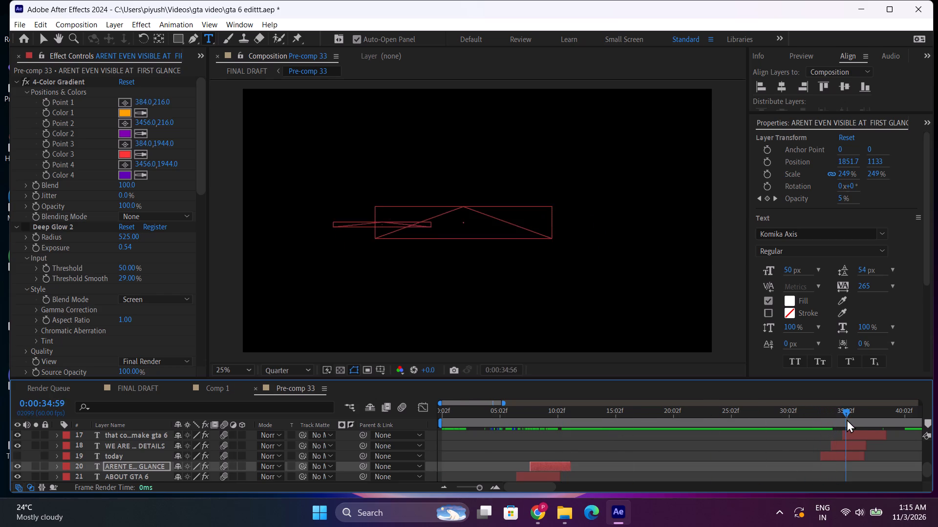
drag(847, 419, 849, 419)
click(831, 414)
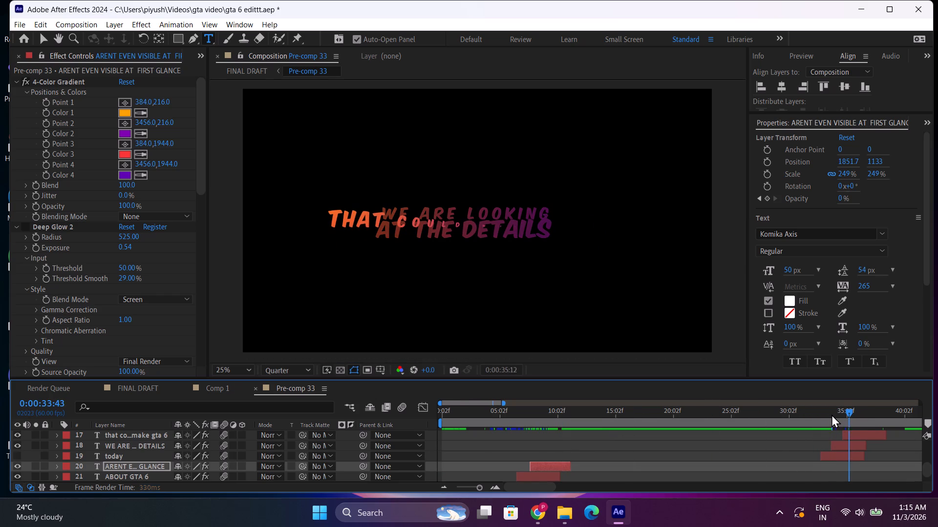
drag(834, 413, 692, 430)
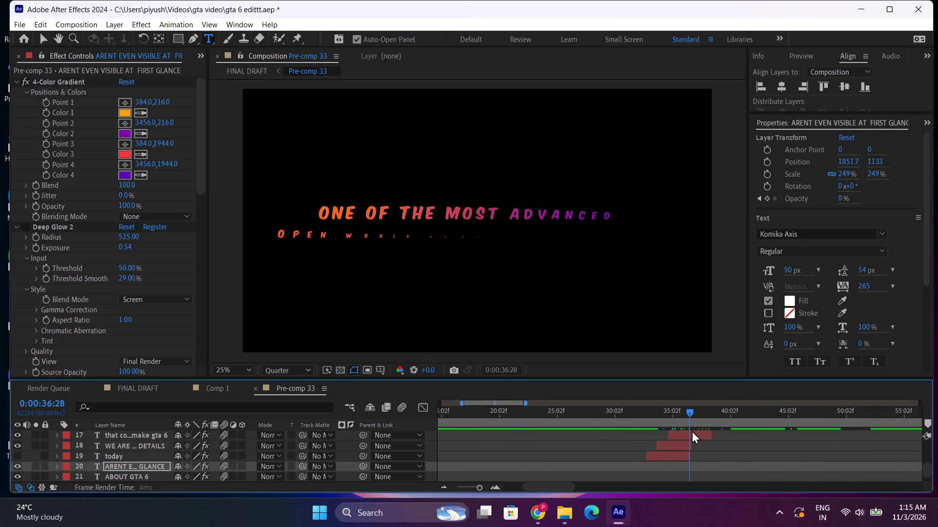
drag(692, 430, 705, 427)
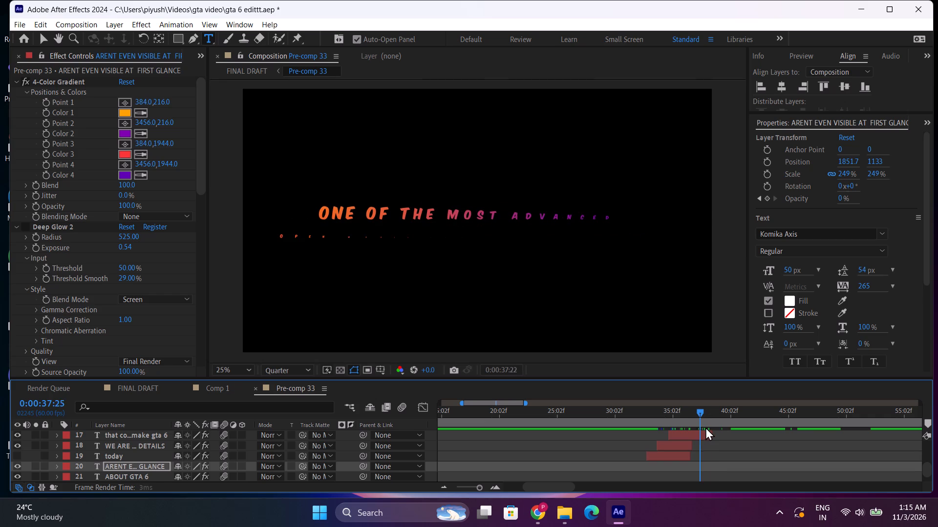
drag(705, 427, 716, 421)
scroll(706, 440, up, 1)
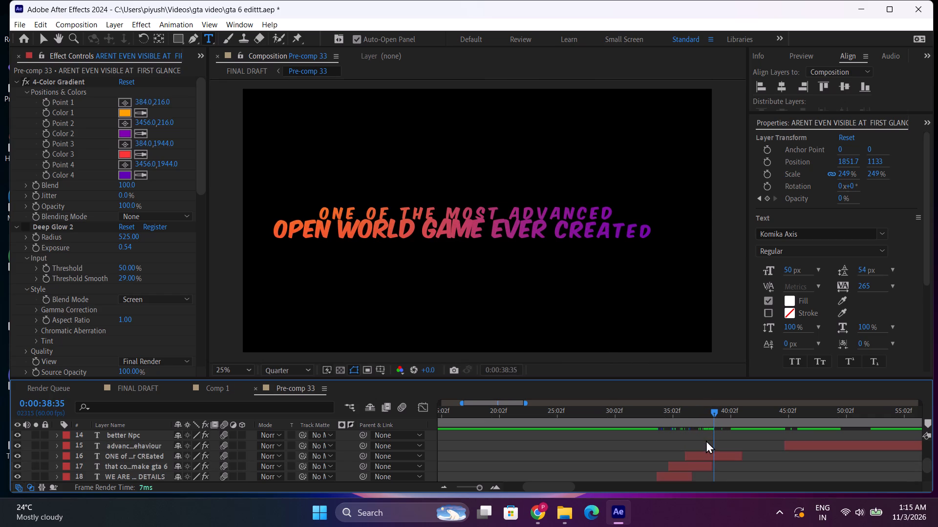
click(719, 454)
drag(847, 161, 866, 166)
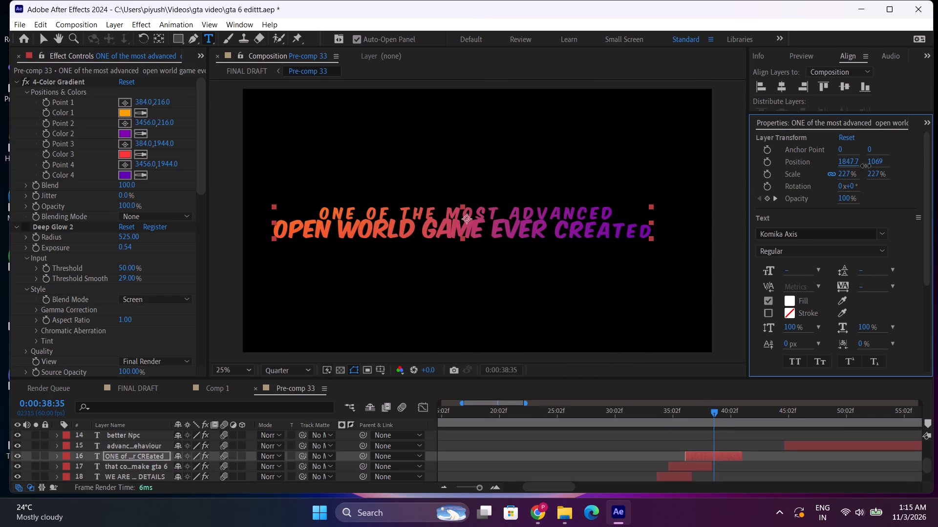
drag(866, 166, 899, 168)
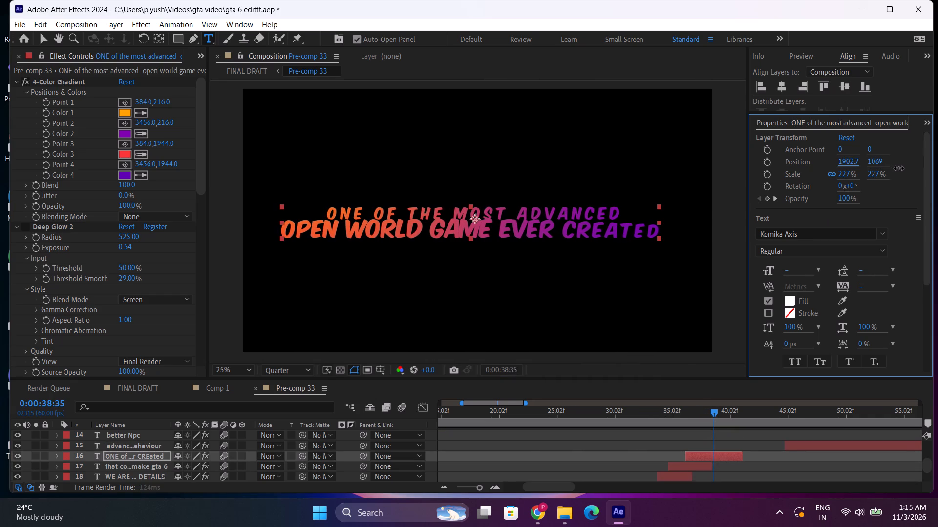
drag(899, 168, 912, 168)
Examine the transition from "WE ARE LOOKING AT THE DETAILS" to "THAT COULD MAKE GTA 6" between about 0:00:33 and 0:00:36.
click(677, 412)
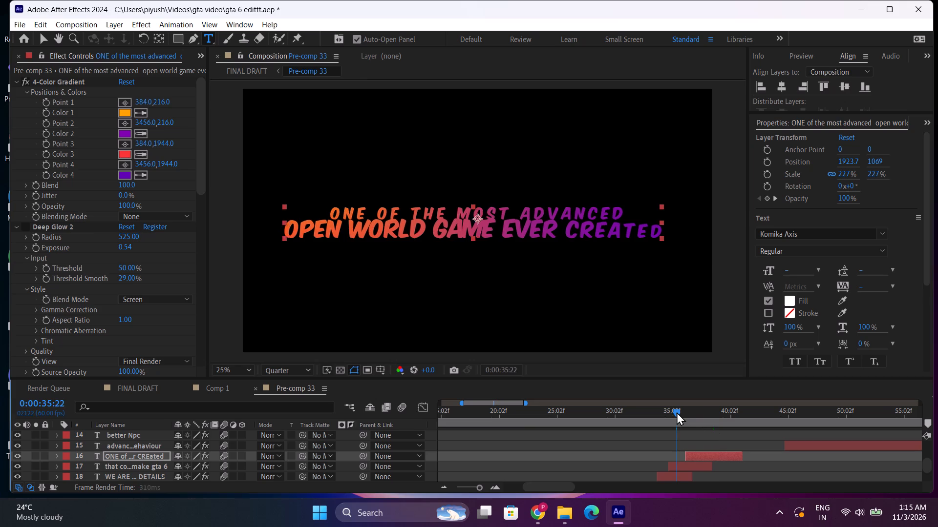
drag(680, 412, 687, 409)
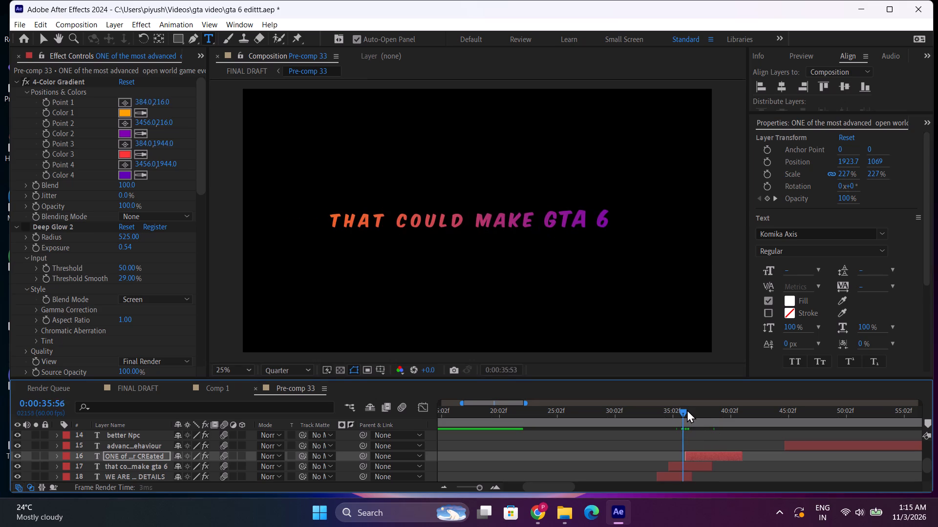
drag(687, 409, 674, 409)
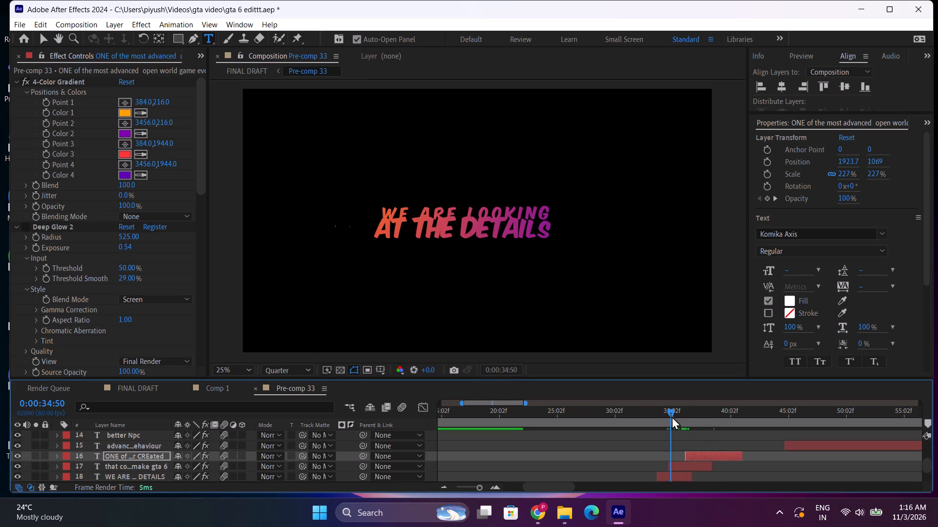
double_click(493, 485)
drag(689, 420, 711, 418)
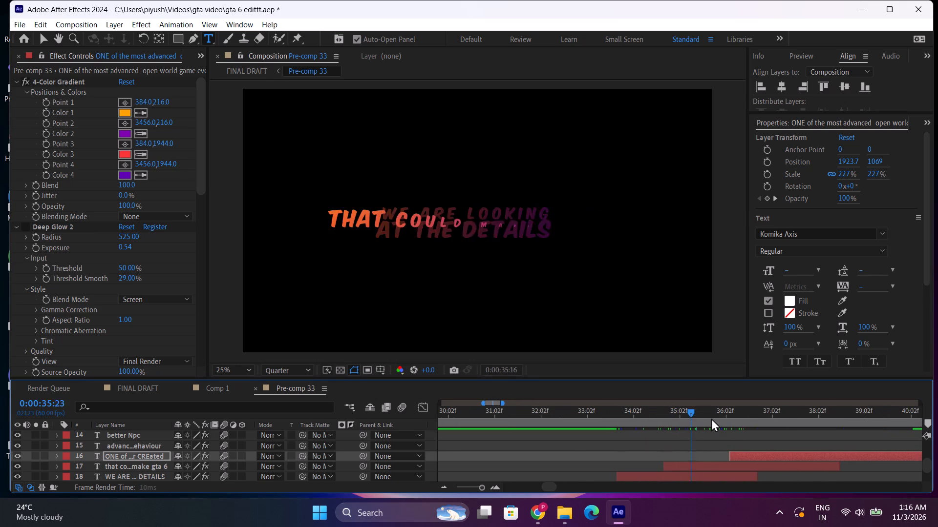
drag(711, 418, 638, 437)
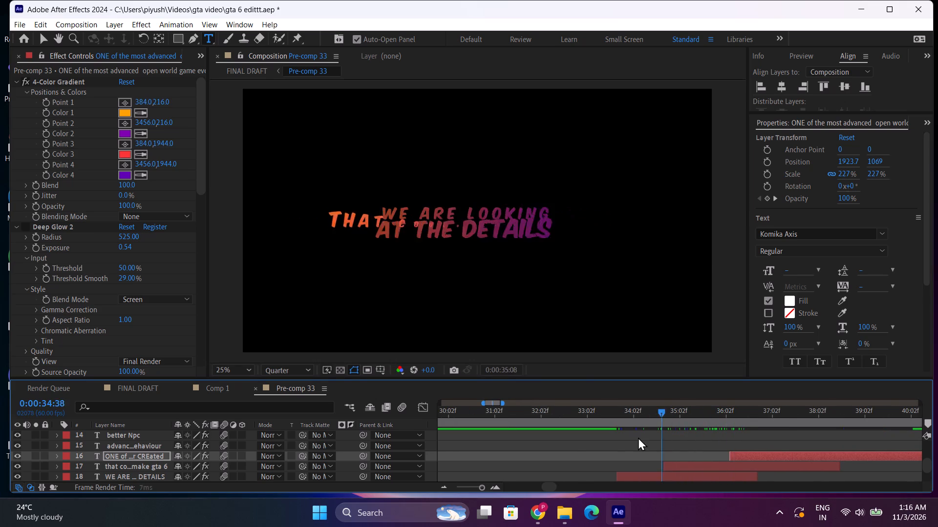
drag(638, 437, 674, 427)
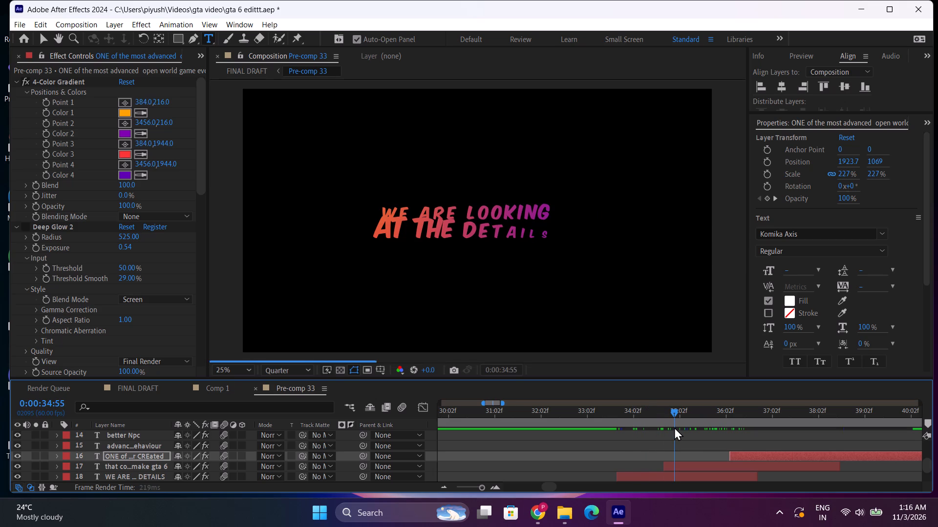
drag(674, 427, 689, 426)
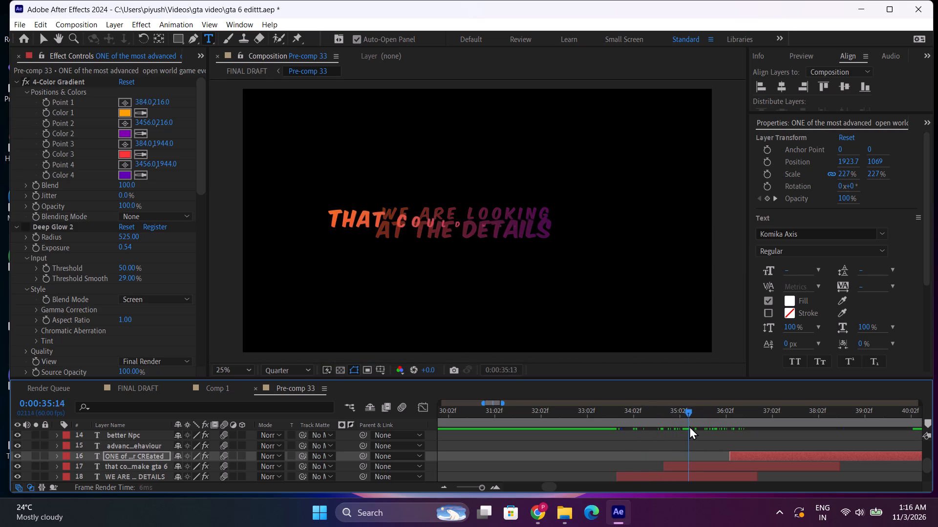
drag(689, 426, 608, 437)
scroll(600, 438, down, 1)
drag(601, 414, 618, 411)
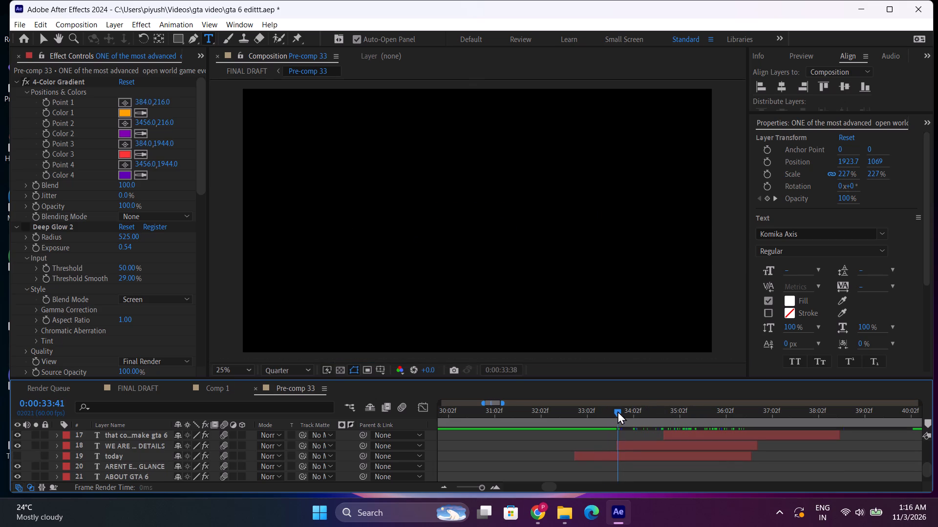
drag(618, 411, 625, 411)
Make the hidden "today" title layer visible and preview it up to about 0:00:35.
click(609, 456)
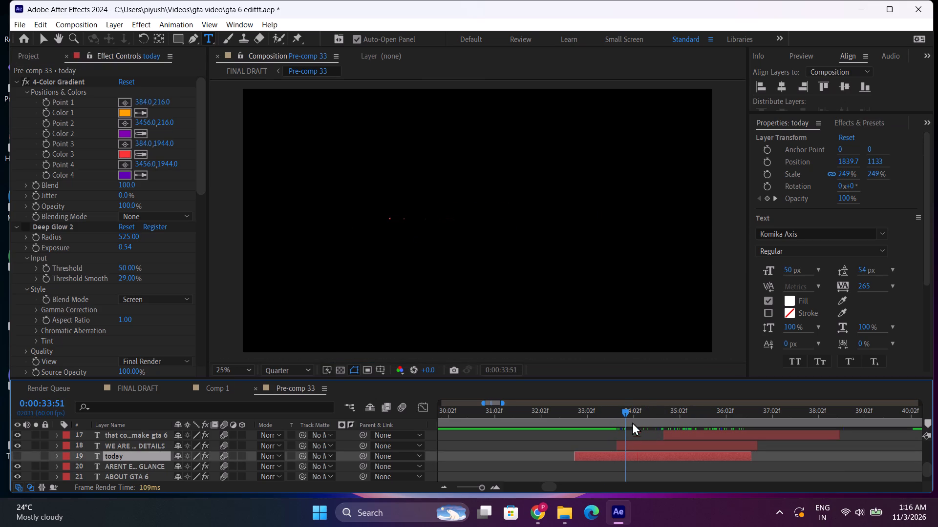
drag(637, 418, 700, 420)
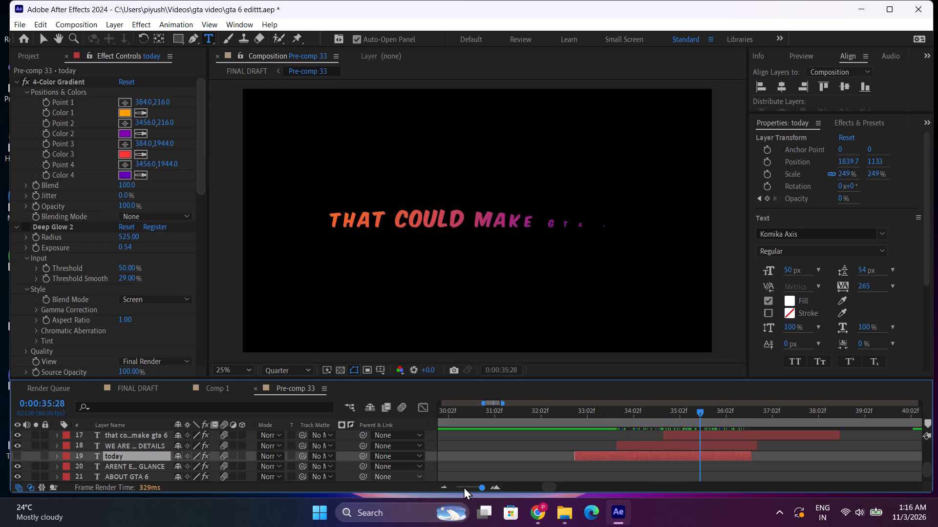
click(17, 457)
drag(606, 416, 705, 422)
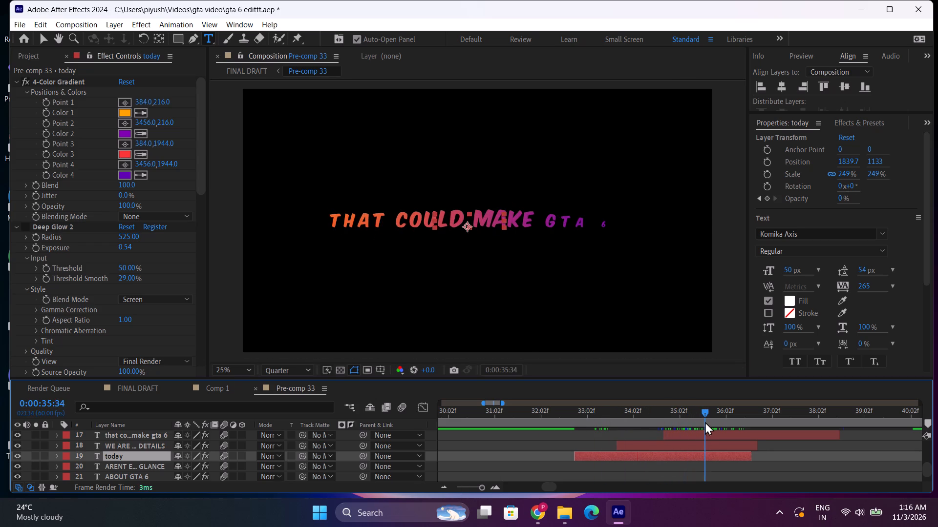
Shift the "WE ARE LOOKING AT THE DETAILS" title horizontally to an X position of 1853.7.
drag(705, 422, 659, 428)
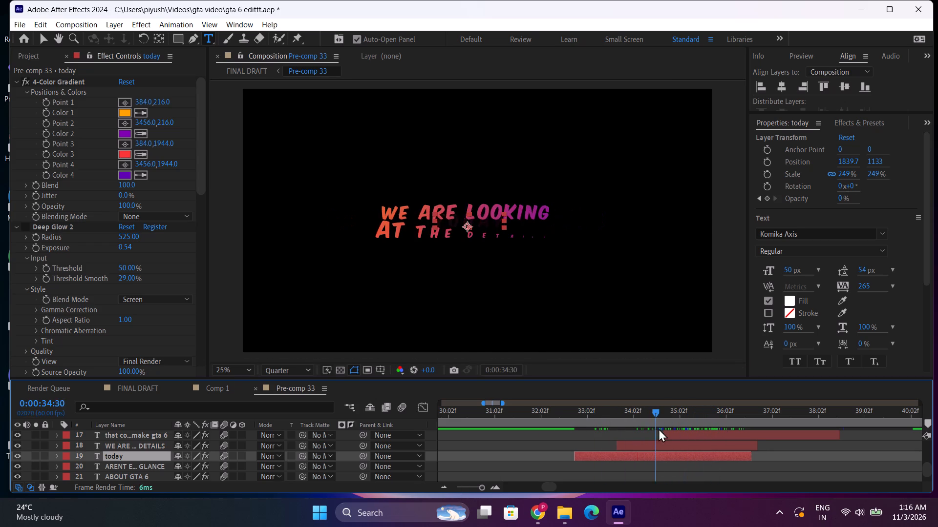
drag(659, 428, 678, 428)
click(673, 447)
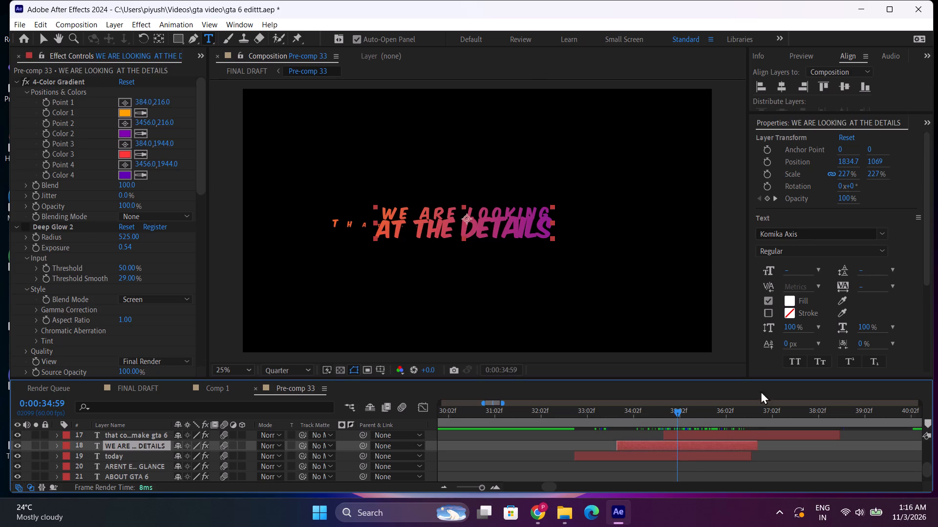
drag(848, 162, 862, 162)
Check the titles after 0:00:35 in the pre-comp, including the "ADVANCE POLICE BEHAVIOUR" title around 0:00:50.
scroll(717, 403, up, 1)
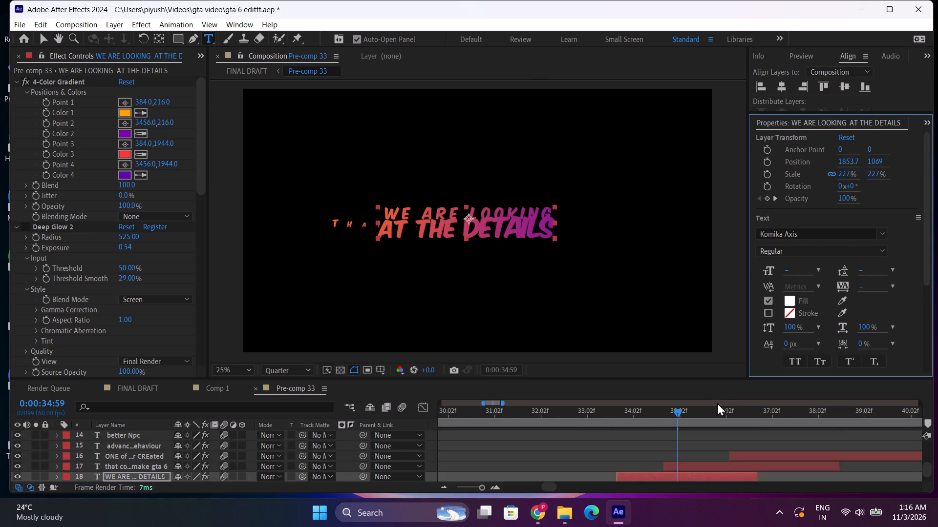
drag(719, 410, 907, 418)
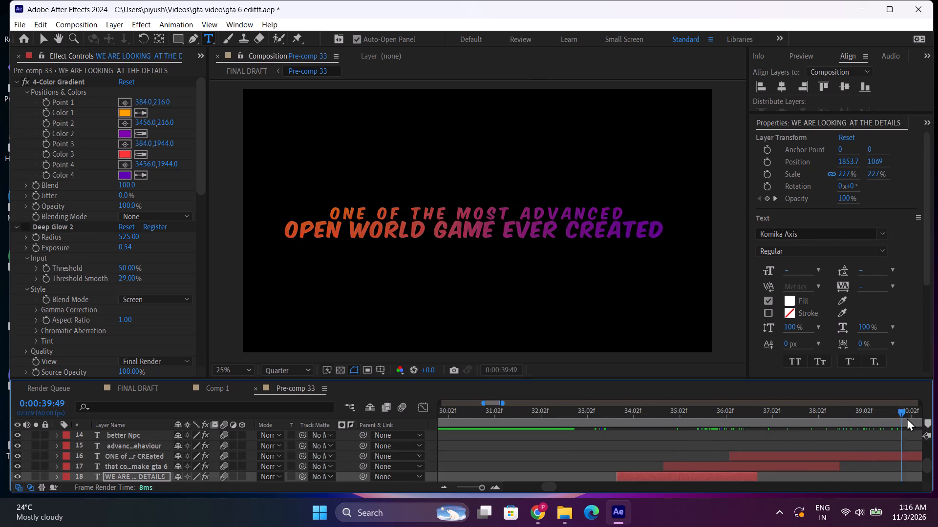
drag(907, 418, 874, 427)
click(855, 443)
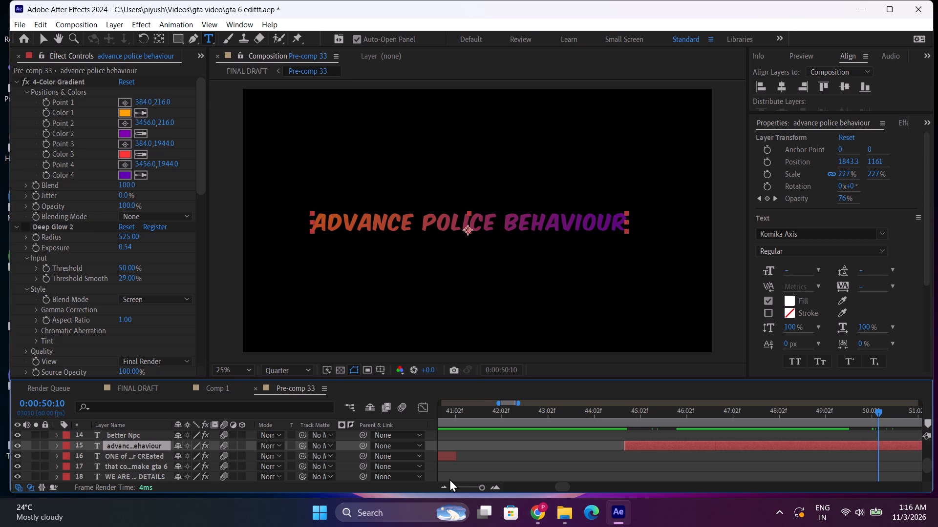
double_click(440, 486)
drag(878, 415, 937, 421)
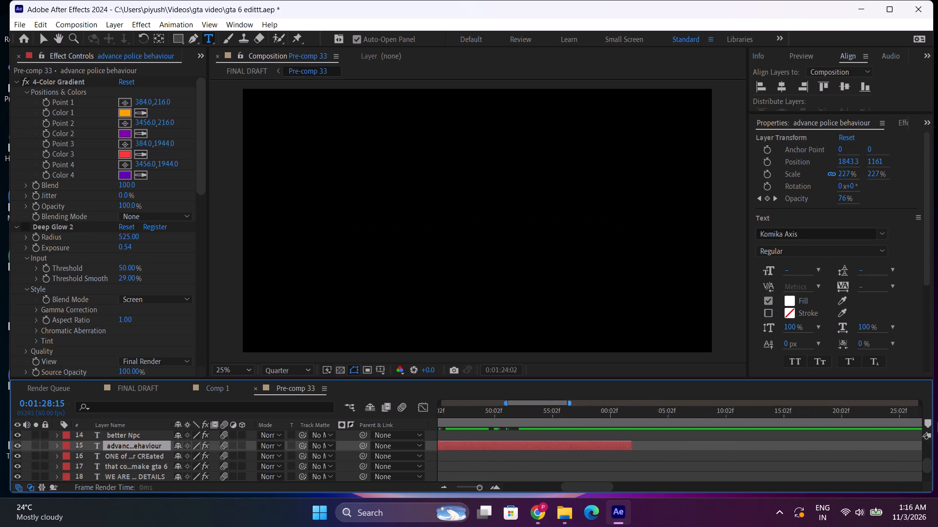
drag(937, 421, 789, 433)
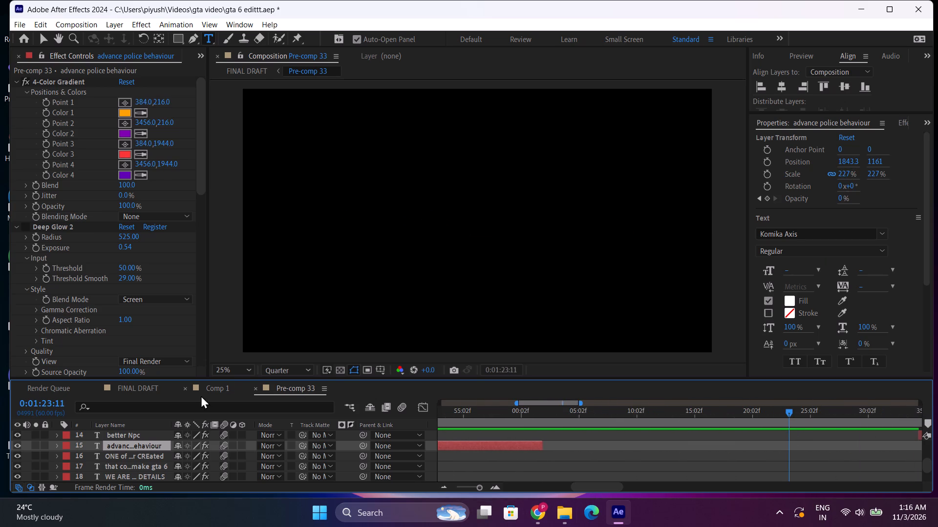
Review the FINAL DRAFT composition's titles over the footage at several times between about 0:00:46 and 0:01:15.
click(132, 385)
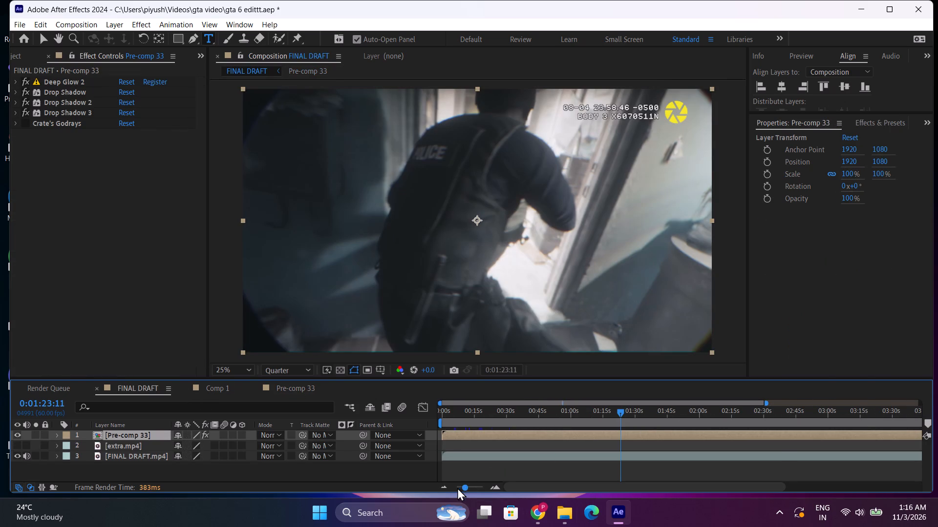
click(448, 485)
drag(448, 485, 459, 480)
click(538, 413)
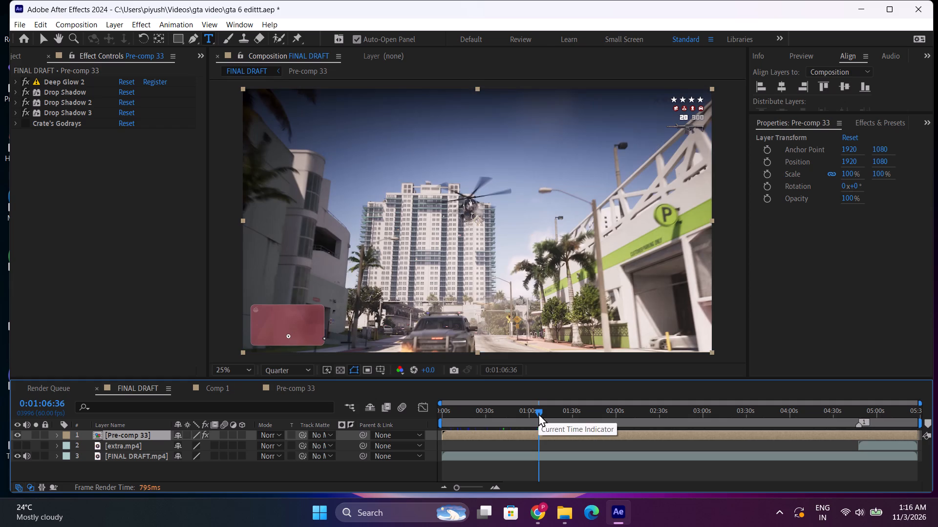
drag(538, 414, 550, 416)
click(559, 419)
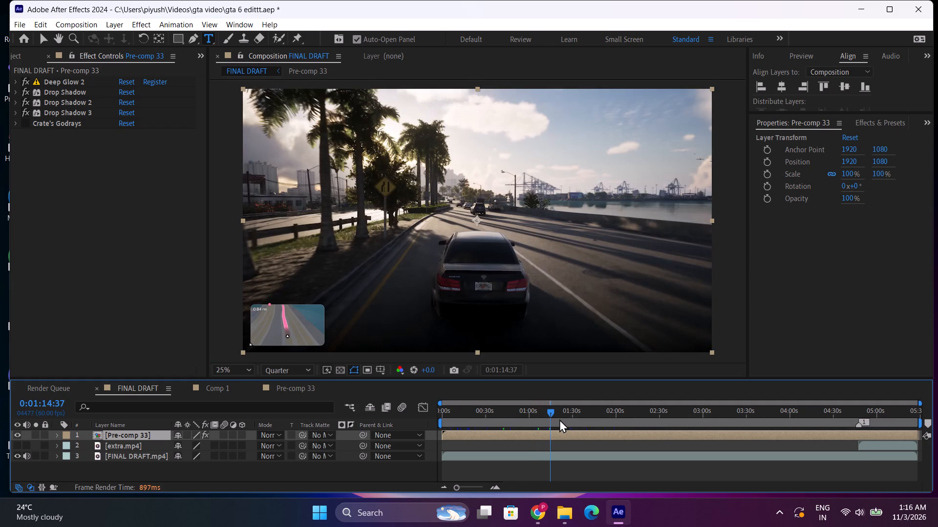
click(513, 425)
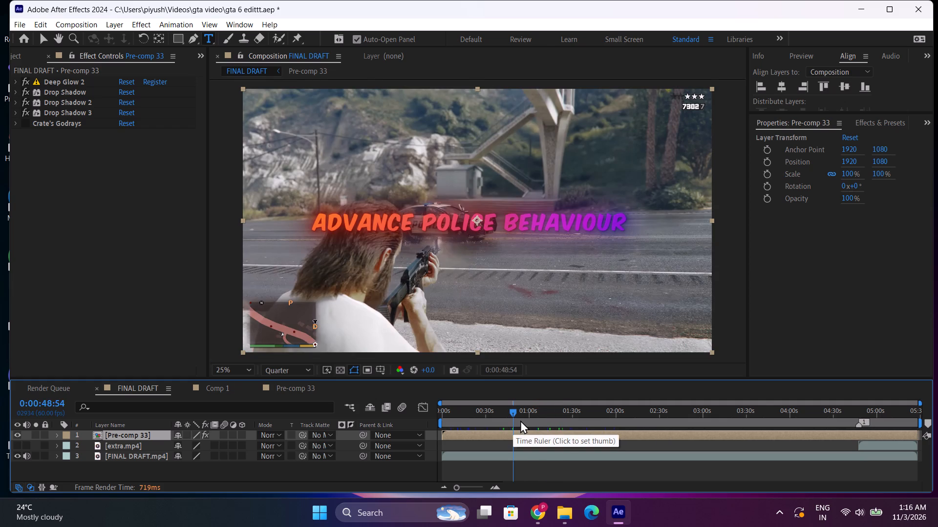
click(517, 420)
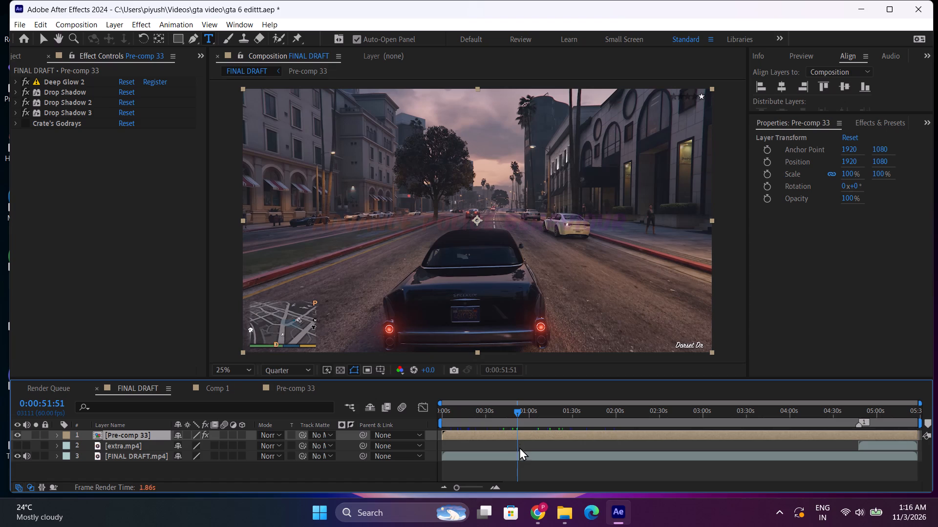
click(511, 416)
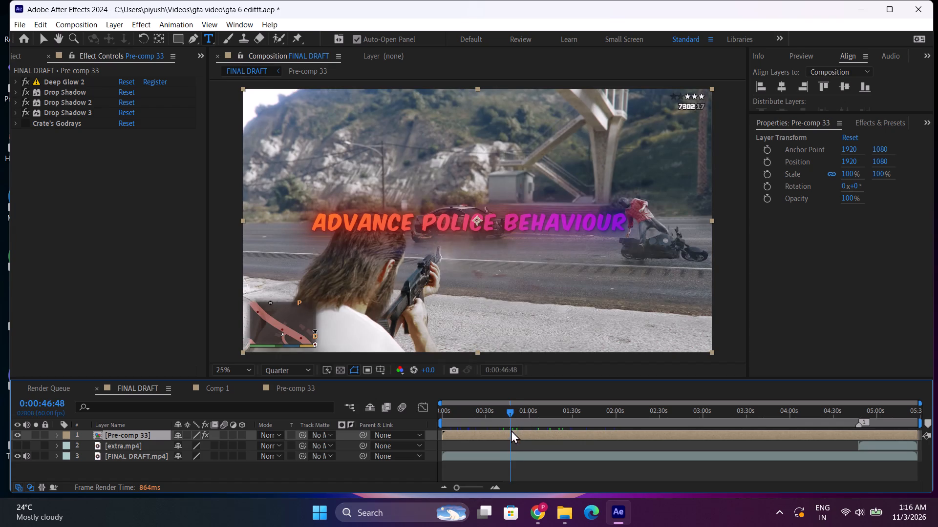
In Pre-comp 33, shift the "ADVANCE POLICE BEHAVIOUR" title horizontally to an X position of 1867.3 and return to FINAL DRAFT.
double_click(508, 436)
scroll(528, 445, down, 2)
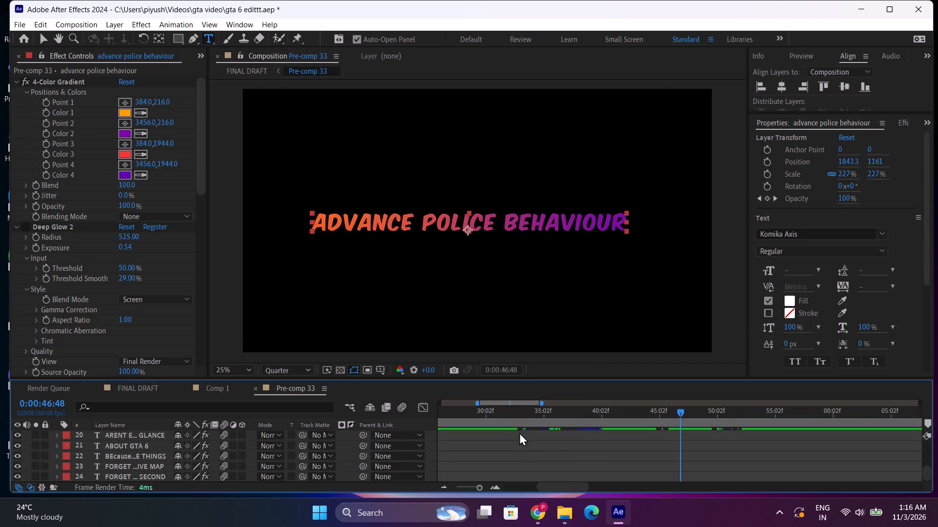
scroll(510, 432, down, 1)
scroll(522, 432, up, 4)
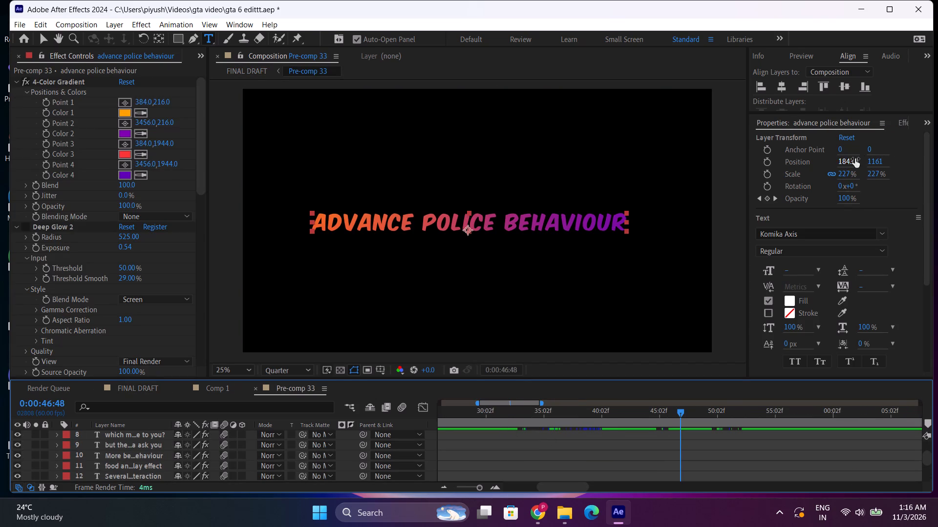
drag(849, 162, 867, 162)
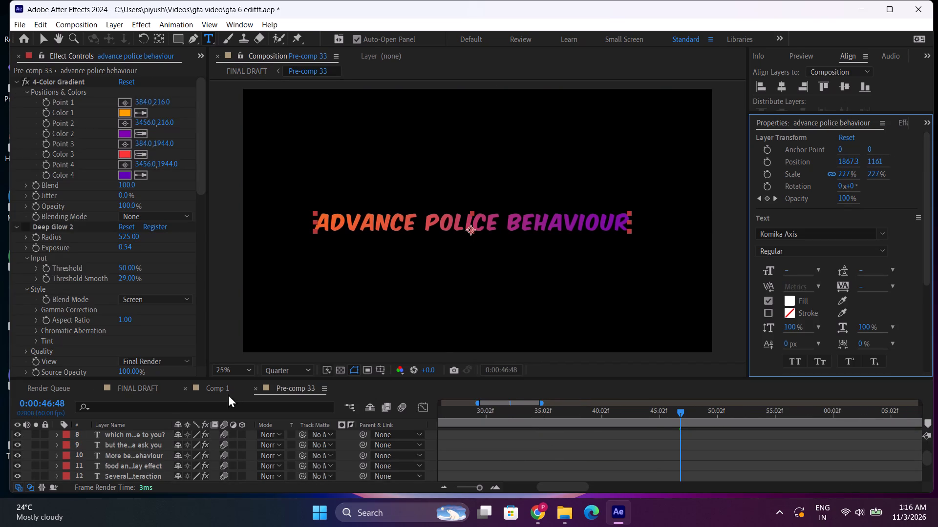
click(144, 389)
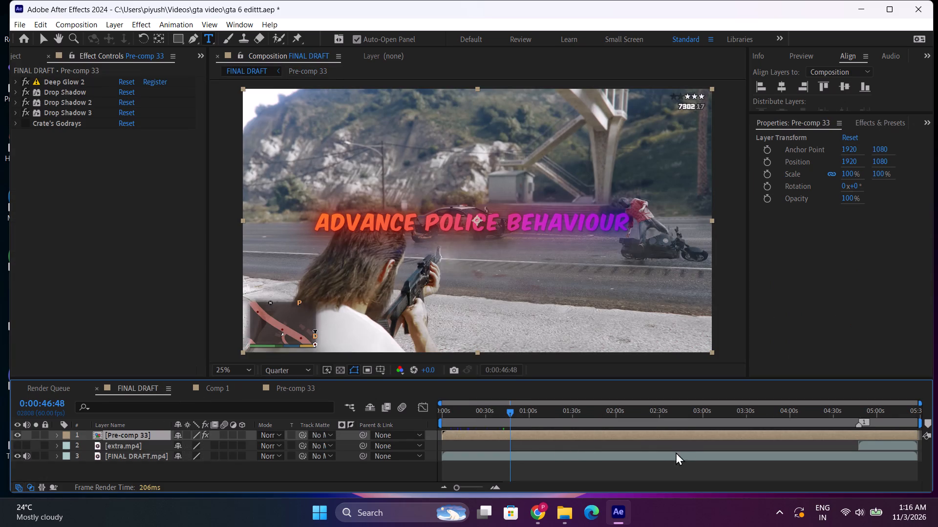
Examine the closing part of the FINAL DRAFT composition, between about 0:04:35 and 0:05:22.
click(436, 487)
scroll(584, 469, up, 2)
click(844, 402)
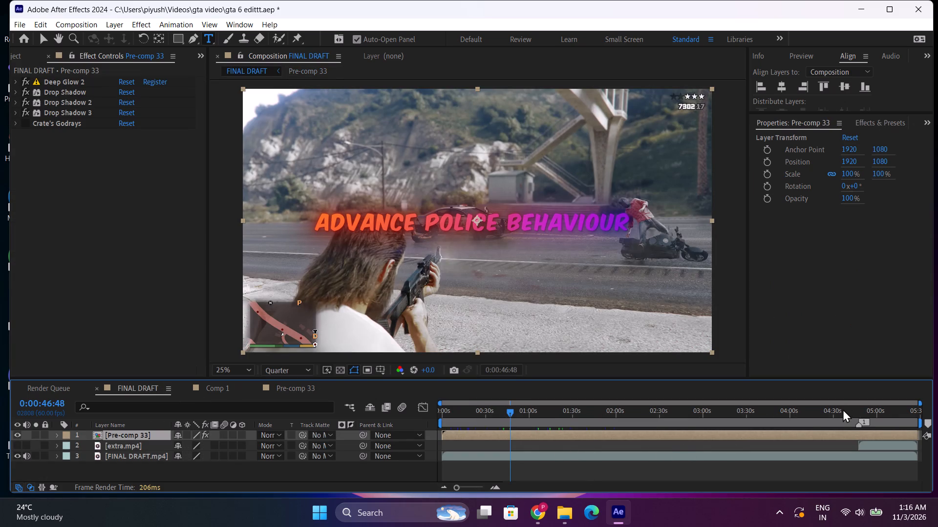
click(841, 412)
drag(849, 418, 864, 418)
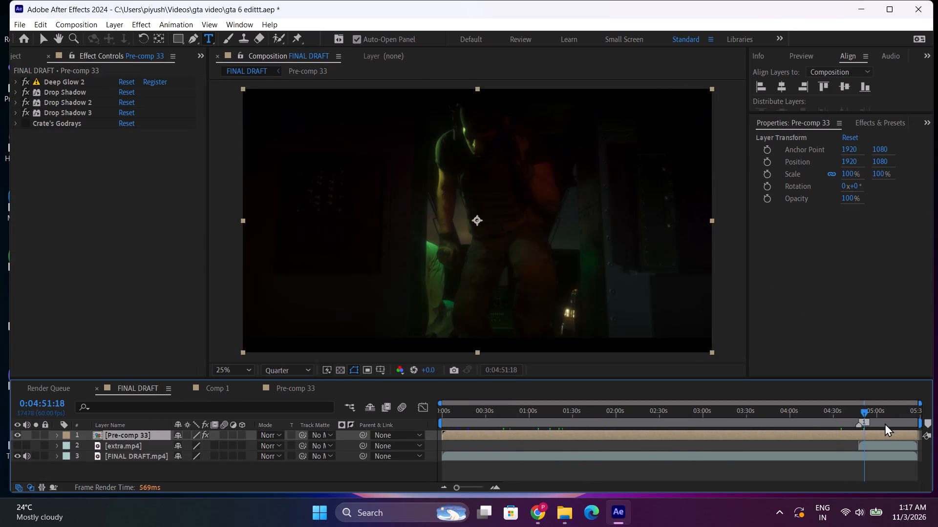
click(890, 428)
click(876, 414)
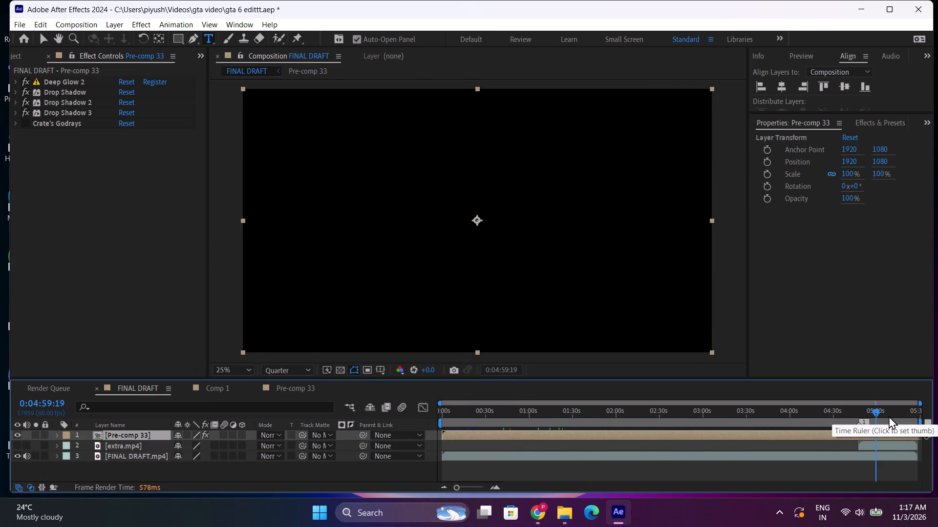
click(889, 416)
click(875, 410)
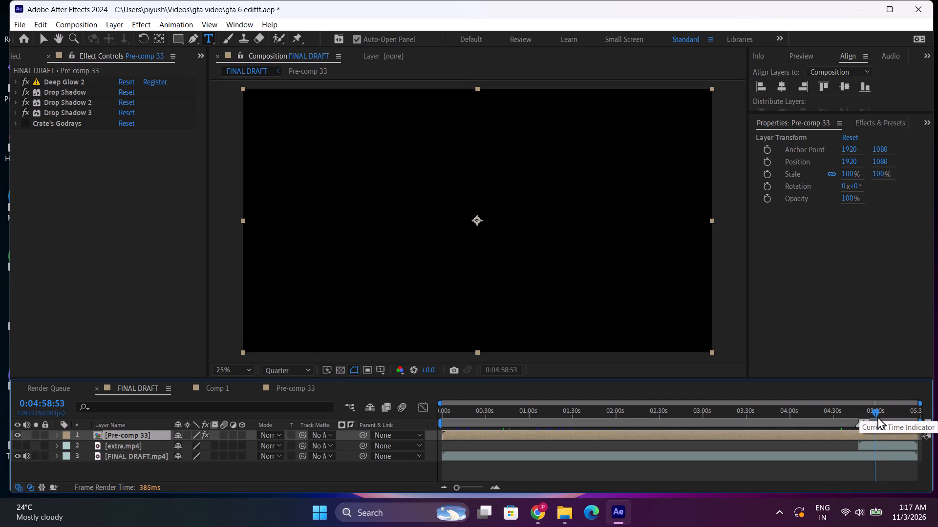
click(888, 416)
click(900, 417)
click(909, 420)
click(872, 413)
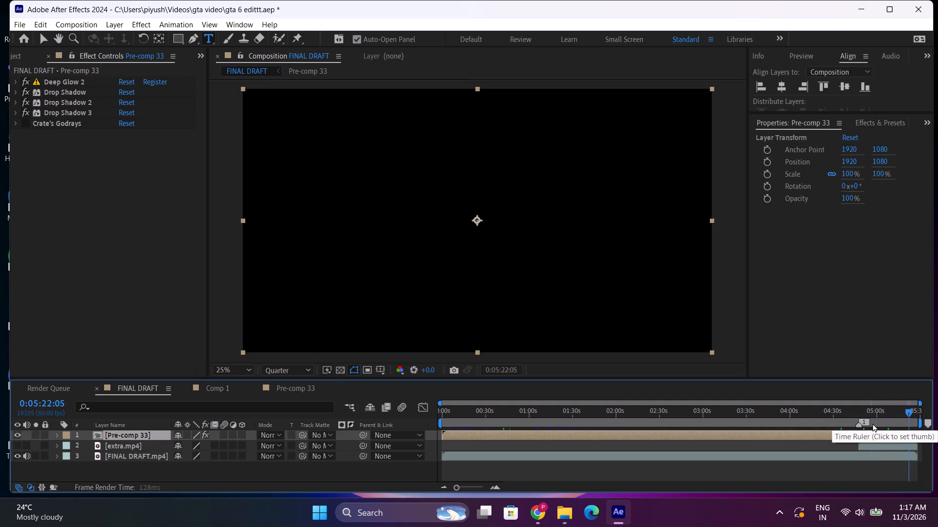
click(863, 413)
click(874, 420)
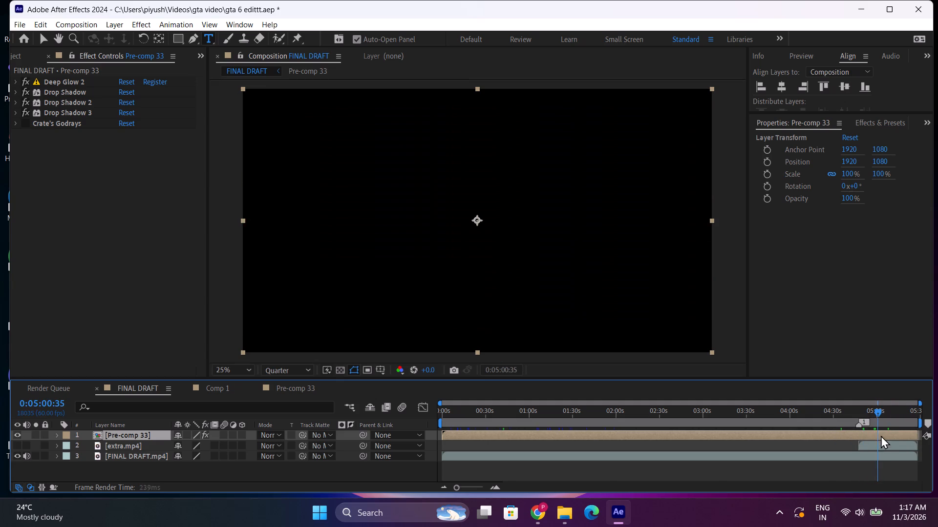
Make the hidden extra.mp4 layer visible in the FINAL DRAFT composition.
click(883, 440)
click(881, 444)
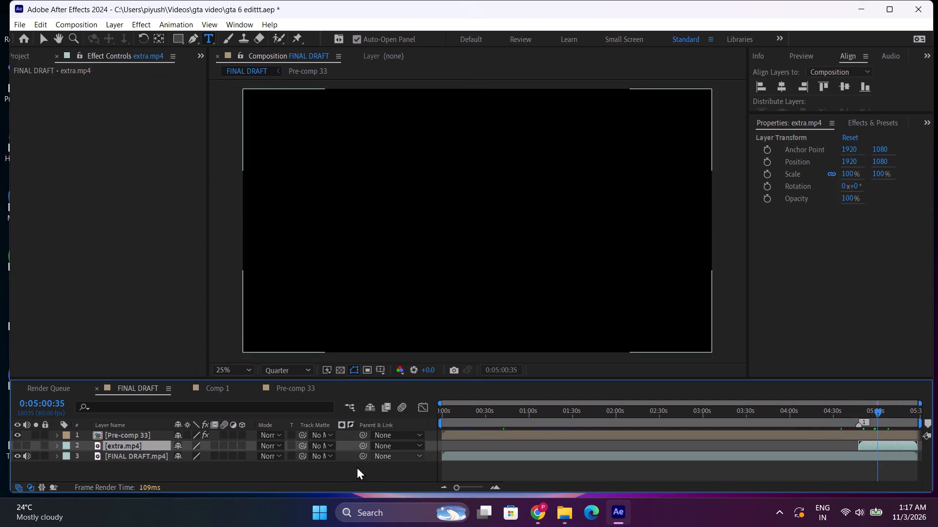
click(18, 442)
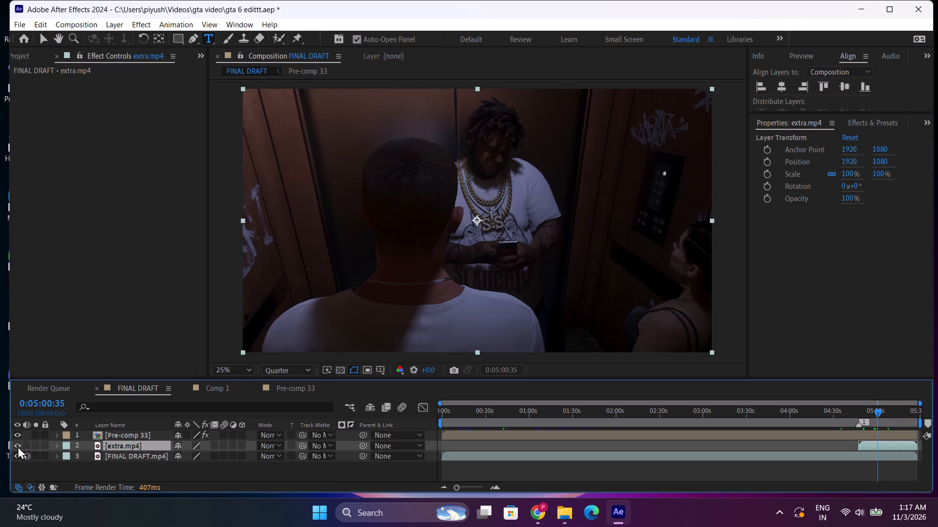
Copy the extra.mp4 layer and delete it from the FINAL DRAFT composition.
key(ctrl+c)
click(866, 411)
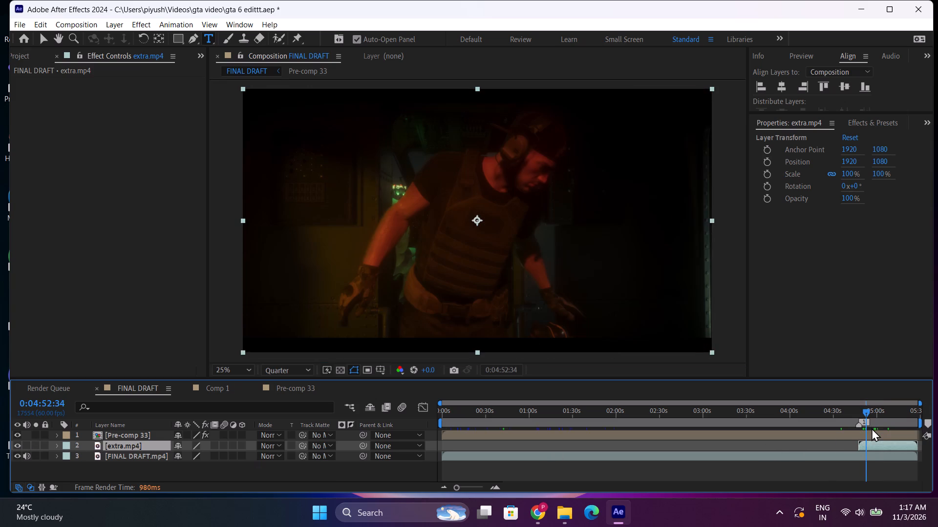
key(ctrl+c)
key(Delete)
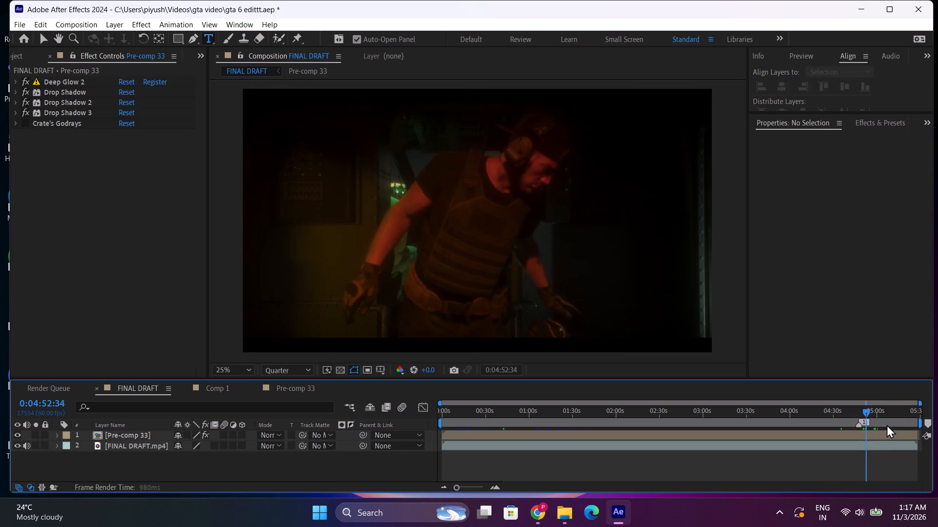
Paste the copied extra.mp4 layer into Pre-comp 33 and locate it among the title layers.
click(887, 428)
double_click(882, 435)
click(871, 418)
drag(871, 418, 894, 422)
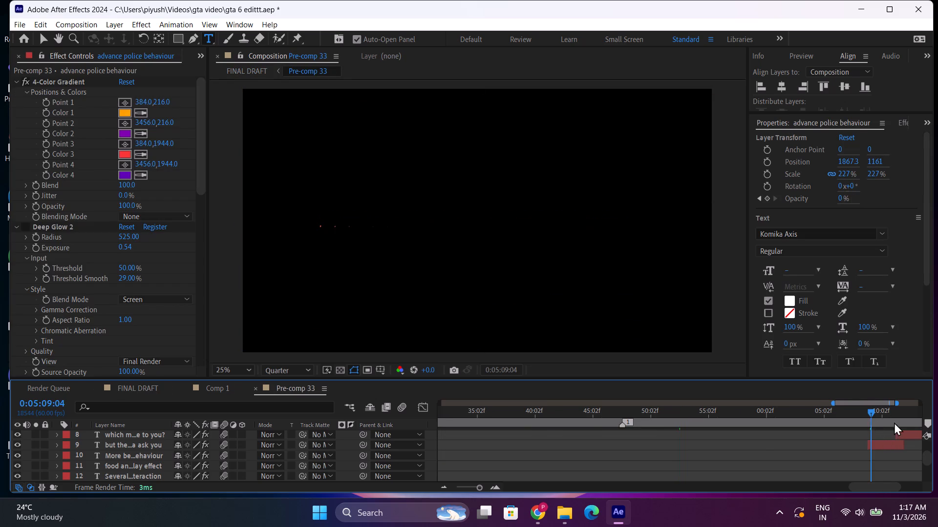
drag(894, 422, 819, 442)
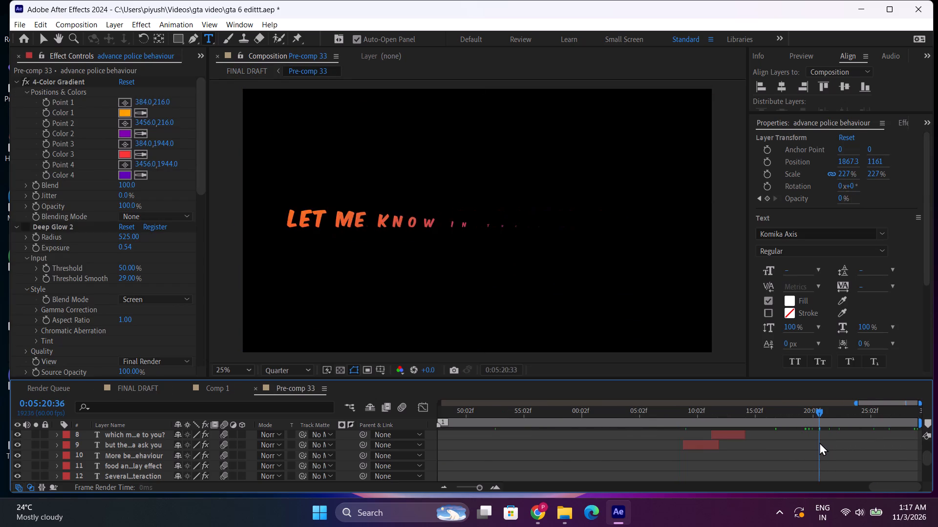
drag(819, 442, 683, 443)
key(ctrl+v)
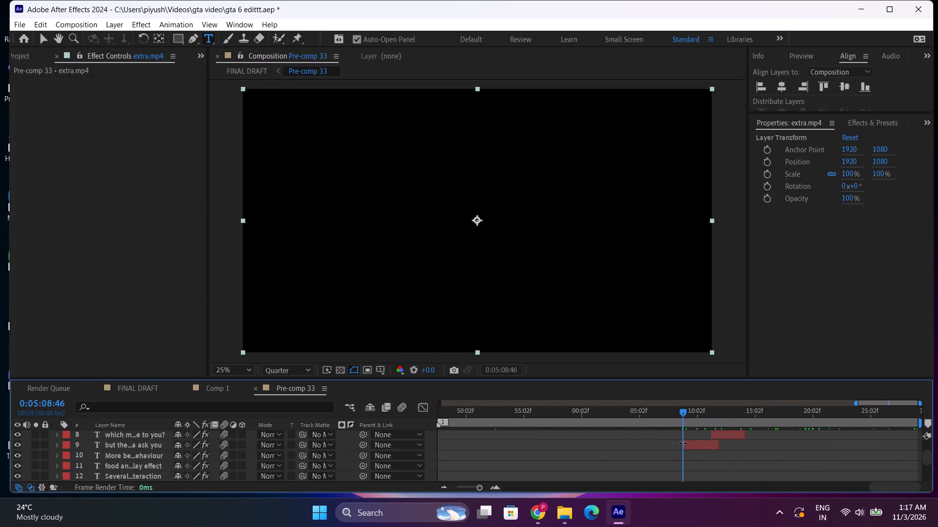
scroll(683, 443, down, 3)
scroll(683, 443, up, 3)
double_click(443, 485)
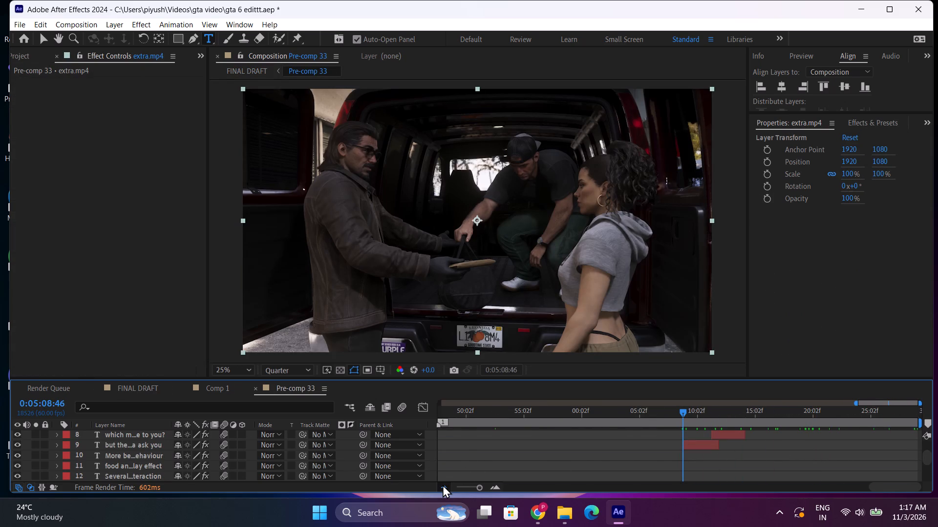
double_click(442, 484)
scroll(692, 421, down, 3)
scroll(800, 437, up, 1)
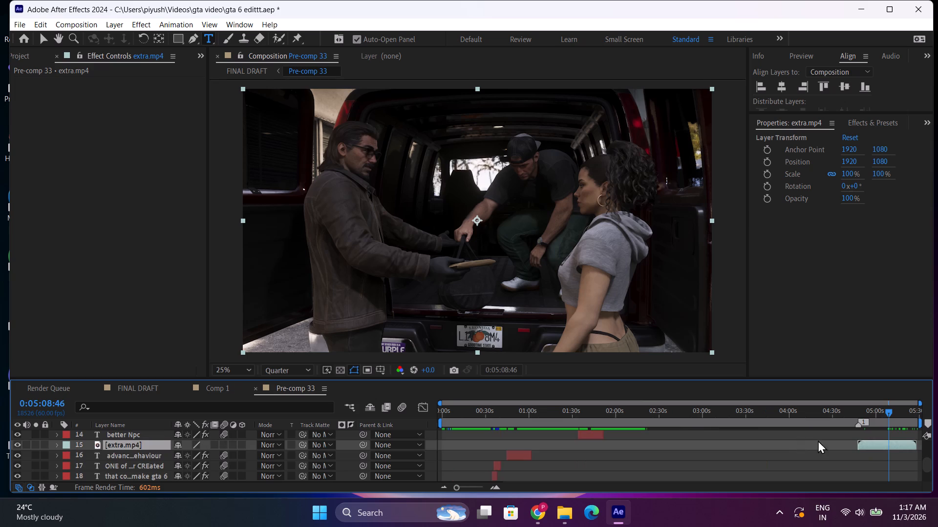
Shift the extra.mp4 layer in time so its end meets the end of Pre-comp 33, just after 0:05:29.
click(886, 446)
drag(914, 411, 930, 411)
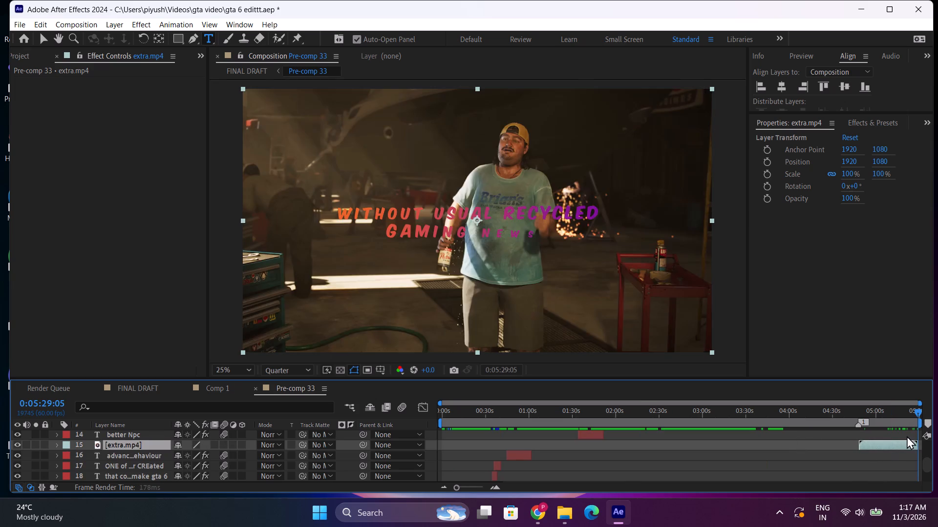
triple_click(495, 488)
click(495, 488)
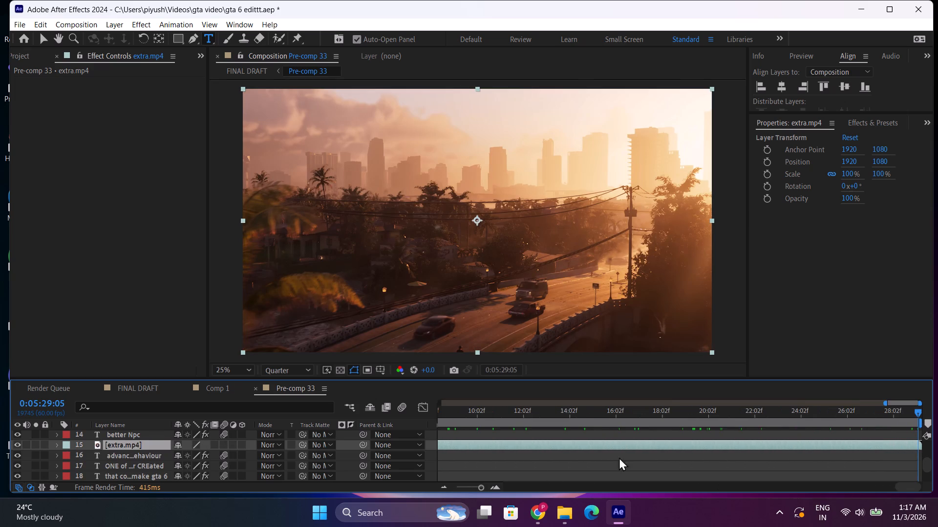
drag(868, 439, 865, 444)
click(873, 445)
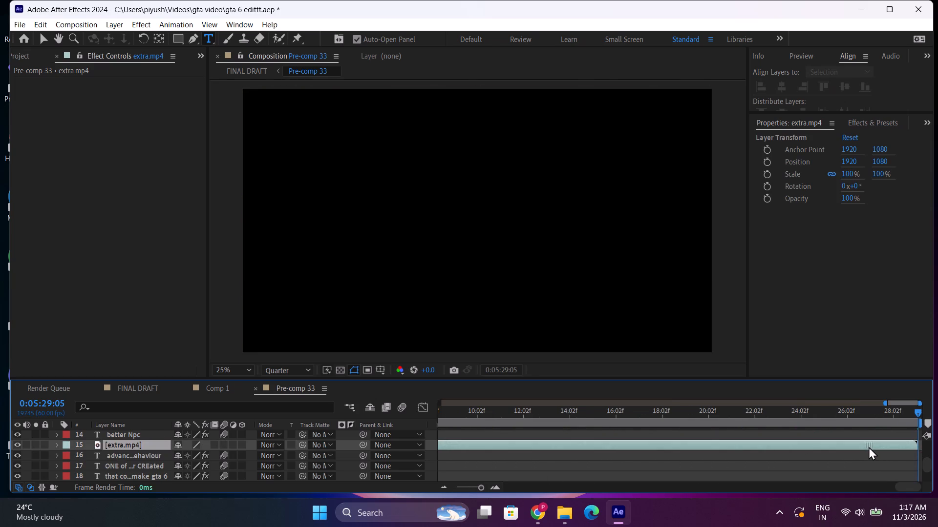
triple_click(490, 485)
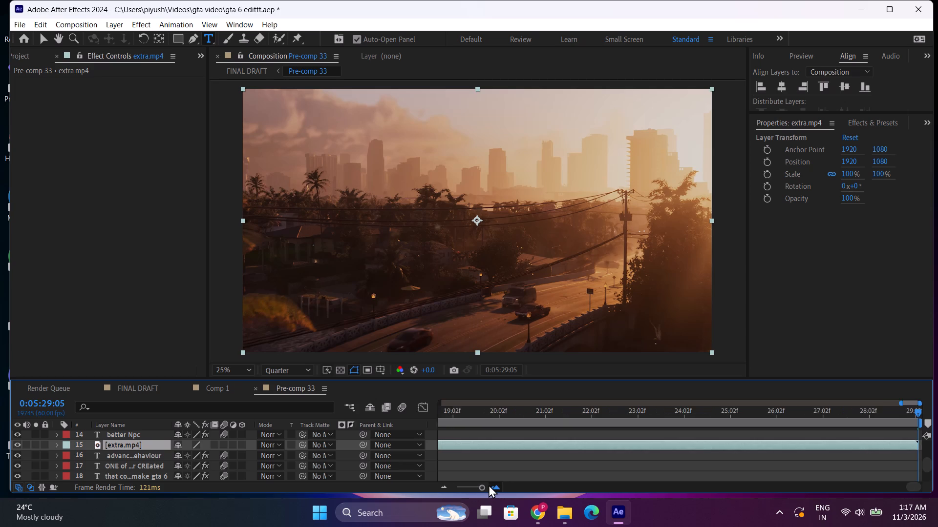
click(488, 485)
drag(917, 416, 923, 416)
drag(894, 413, 937, 420)
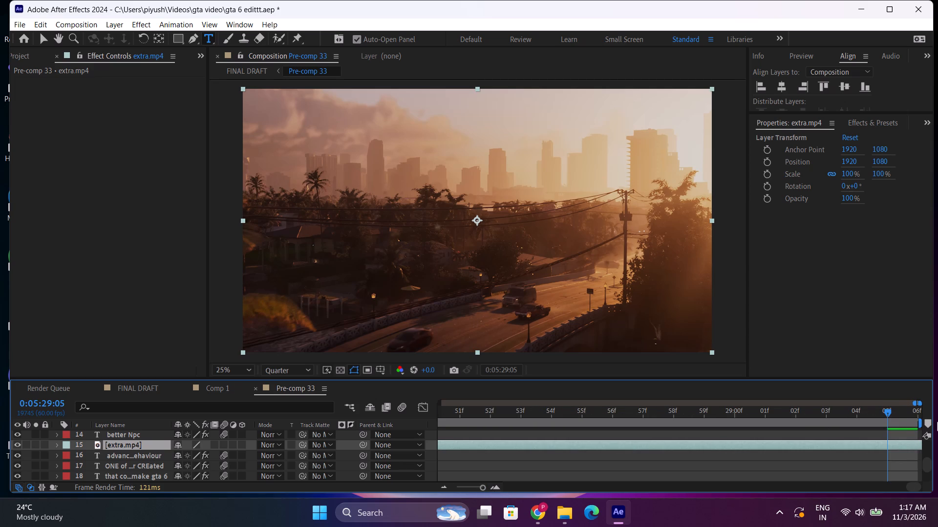
drag(937, 420, 936, 421)
drag(898, 446, 854, 448)
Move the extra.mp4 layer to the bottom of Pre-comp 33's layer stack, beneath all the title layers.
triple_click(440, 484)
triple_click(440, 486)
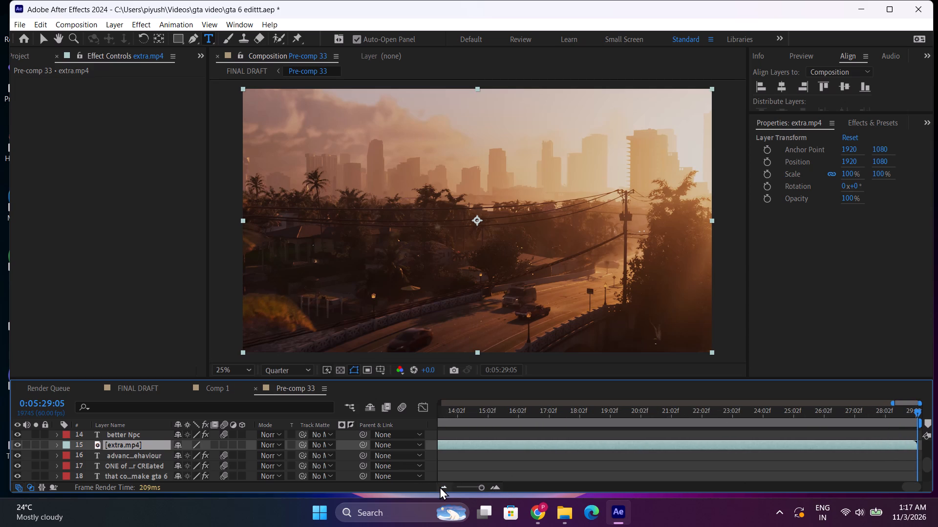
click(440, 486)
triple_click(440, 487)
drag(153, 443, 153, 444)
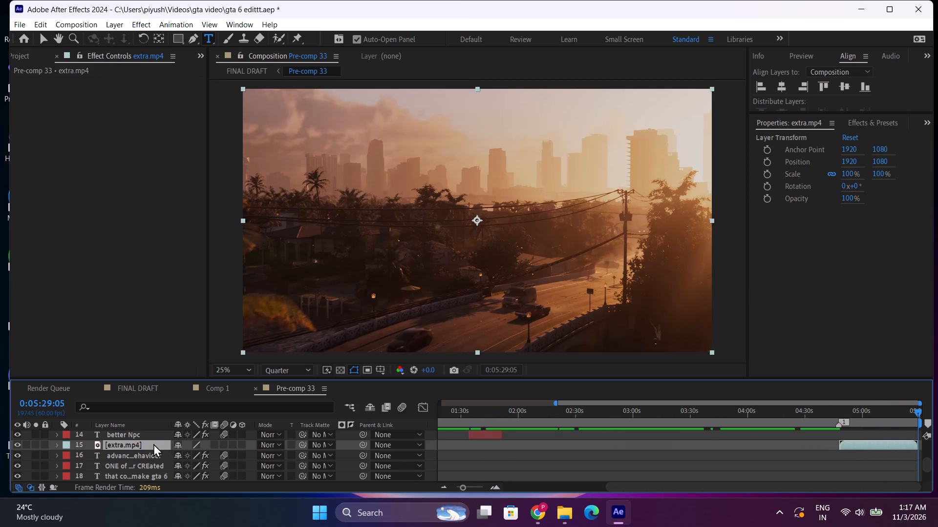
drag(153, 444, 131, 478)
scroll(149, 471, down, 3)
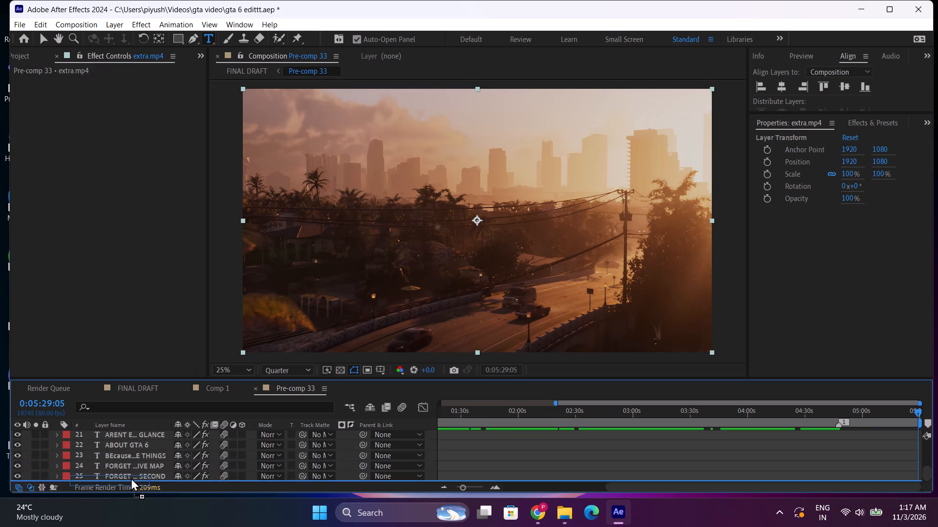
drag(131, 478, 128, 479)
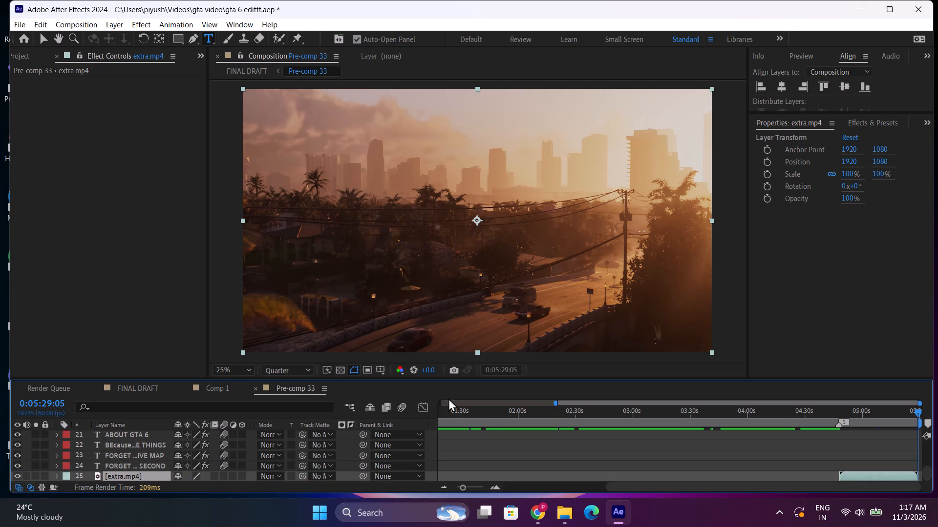
Check the FINAL DRAFT composition between about 0:04:50 and 0:04:56 with extra.mp4 inside the pre-comp.
click(148, 383)
click(864, 413)
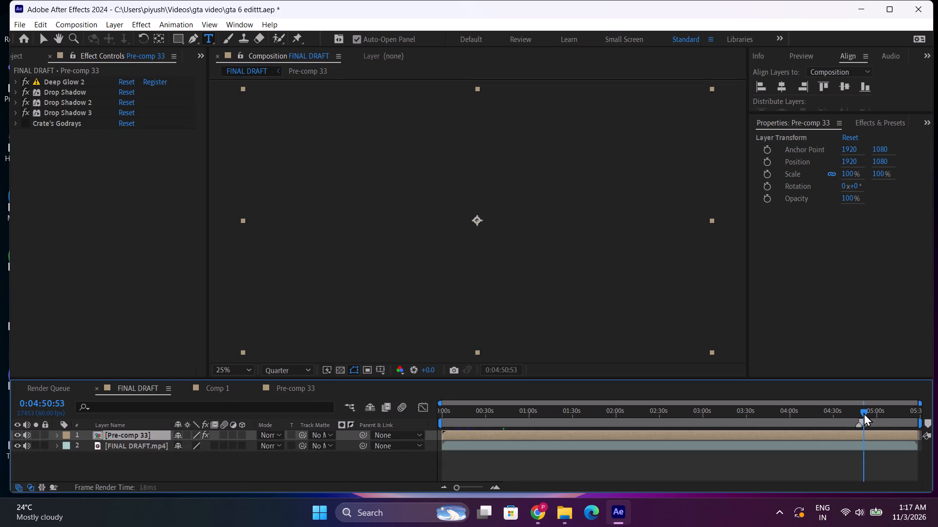
key(space)
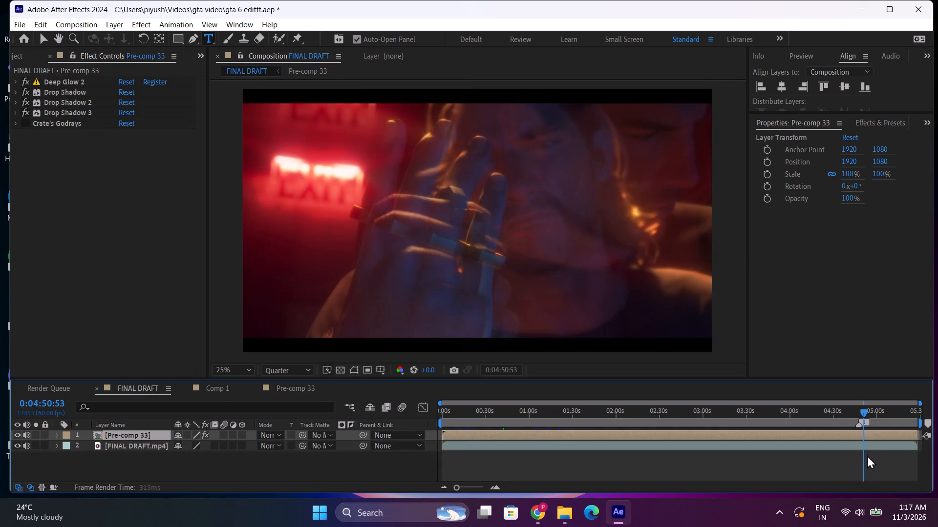
drag(860, 413, 868, 412)
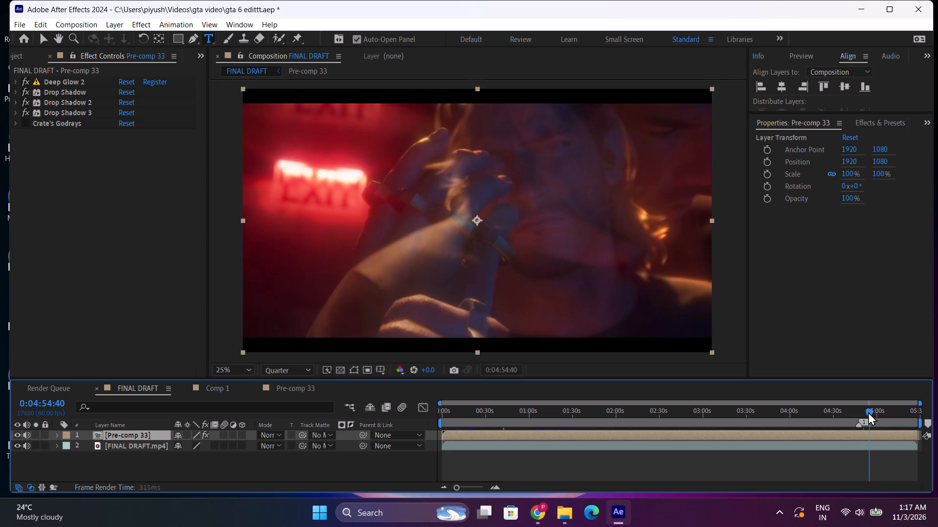
drag(868, 412, 869, 412)
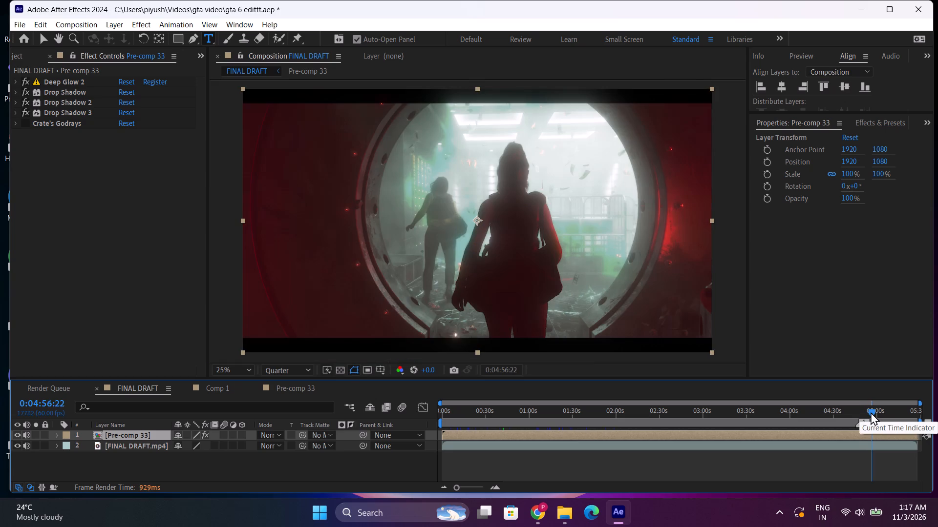
Undo the transfer of extra.mp4 into Pre-comp 33, back to the state with the layer in the FINAL DRAFT composition.
key(ctrl+z)
key(ctrl+z)
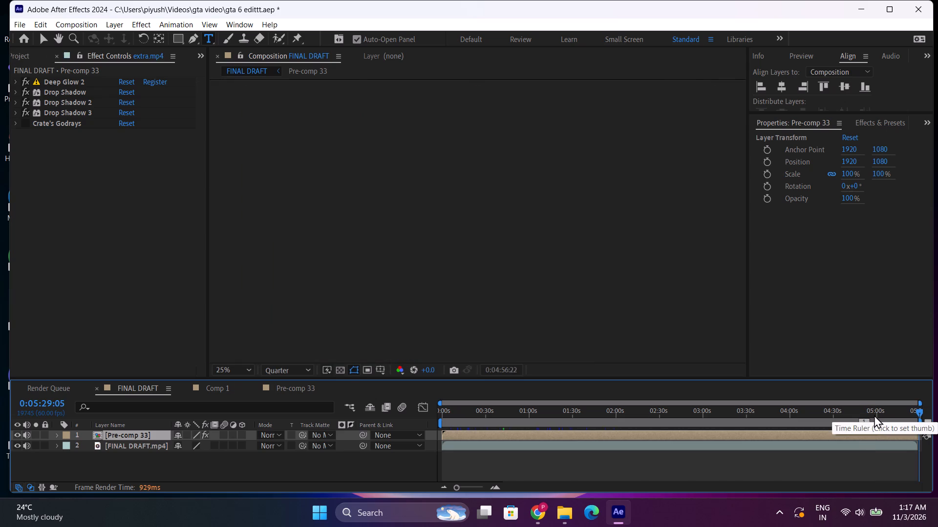
click(864, 413)
key(ctrl+z)
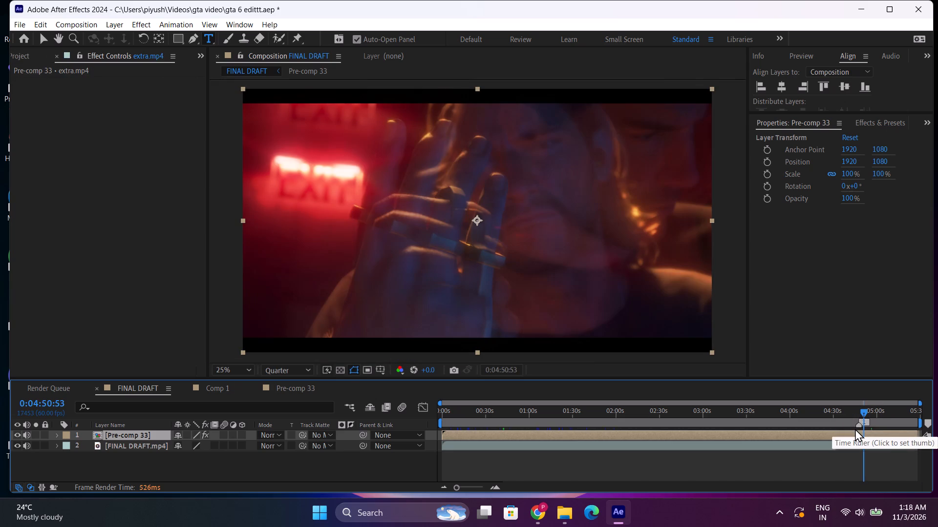
key(ctrl+z)
key(ctrl+z)
key(ctrl+z)
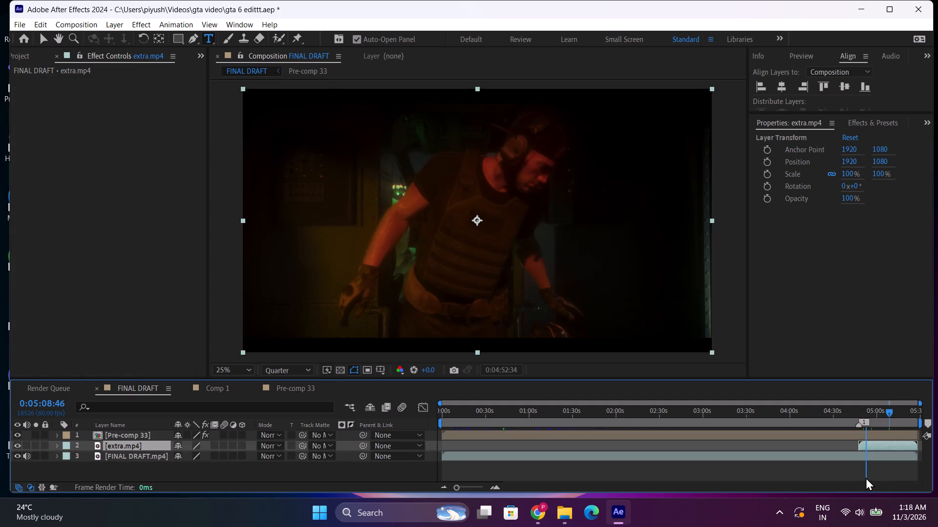
Review the titles over the footage in FINAL DRAFT between about 0:04:56 and 0:05:16, playing the section from about 0:05:13.
click(871, 417)
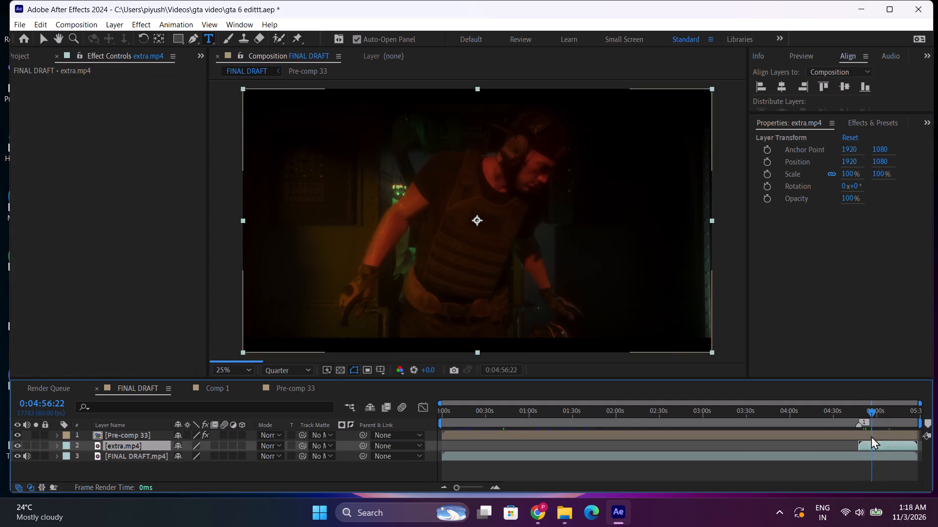
click(884, 433)
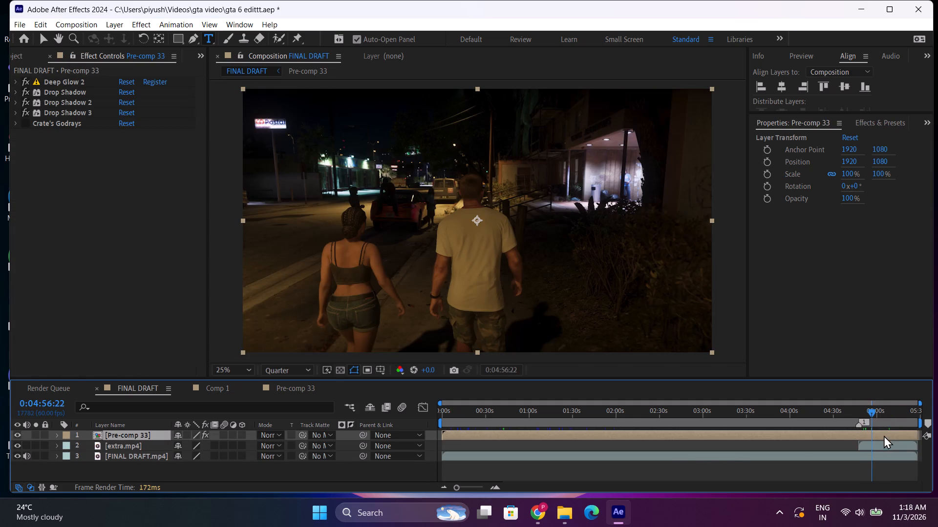
click(882, 414)
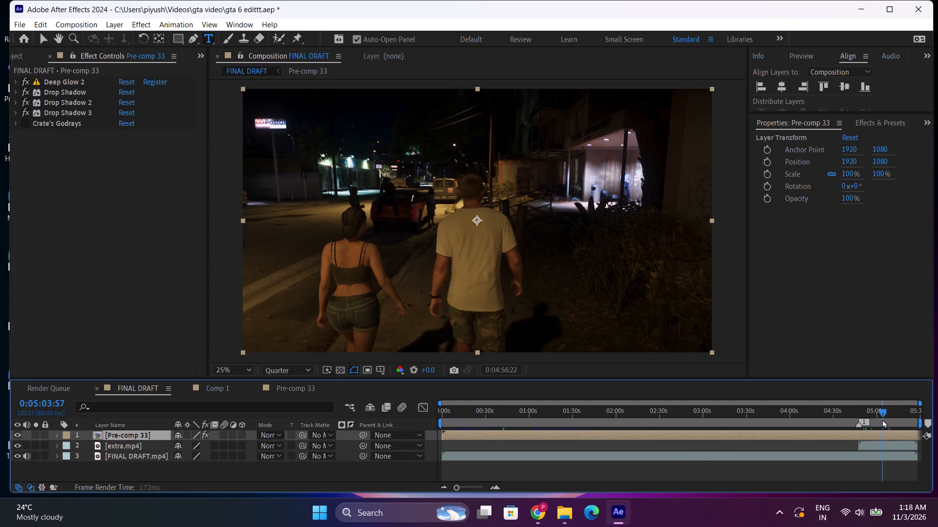
click(895, 415)
click(901, 415)
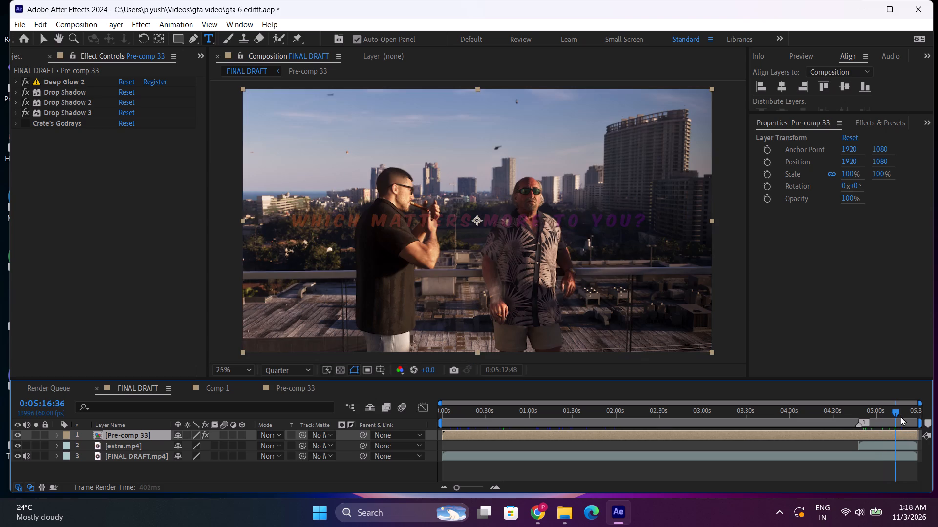
click(897, 417)
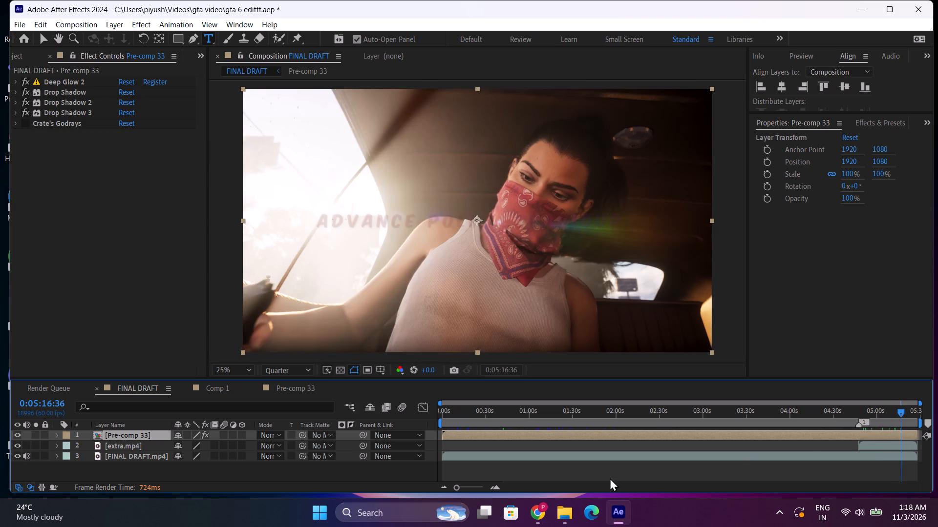
click(501, 488)
click(500, 488)
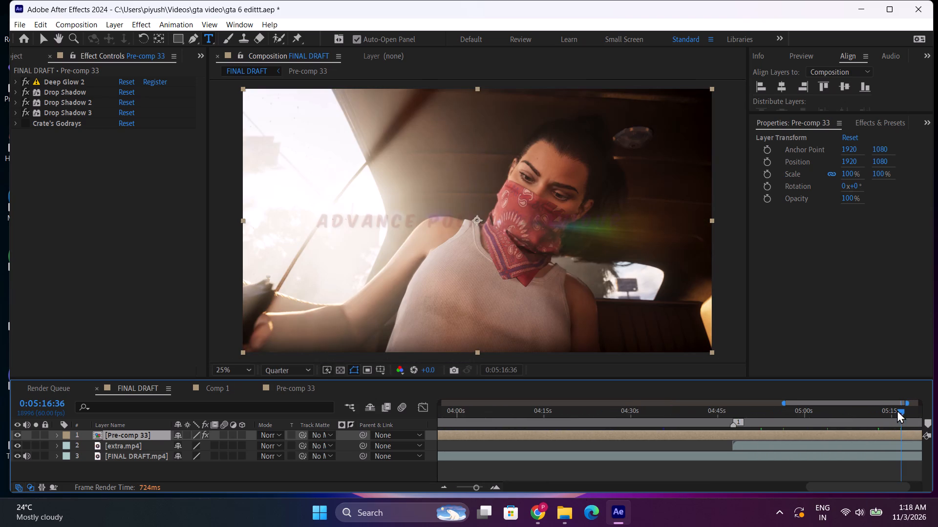
click(880, 417)
key(space)
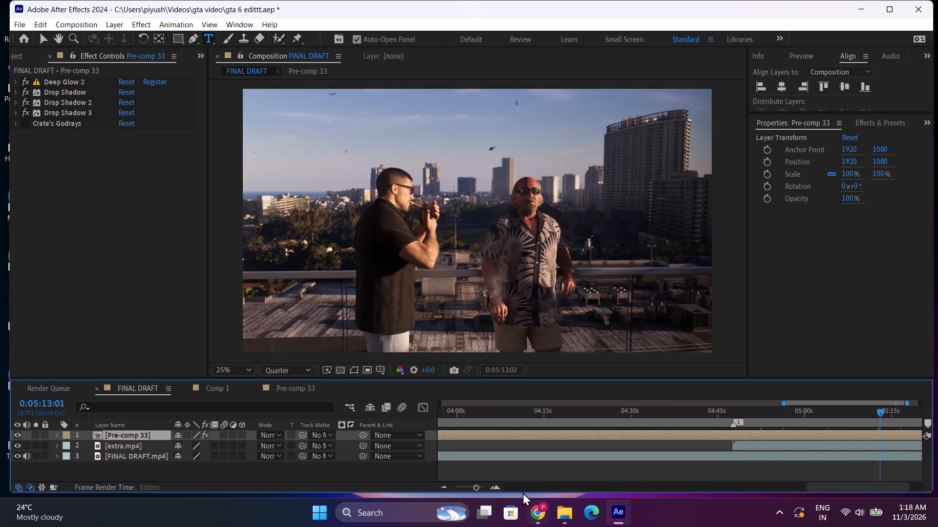
drag(838, 491, 870, 491)
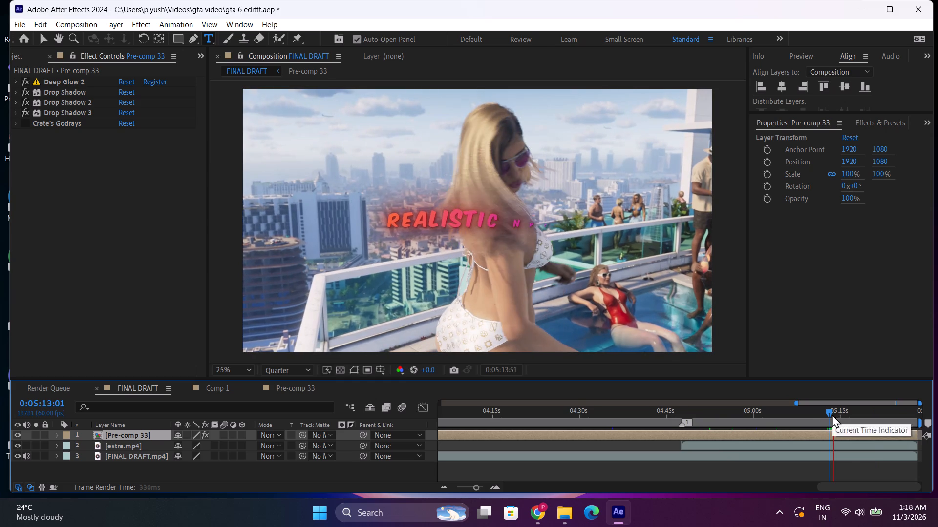
click(832, 414)
click(827, 420)
key(space)
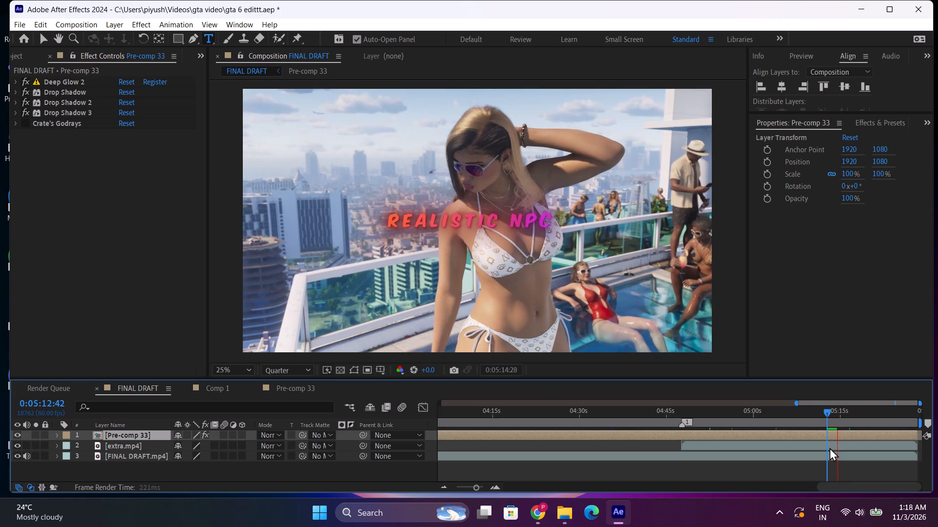
Correct the "realistic npc" title in Pre-comp 33 to read "realistic npc's" and return to the FINAL DRAFT composition.
click(835, 420)
double_click(842, 437)
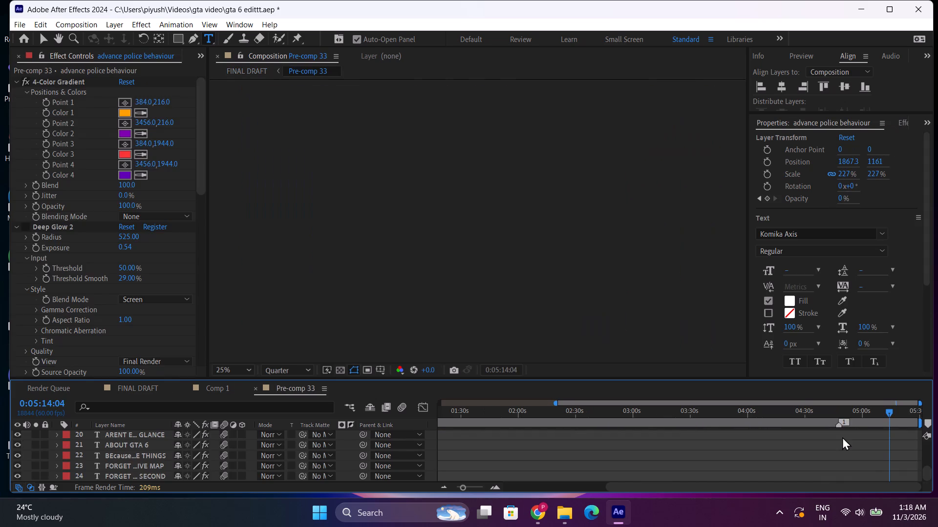
scroll(827, 449, up, 2)
click(551, 220)
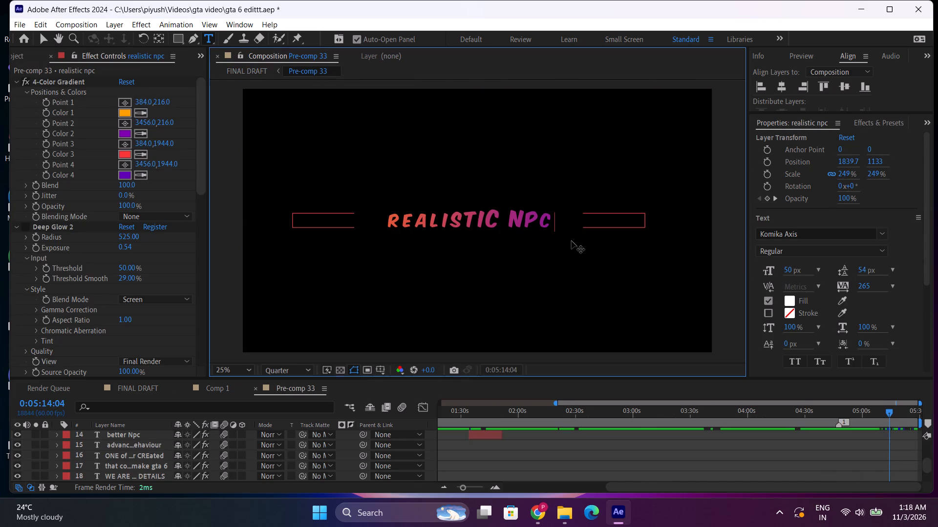
text('s)
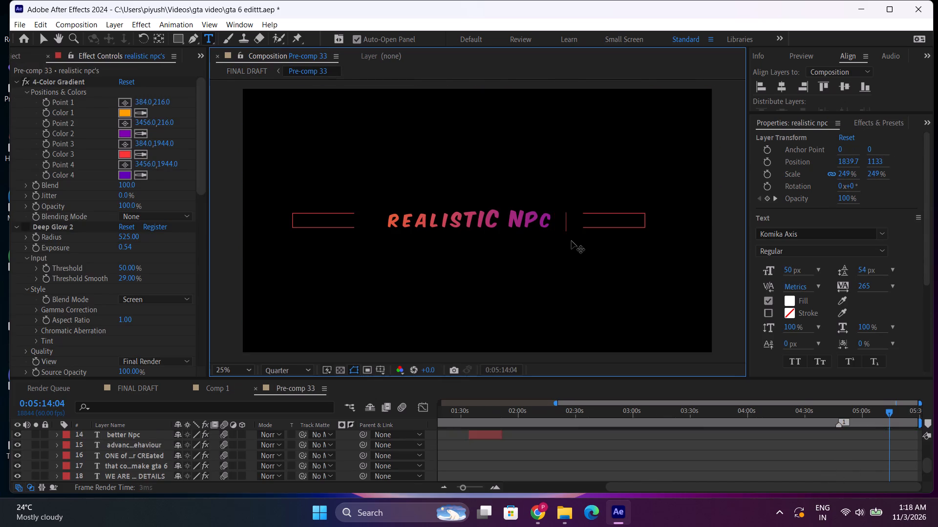
click(154, 388)
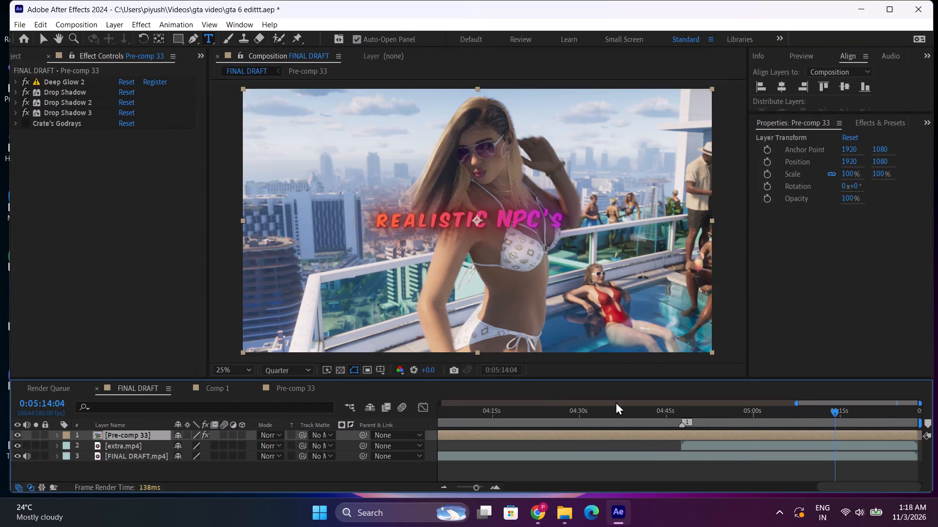
In Pre-comp 33, set the X position of the "or a story that actually reacts to you decision" title to 1883.3.
click(853, 412)
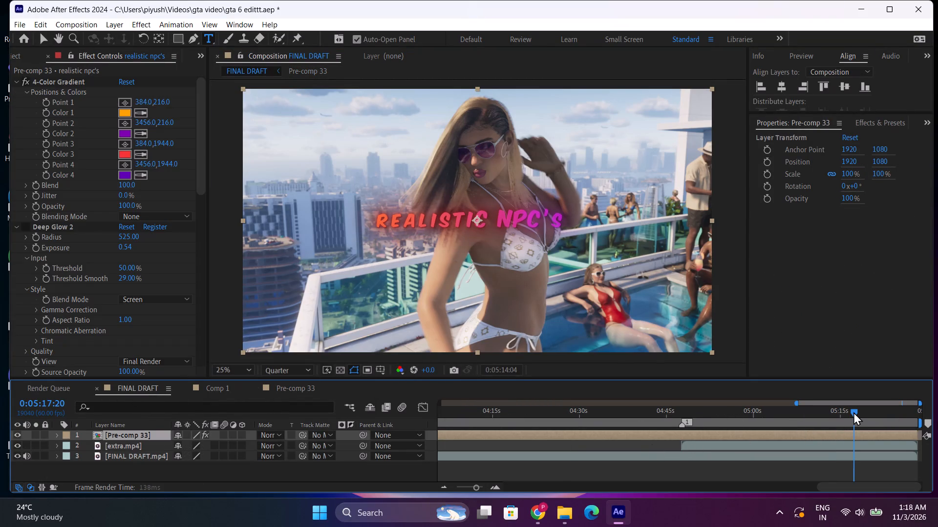
drag(855, 412, 864, 412)
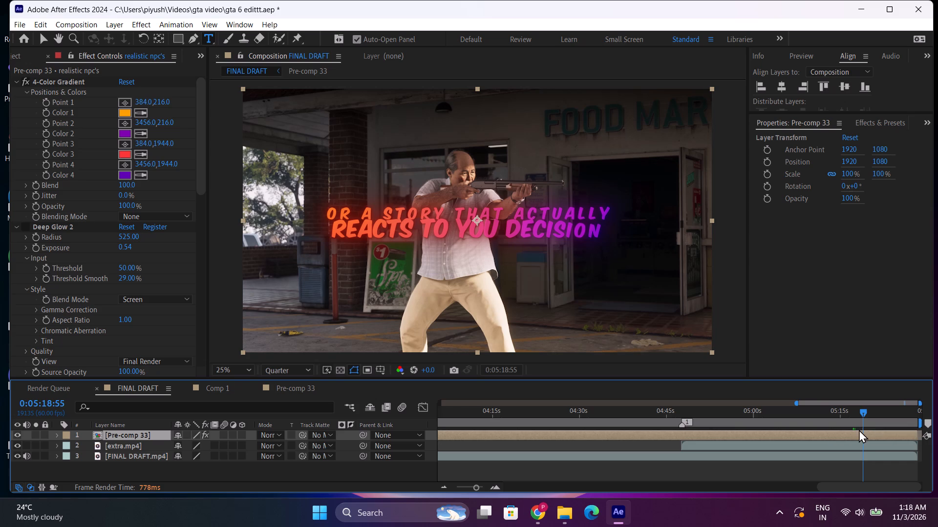
double_click(858, 433)
scroll(661, 439, up, 1)
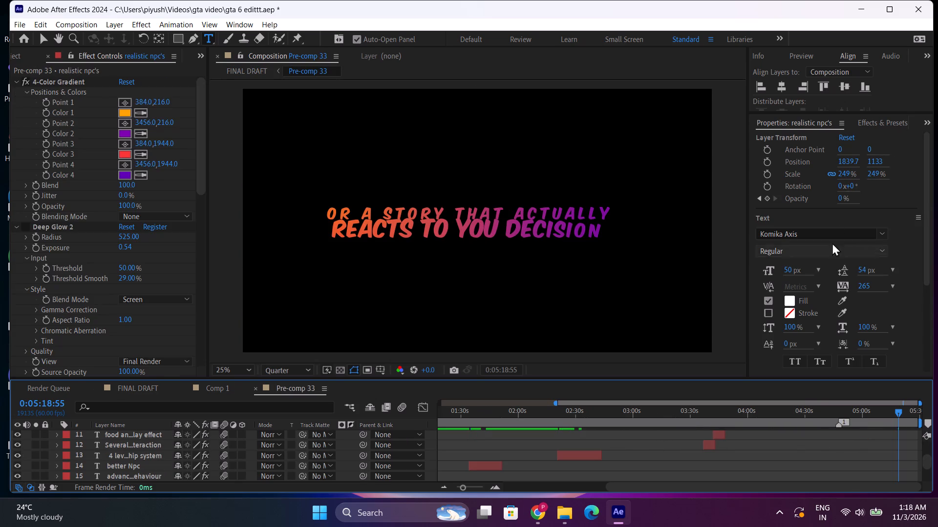
drag(848, 162, 865, 162)
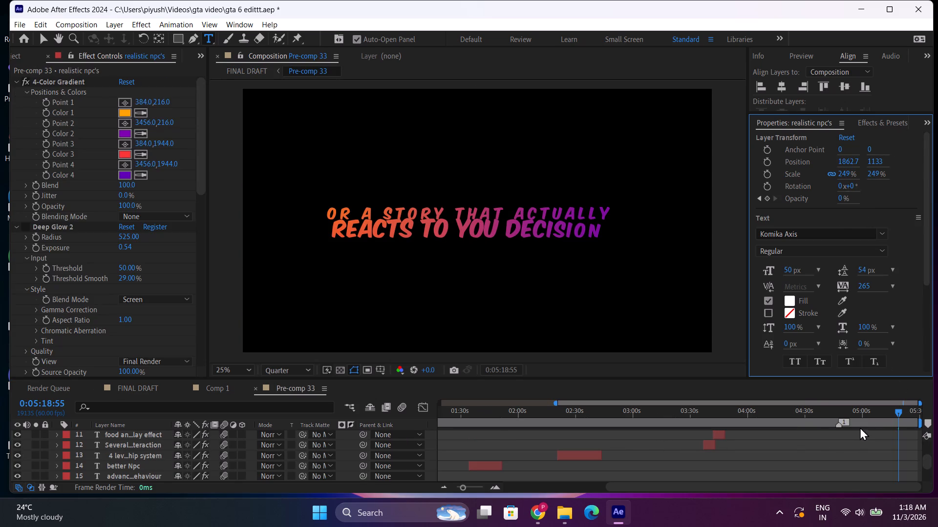
scroll(860, 427, down, 4)
scroll(857, 448, up, 7)
scroll(868, 456, down, 3)
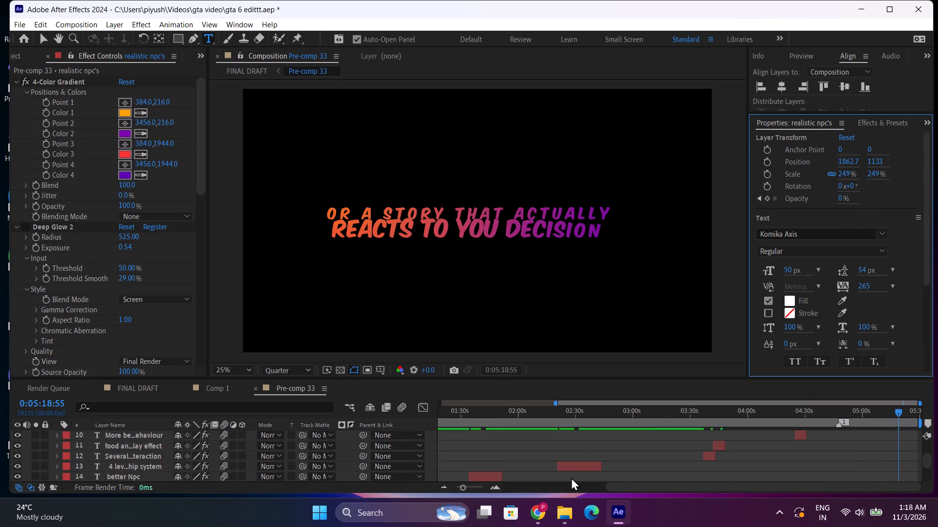
triple_click(498, 486)
scroll(868, 457, up, 2)
key(ctrl+z)
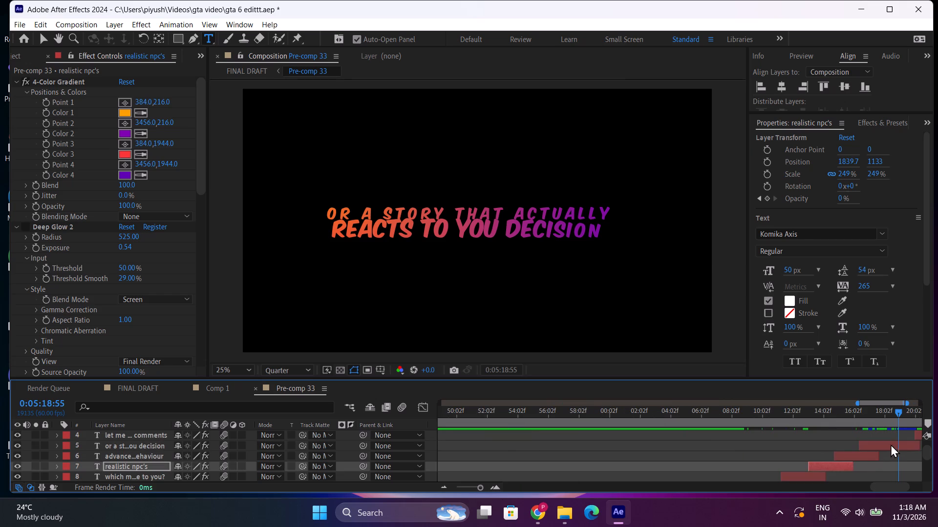
click(893, 444)
drag(844, 161, 871, 161)
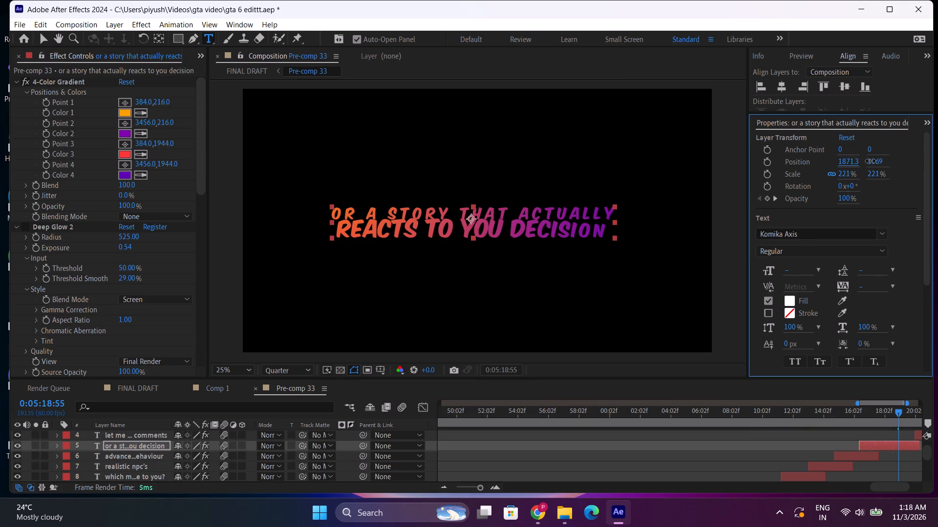
drag(871, 161, 876, 160)
Set the X position of the "advance polic behaviour" title to 1898.7.
drag(856, 419, 857, 412)
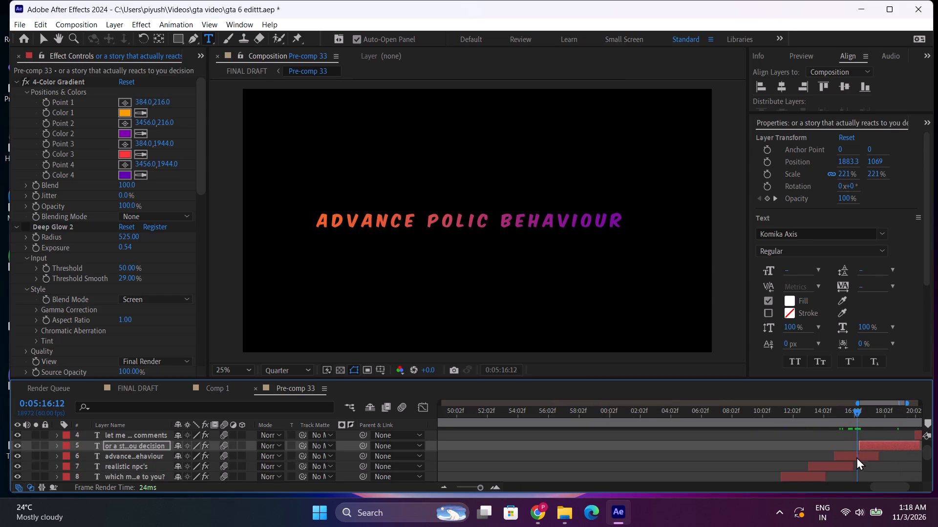
click(857, 458)
drag(845, 161, 859, 162)
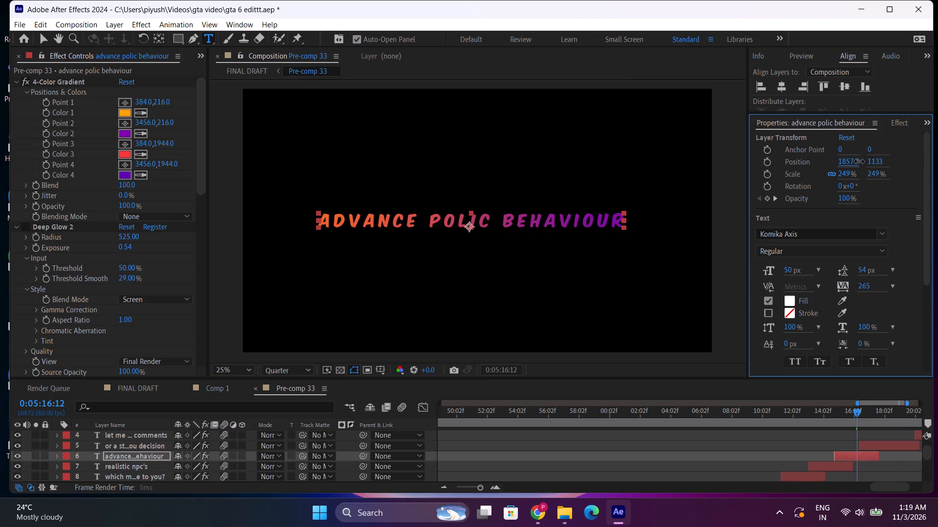
drag(859, 162, 883, 161)
Set the X position of the "realistic npc's" title to 1854.7.
drag(815, 413, 834, 411)
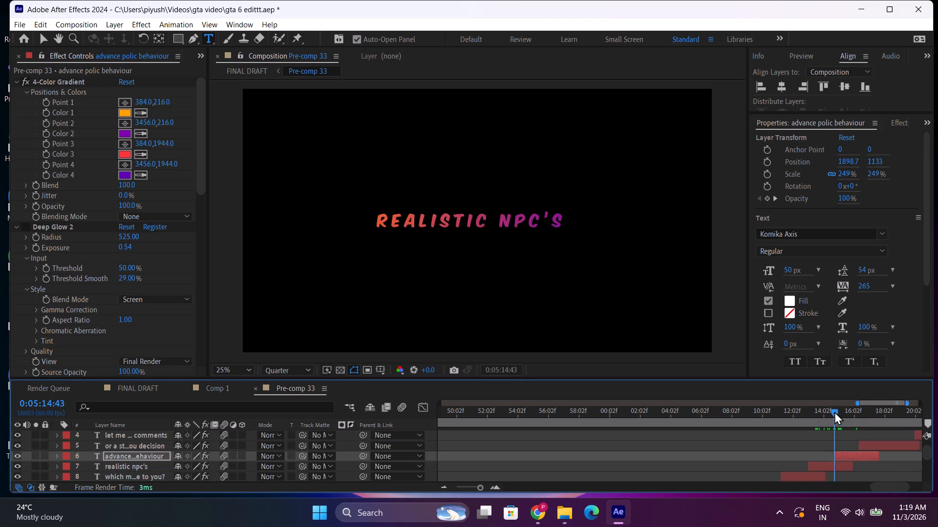
drag(834, 411, 836, 411)
click(845, 464)
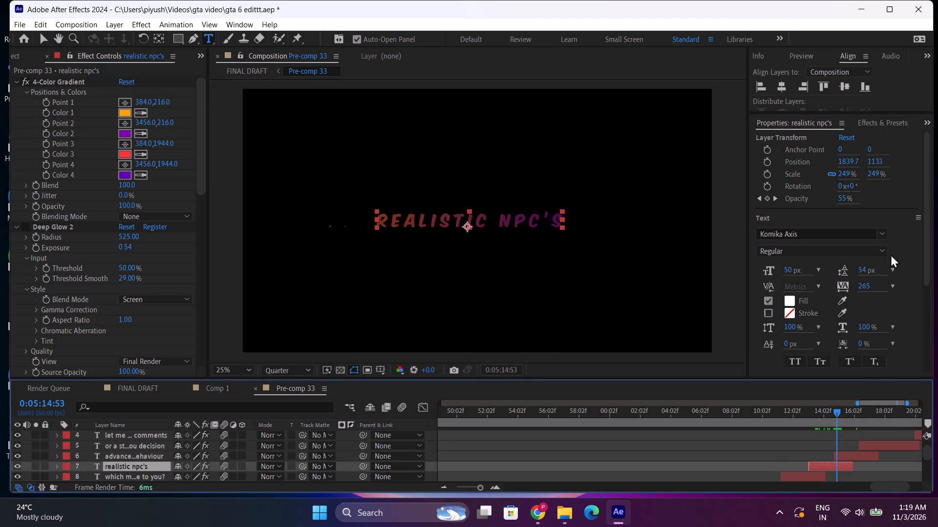
drag(849, 161, 860, 161)
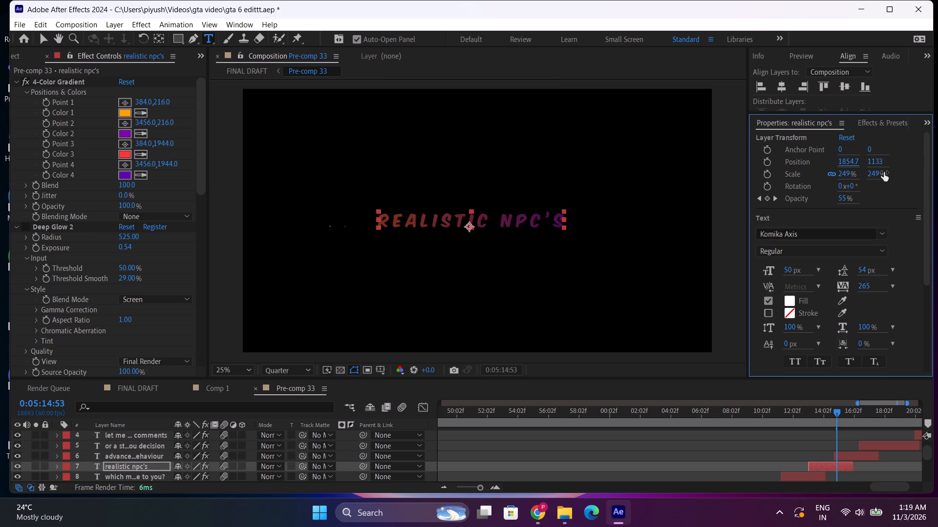
Set the X position of the "which matters more to you?" title to 1865.7.
click(803, 415)
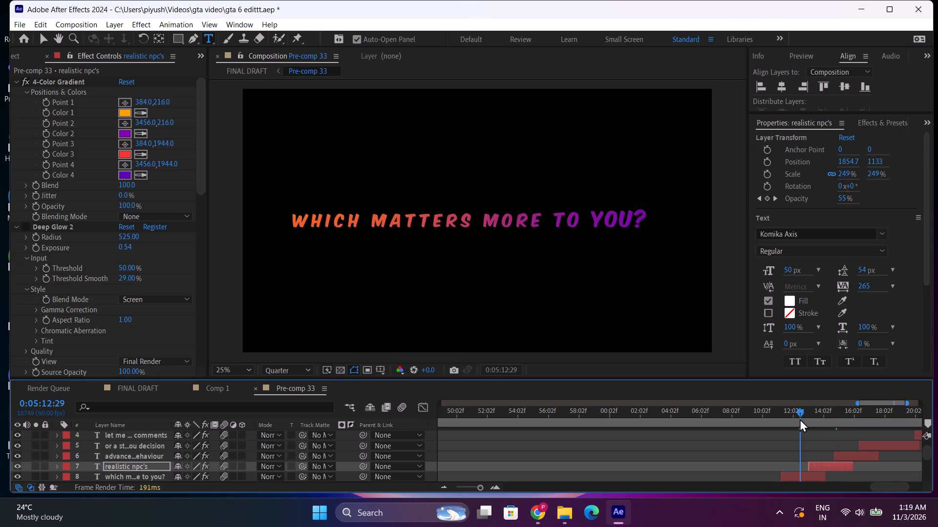
click(807, 479)
drag(845, 161, 853, 161)
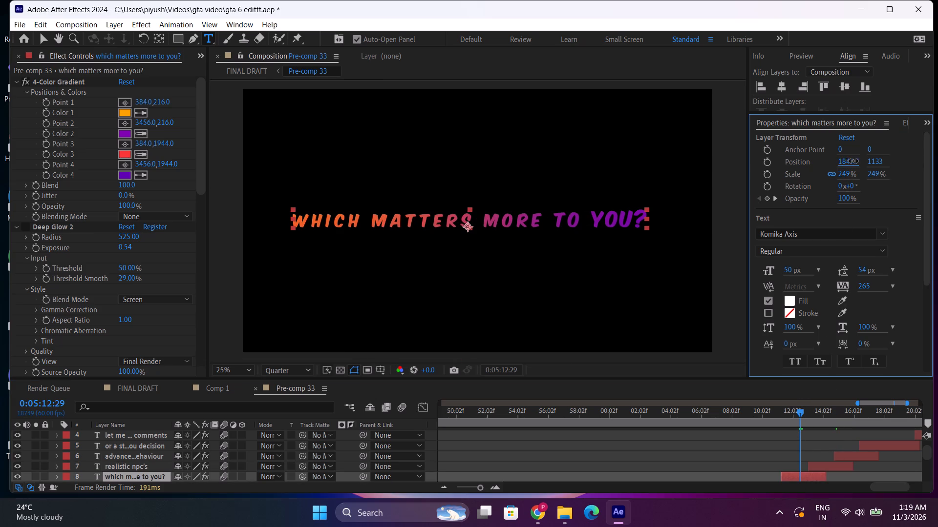
drag(853, 161, 864, 162)
Check the placement of the closing titles in Pre-comp 33 between about 0:05:11 and 0:05:18.
scroll(800, 353, down, 1)
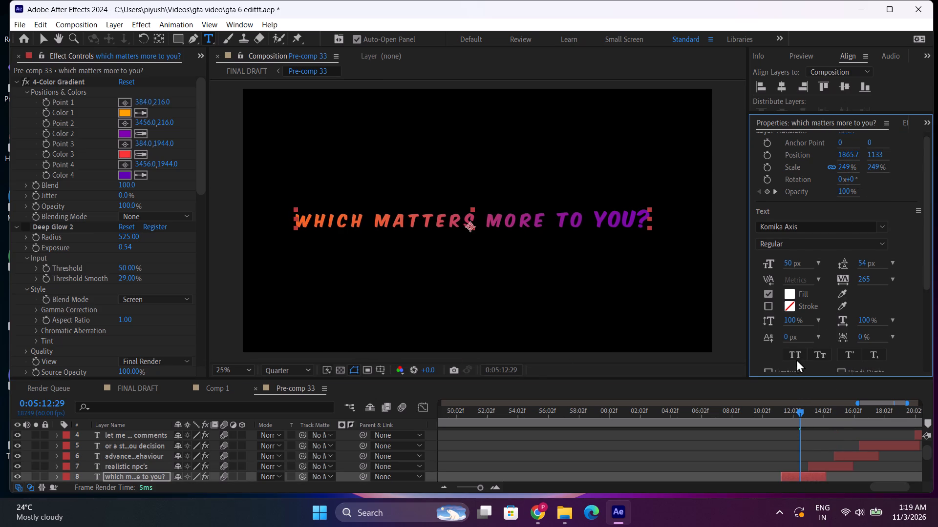
scroll(785, 425, down, 1)
drag(770, 412, 781, 417)
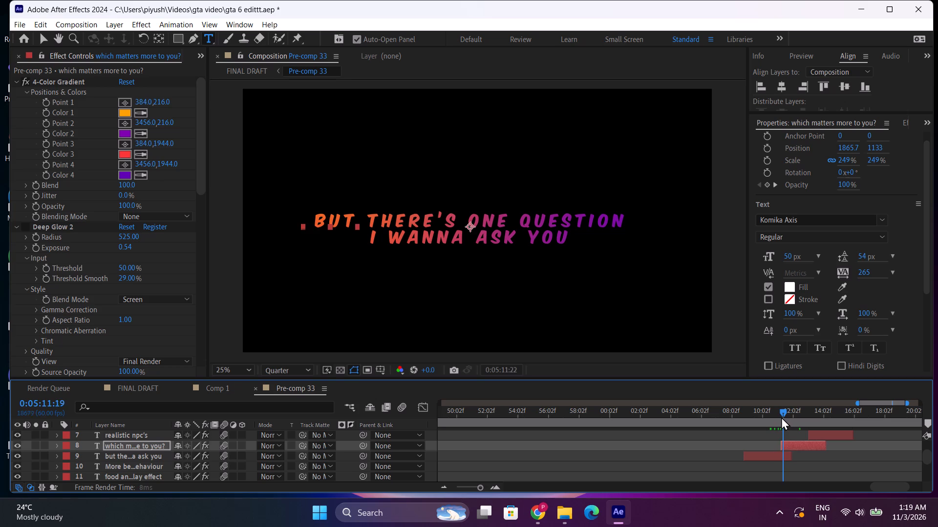
drag(781, 417, 779, 418)
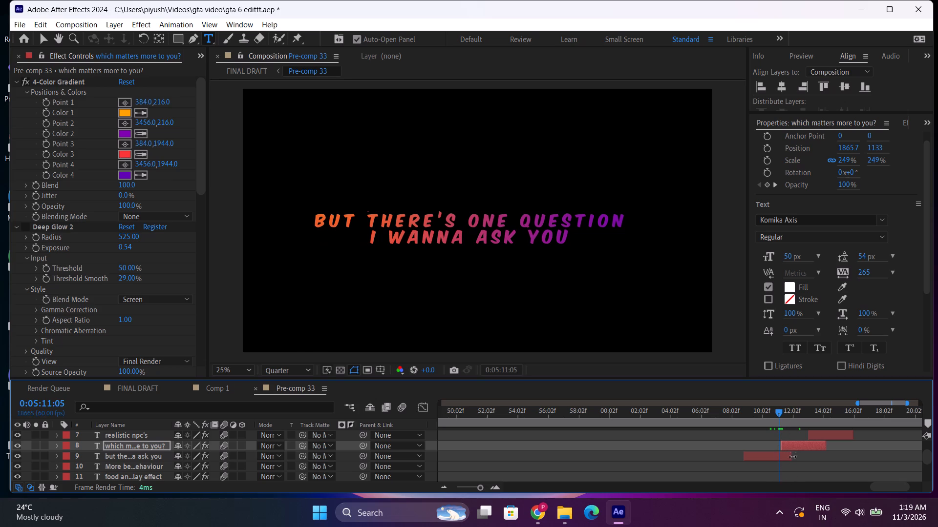
click(806, 423)
drag(809, 420, 829, 418)
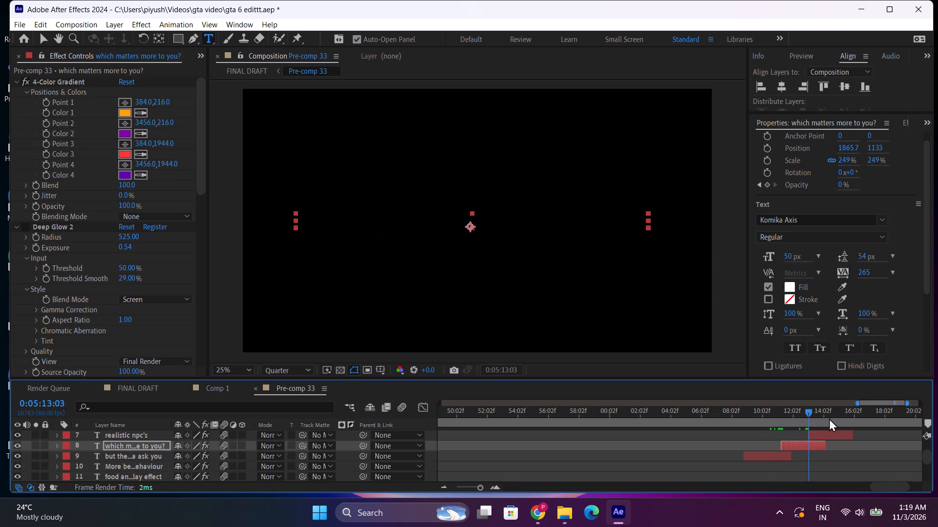
drag(829, 418, 897, 412)
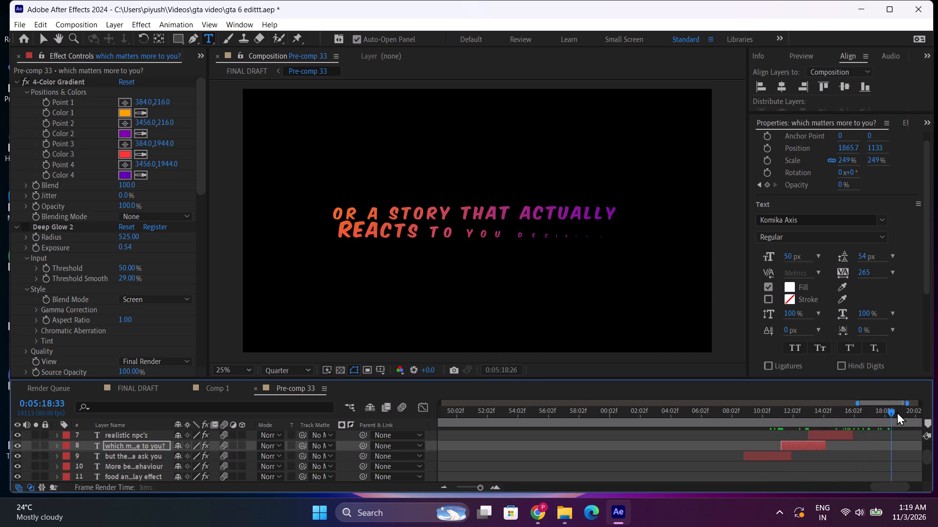
Scale the "without usual recycled gaming news" title up to 241% in Pre-comp 33.
drag(897, 412, 919, 407)
scroll(881, 416, up, 1)
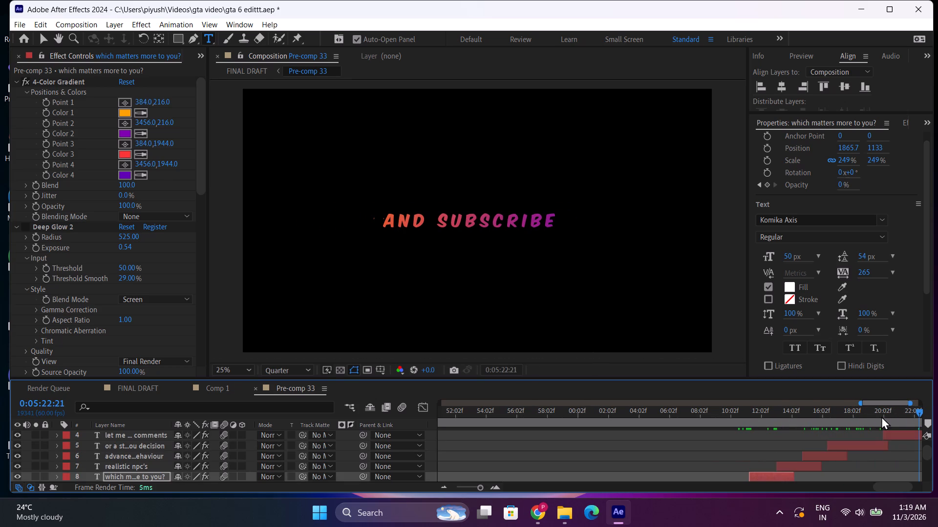
click(910, 413)
drag(910, 413, 860, 424)
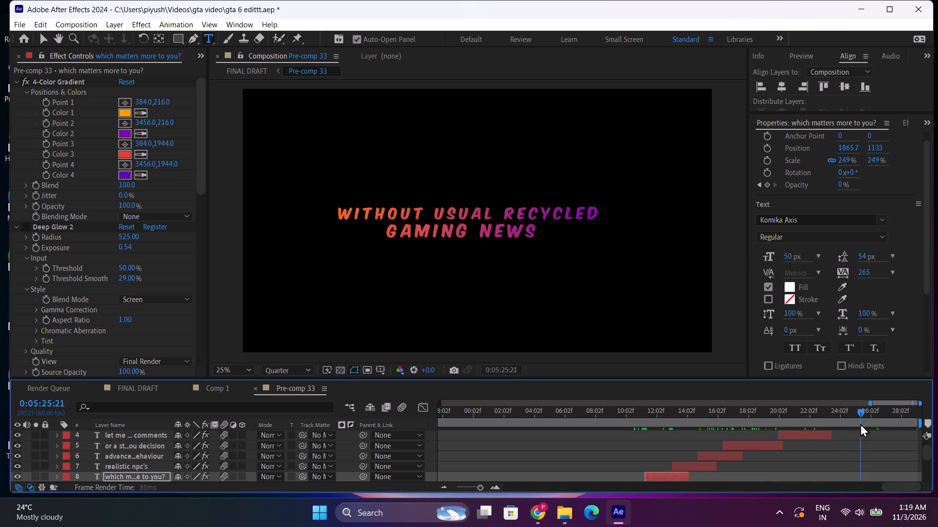
drag(860, 424, 890, 423)
scroll(889, 434, up, 1)
click(884, 419)
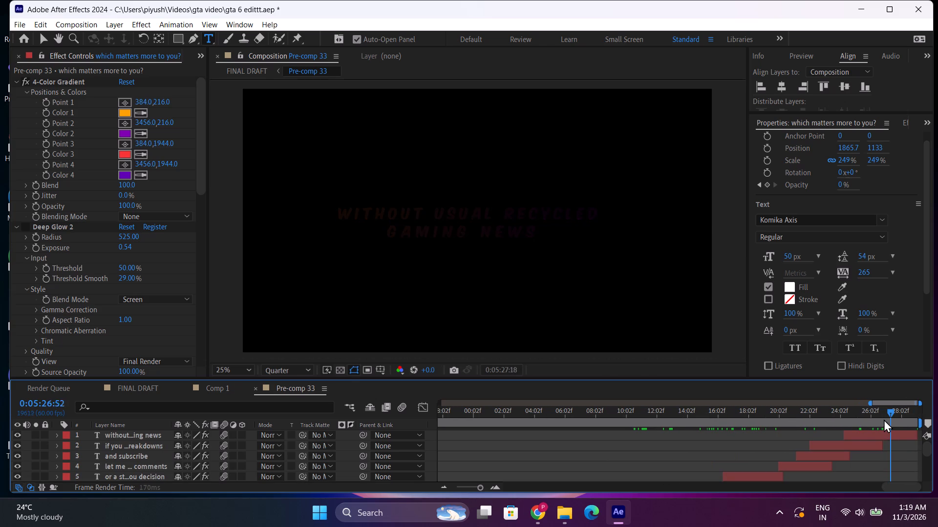
click(882, 428)
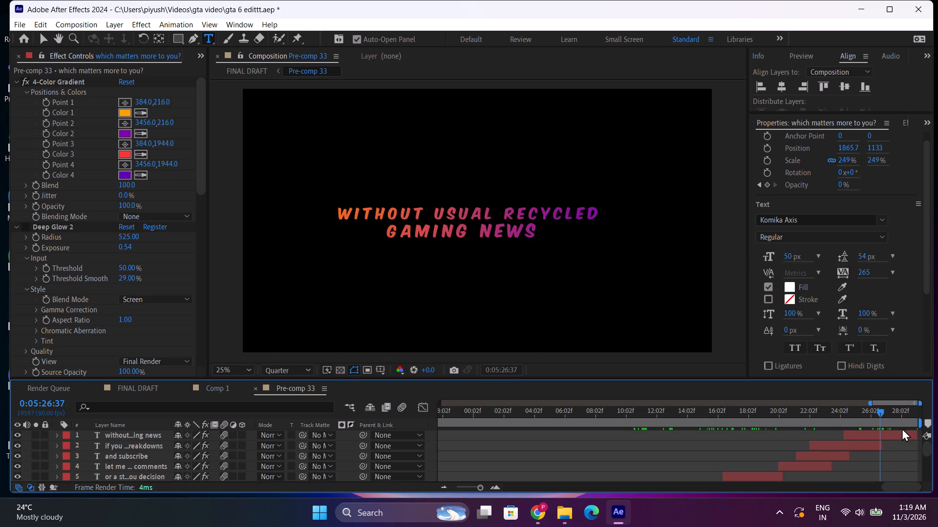
click(898, 433)
drag(871, 162, 882, 165)
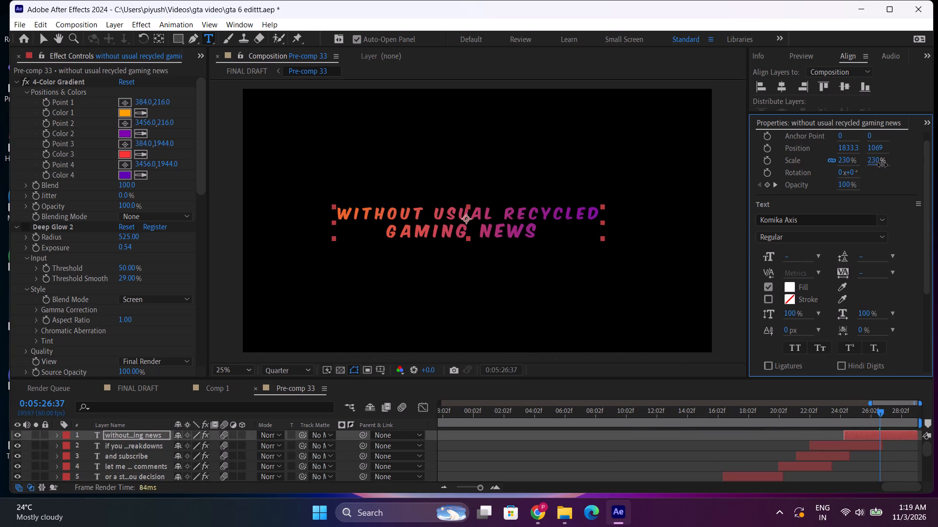
drag(882, 165, 889, 165)
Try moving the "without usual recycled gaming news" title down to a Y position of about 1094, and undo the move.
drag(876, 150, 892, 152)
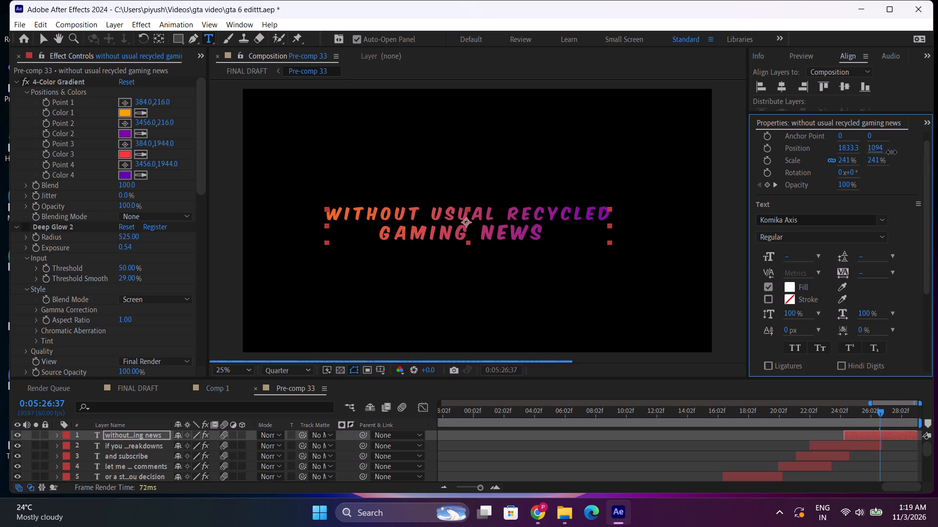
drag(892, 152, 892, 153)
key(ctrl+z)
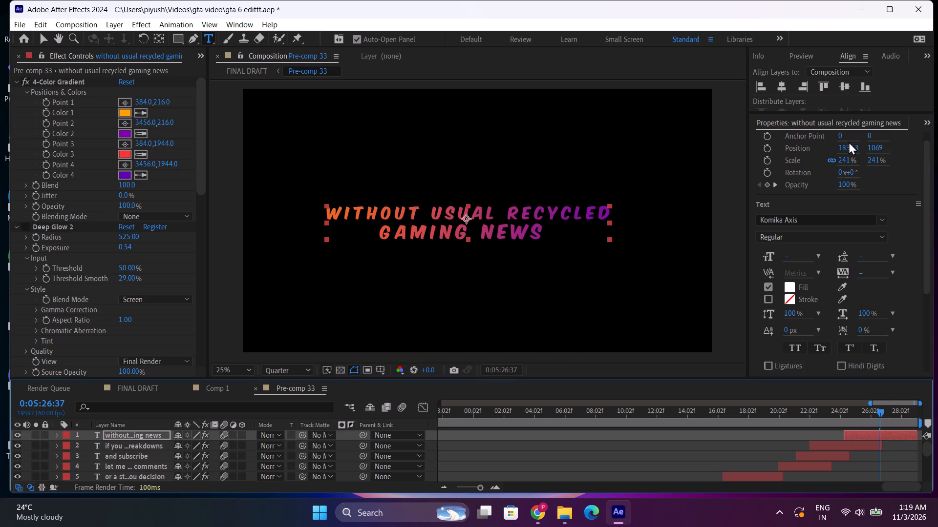
Set the X position of the "without usual recycled gaming news" title to 1877.3.
drag(846, 147, 876, 147)
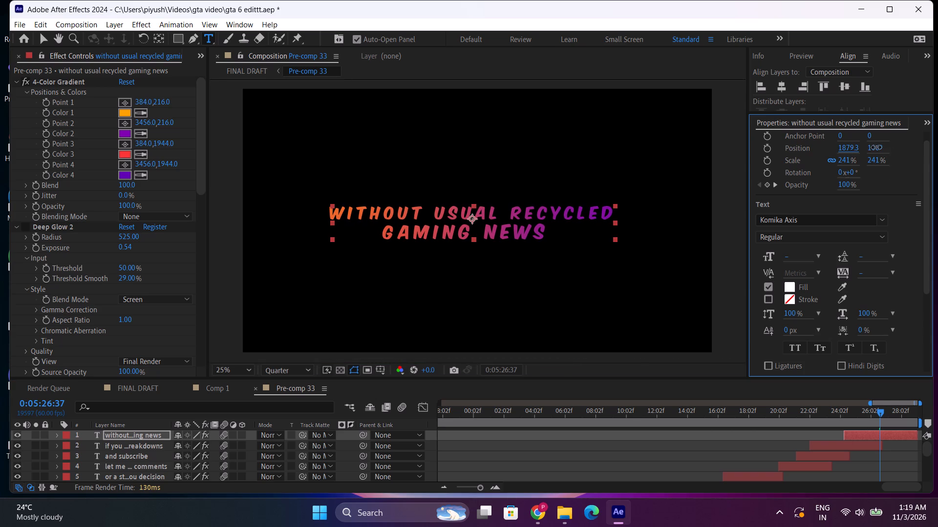
drag(876, 147, 874, 147)
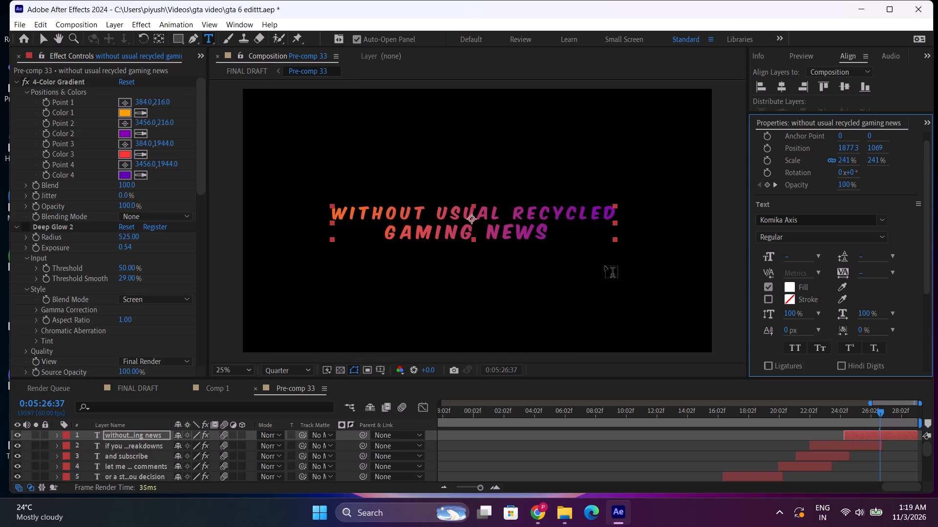
Check the last titles over the footage in FINAL DRAFT between about 0:05:24 and 0:05:28.
click(128, 387)
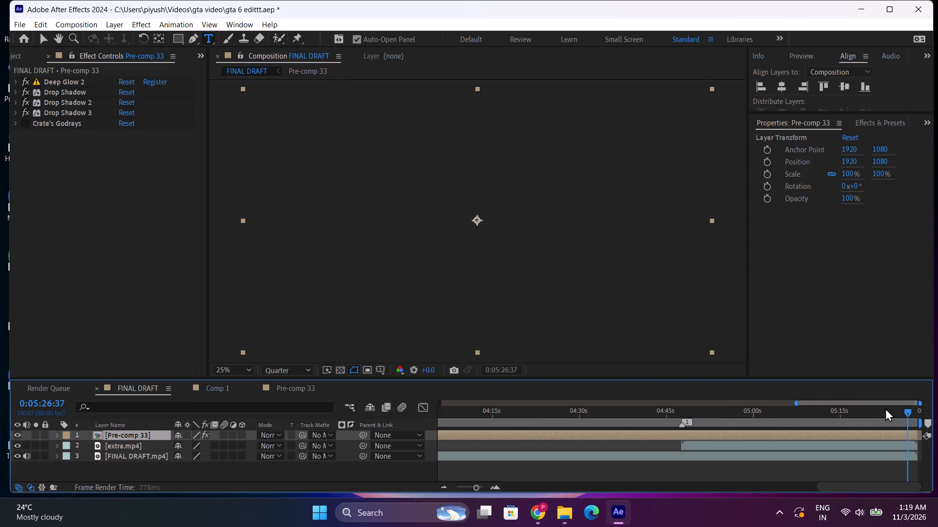
drag(911, 414, 913, 414)
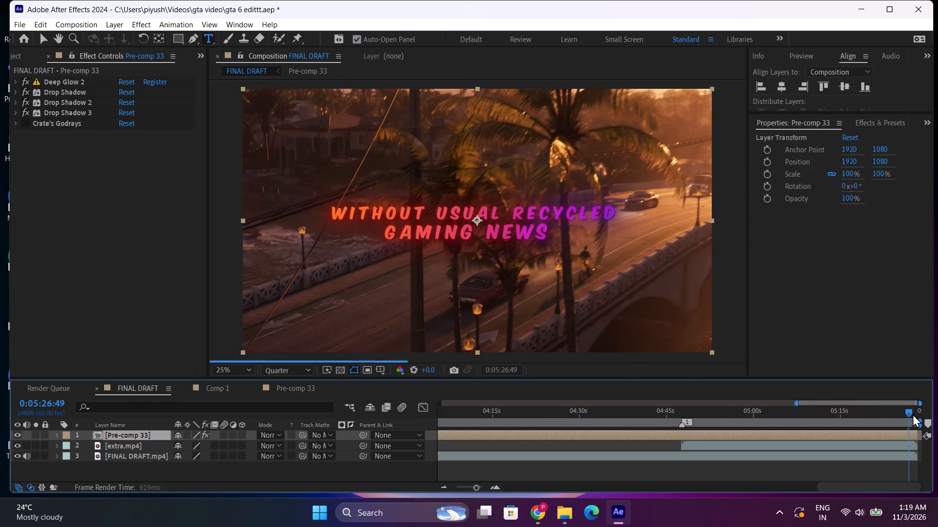
drag(913, 414, 925, 410)
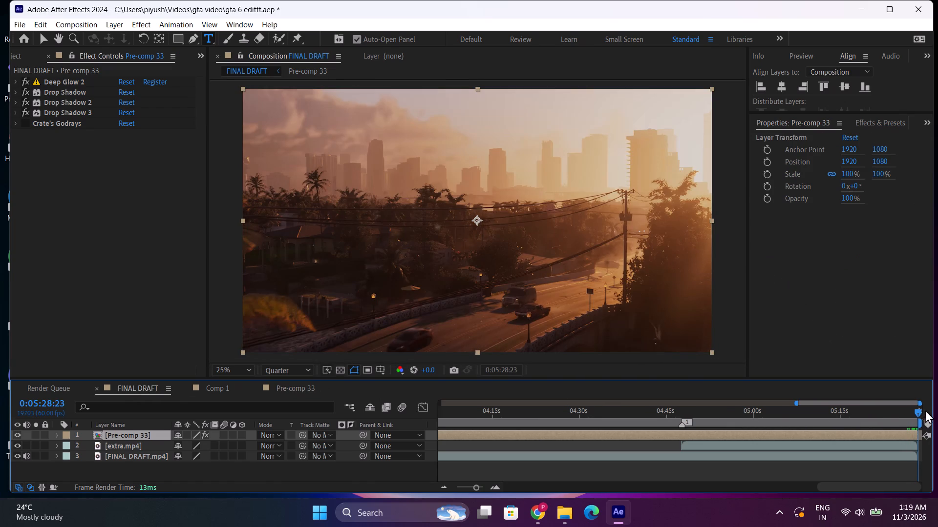
drag(925, 410, 918, 412)
click(895, 413)
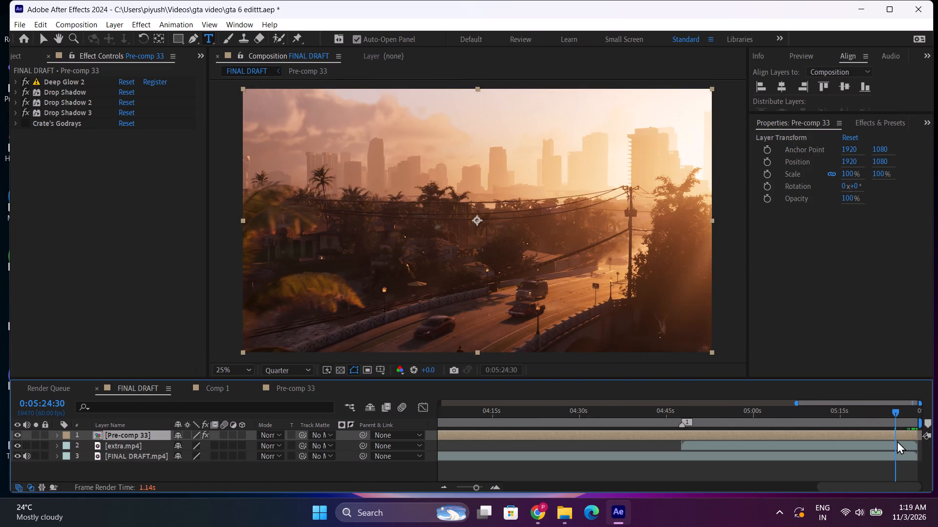
key(space)
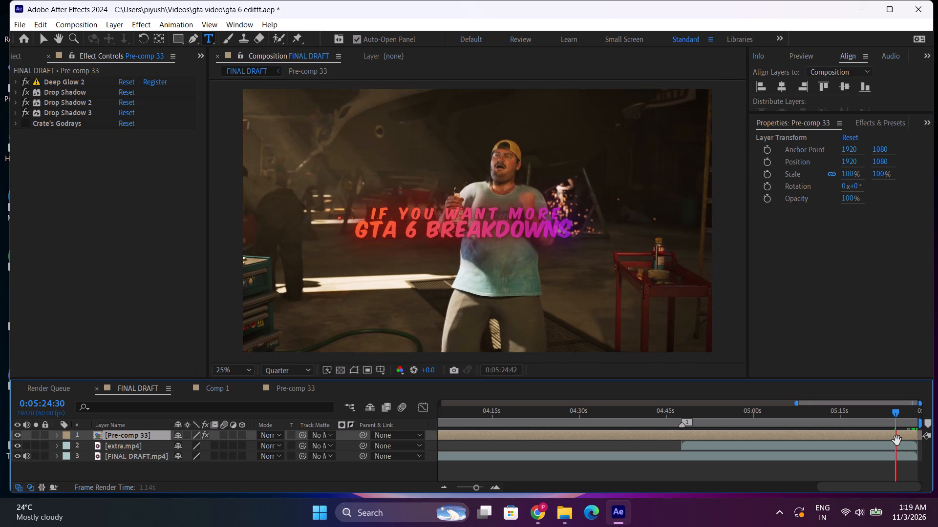
key(space)
scroll(567, 310, down, 1)
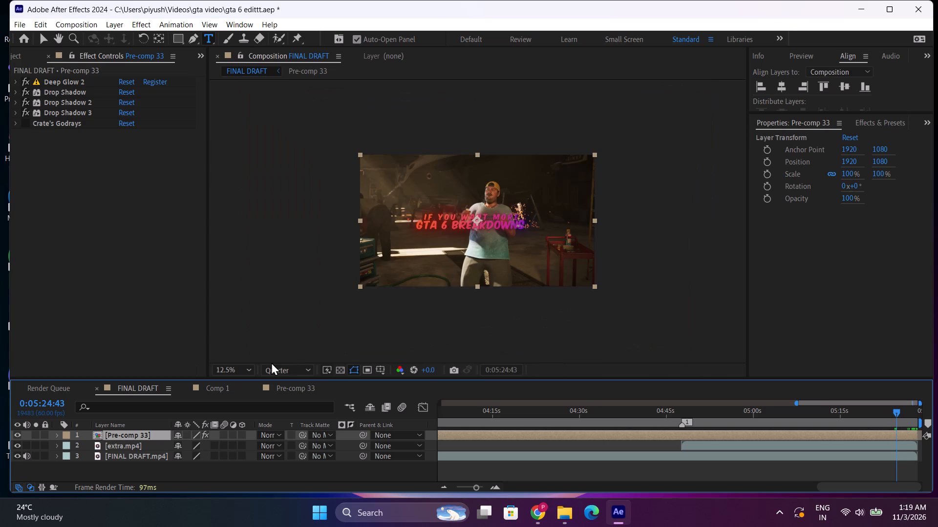
Set the X position of the "if you want more gta 6 breakdowns" title in Pre-comp 33 to about 1902.
double_click(885, 434)
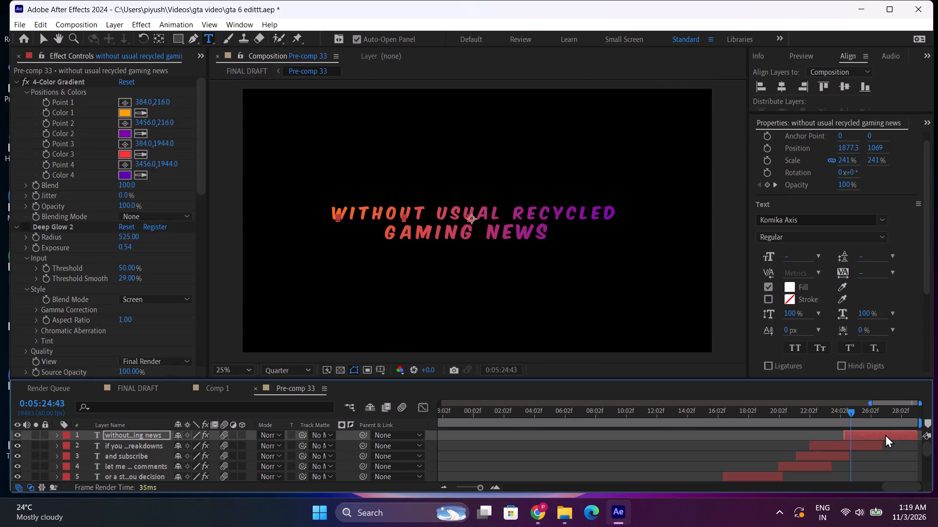
click(864, 443)
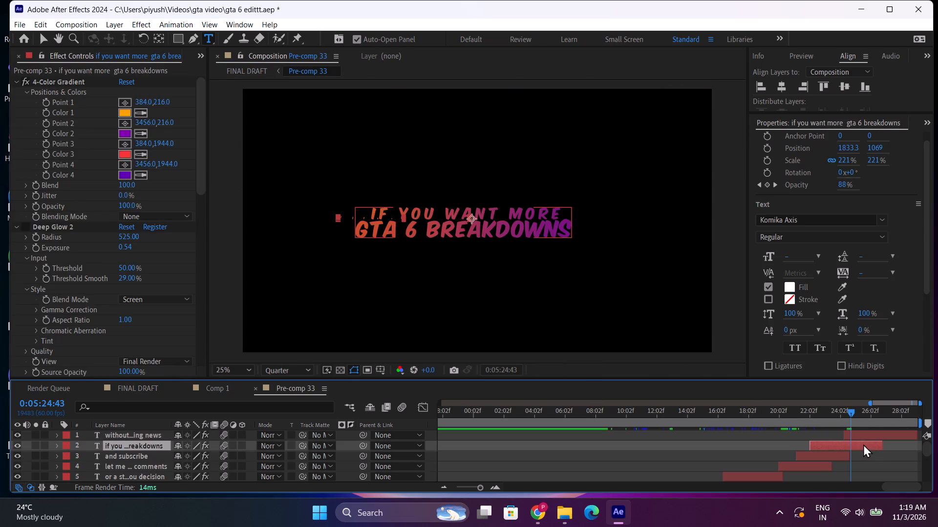
drag(853, 150, 868, 150)
click(128, 389)
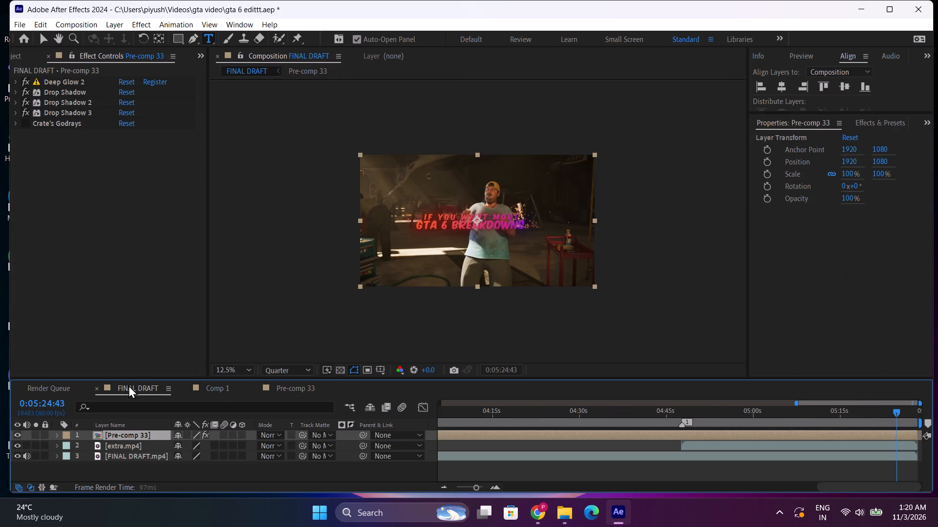
scroll(500, 294, up, 1)
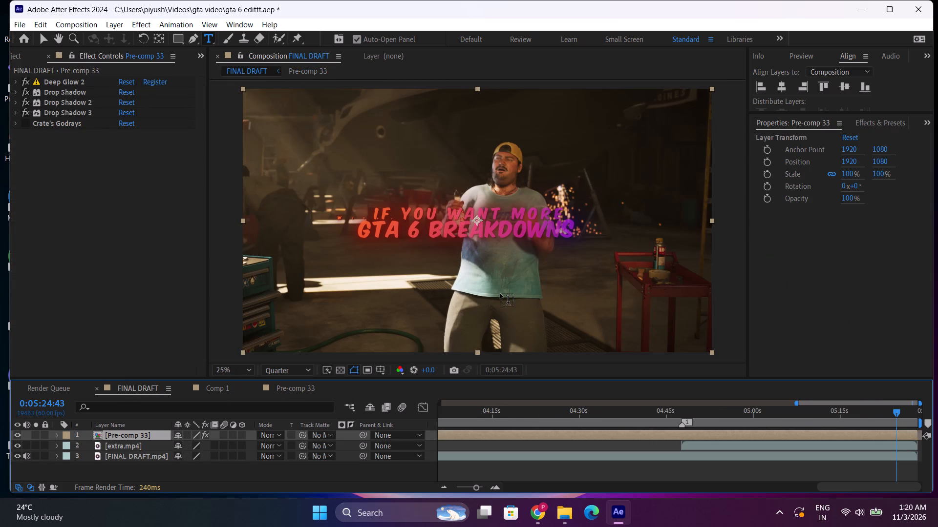
click(292, 389)
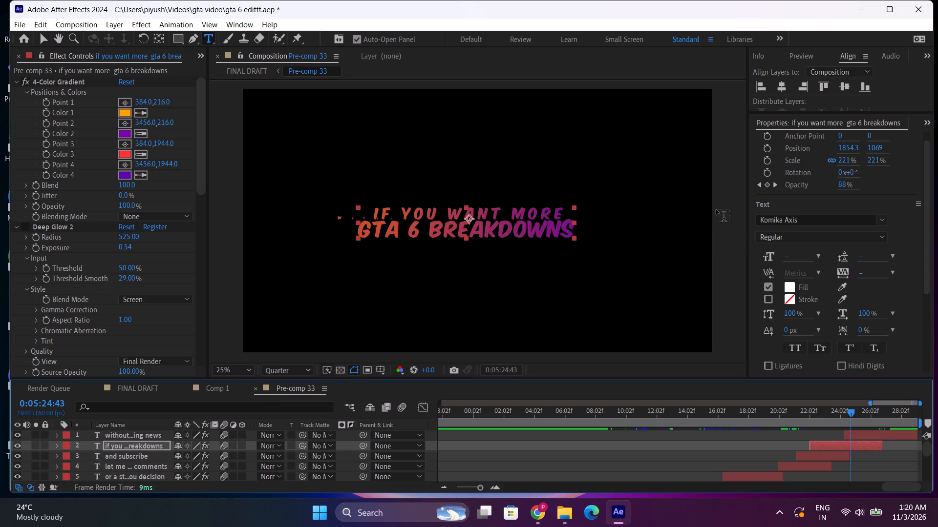
drag(851, 149, 884, 149)
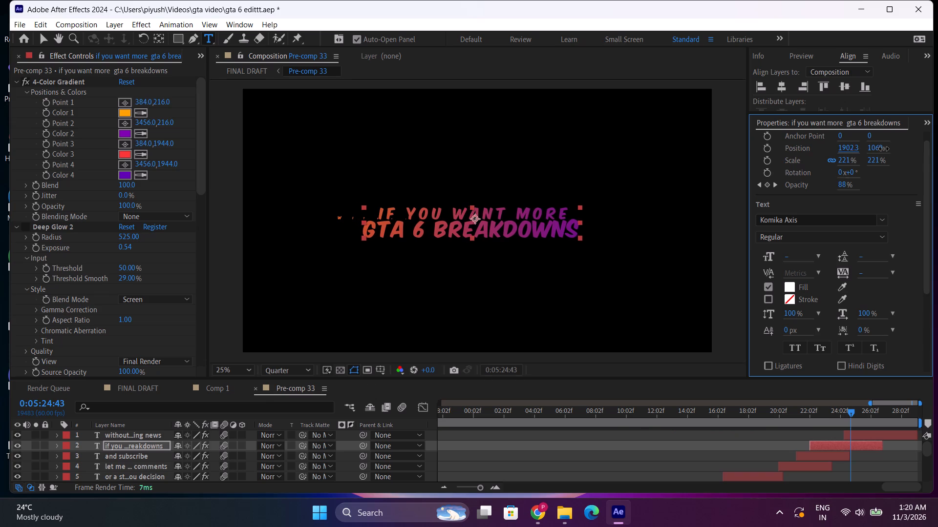
drag(884, 149, 883, 149)
Review the closing titles' placement over the footage in FINAL DRAFT between about 0:04:55 and 0:05:22.
click(142, 392)
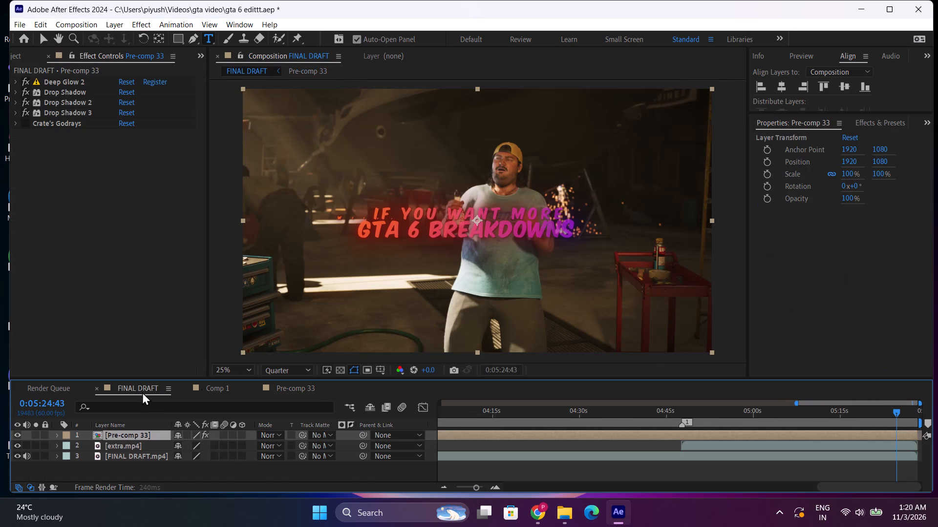
click(878, 411)
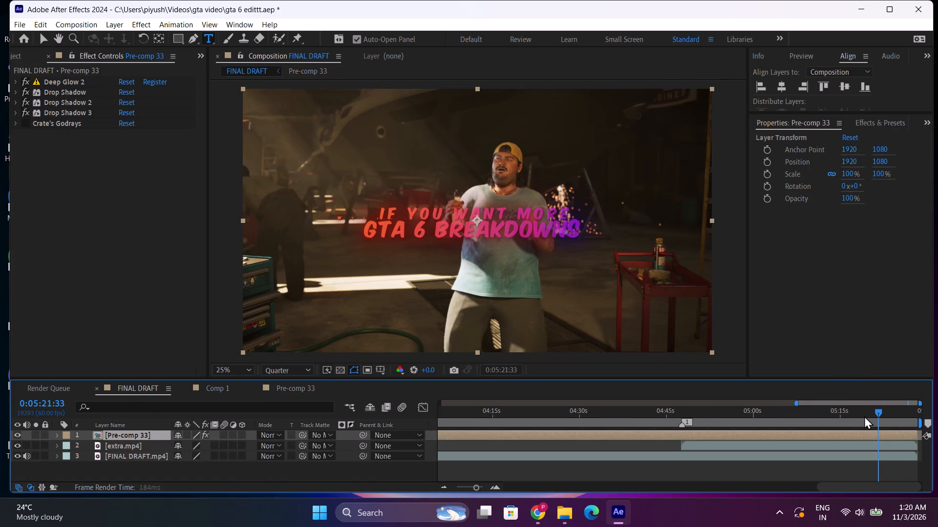
click(864, 416)
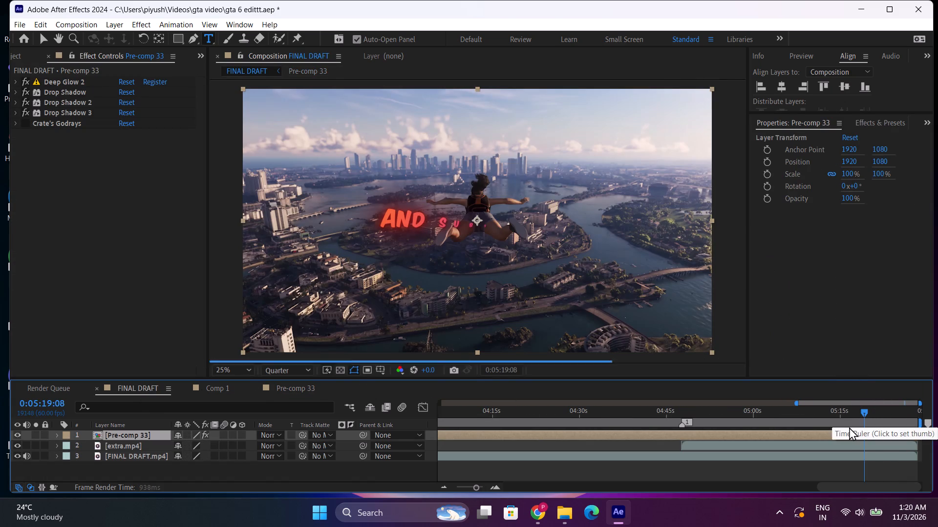
click(849, 427)
drag(859, 419, 864, 418)
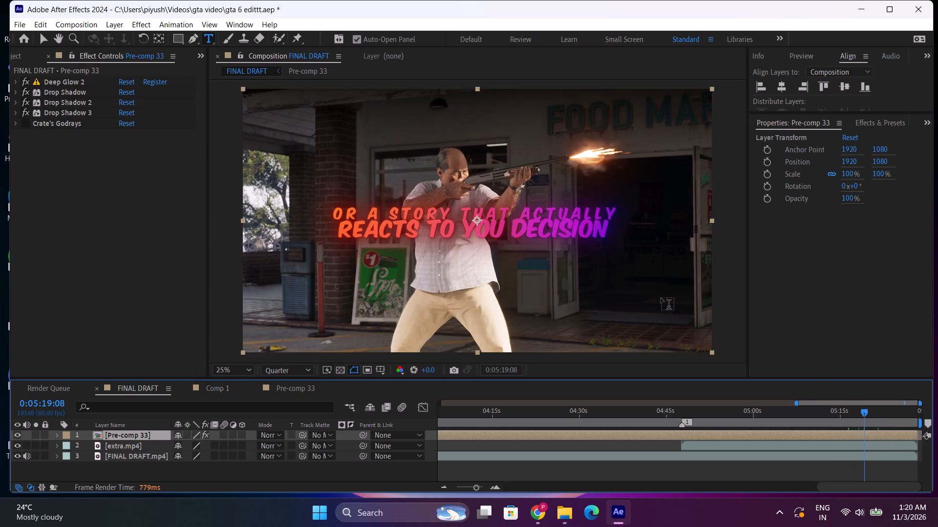
click(728, 413)
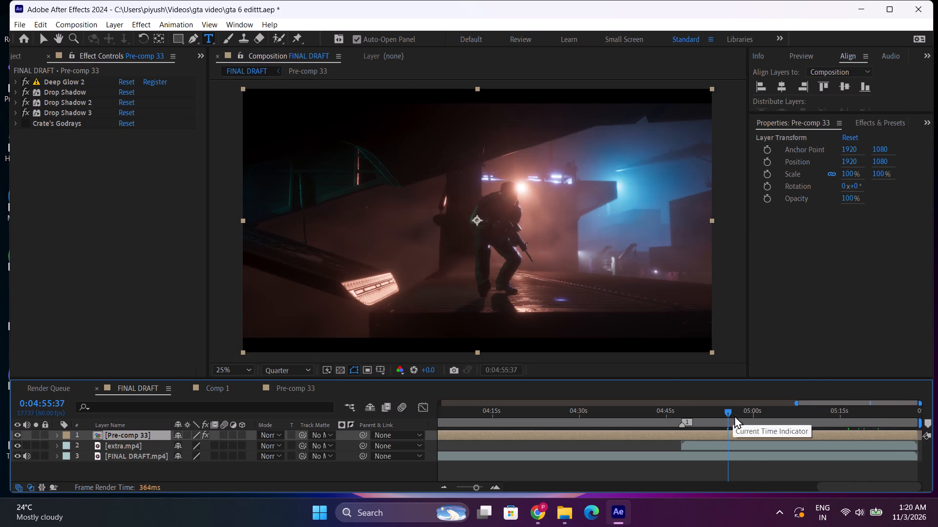
drag(739, 415, 828, 422)
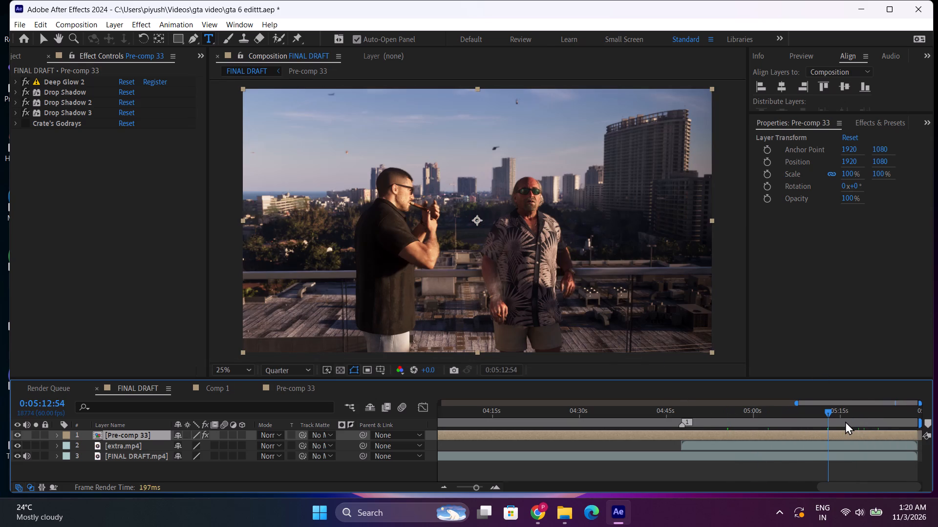
click(847, 421)
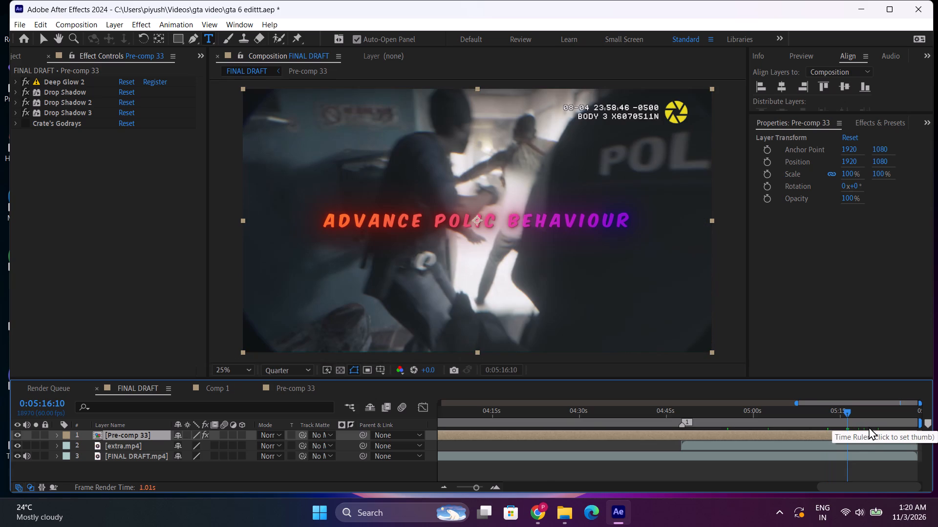
click(869, 426)
click(881, 424)
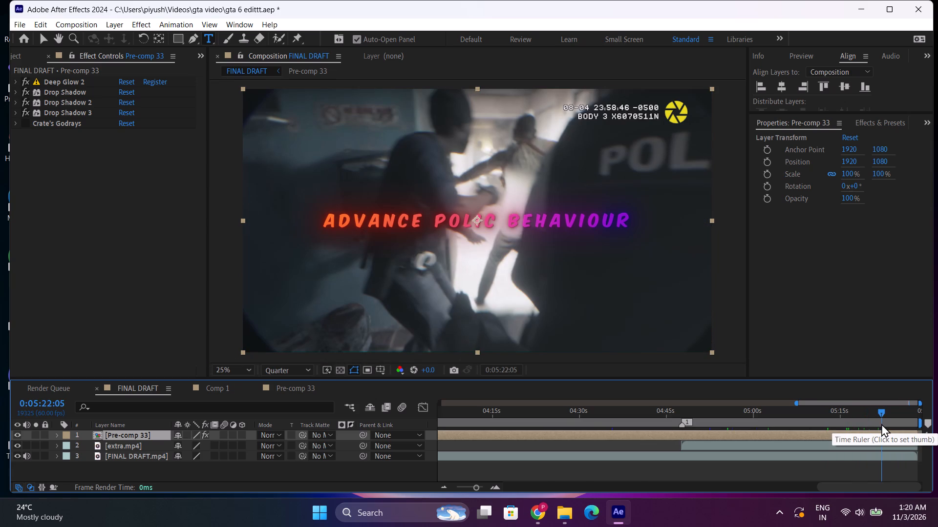
Apply the BCC+Blur effect to the extra.mp4 layer in FINAL DRAFT, with its Blur set to 0.
click(823, 412)
click(817, 447)
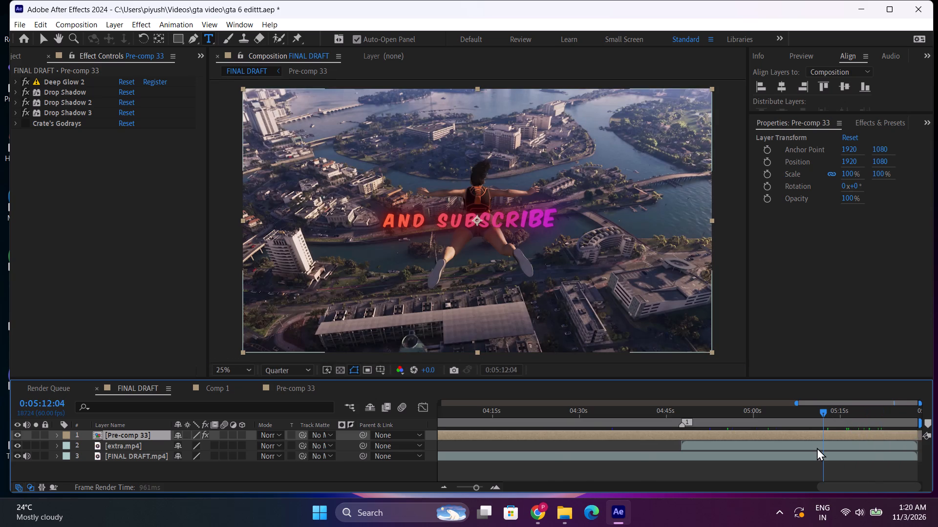
click(849, 119)
drag(807, 146, 806, 141)
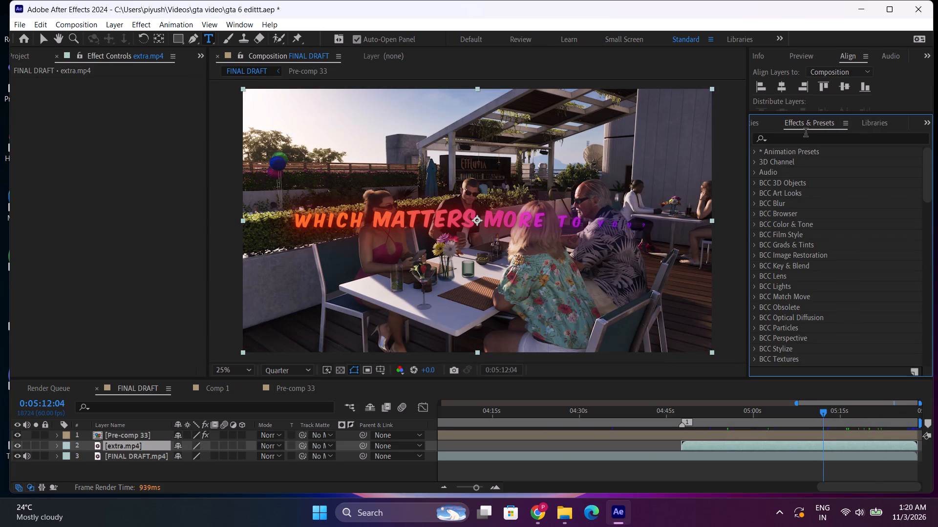
click(806, 139)
text(blu)
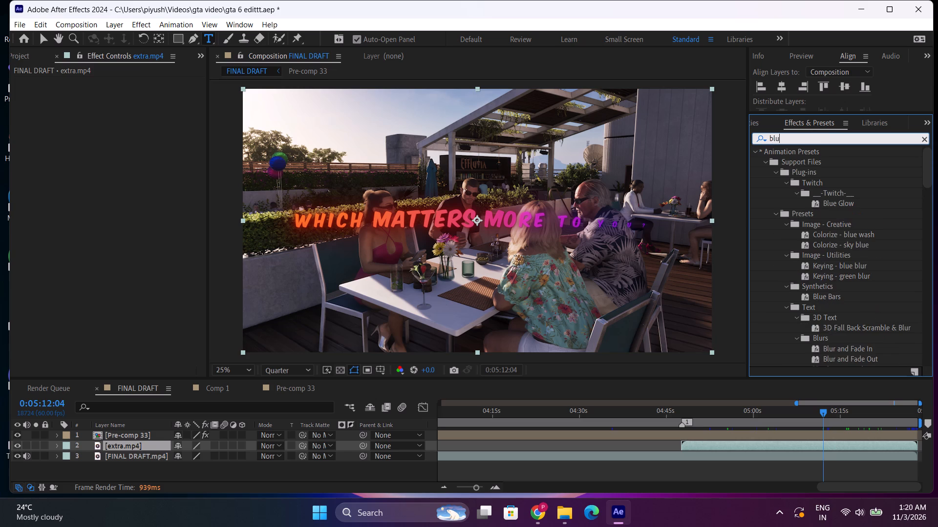
key(r)
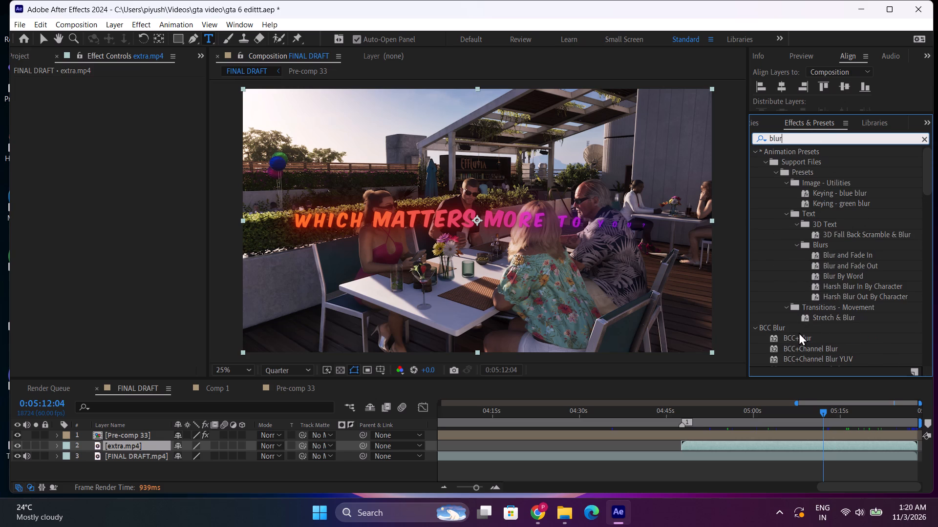
double_click(799, 335)
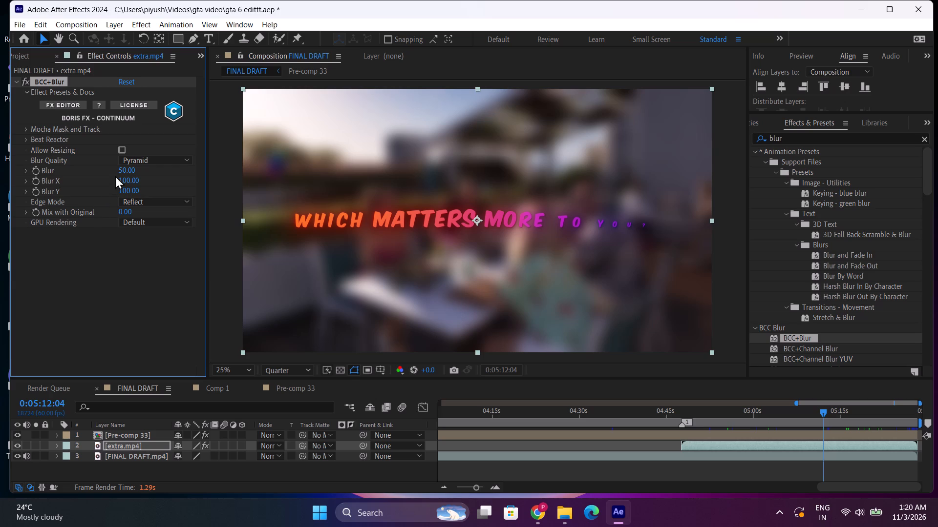
drag(125, 172, 31, 169)
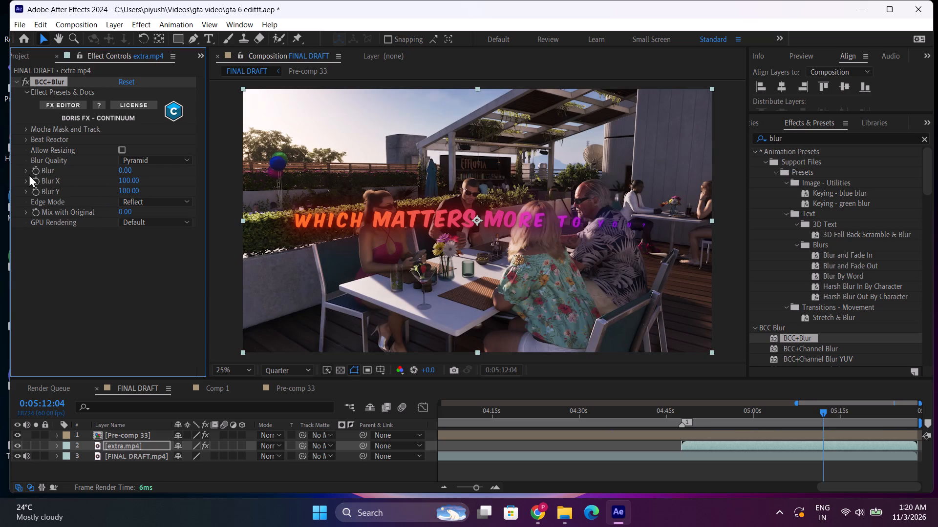
Start keyframing the extra.mp4 layer's Blur with a keyframe of 0 at about 0:05:09, where the first closing title appears.
click(32, 171)
key(u)
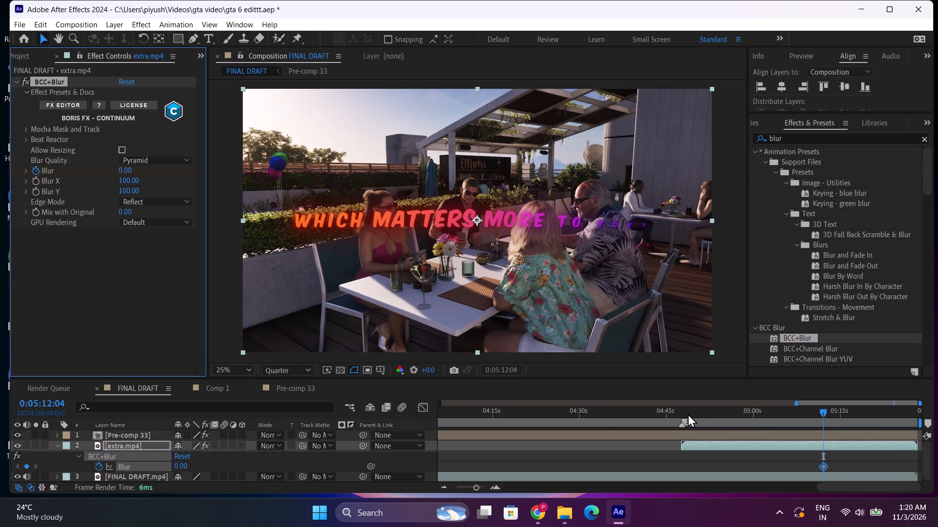
click(777, 420)
drag(778, 420, 790, 418)
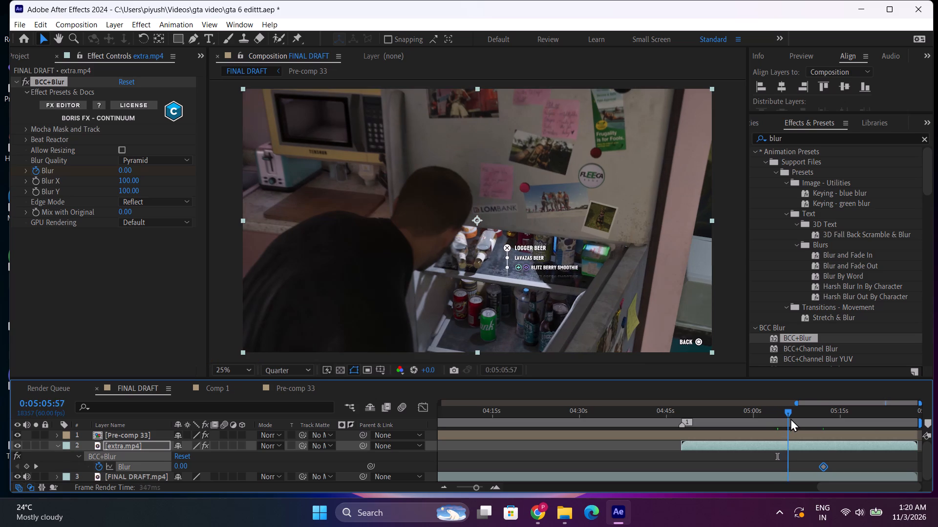
drag(790, 418, 797, 417)
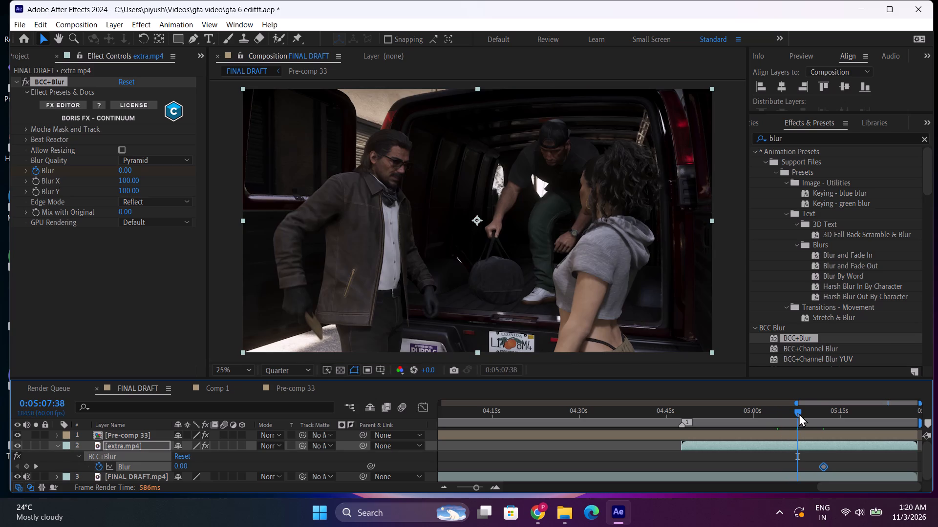
drag(799, 413, 806, 413)
drag(806, 413, 811, 413)
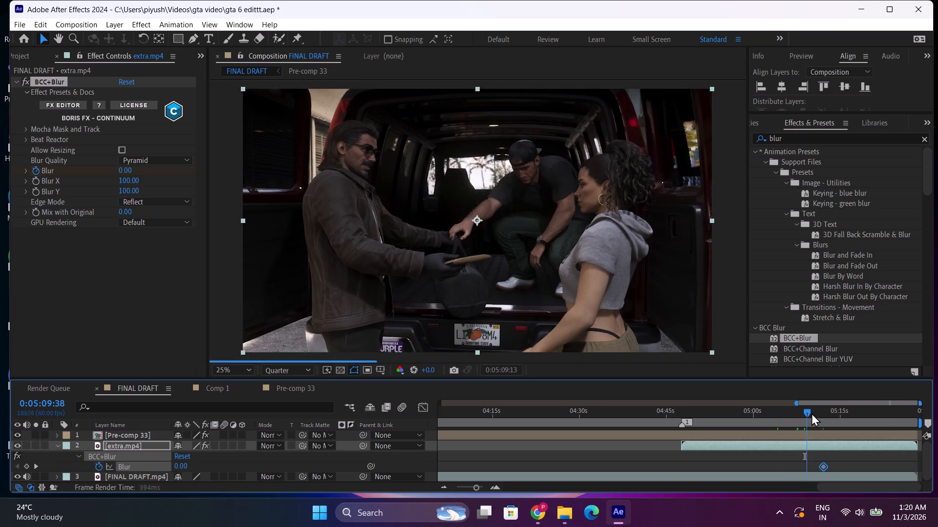
drag(811, 413, 813, 413)
drag(813, 414, 806, 416)
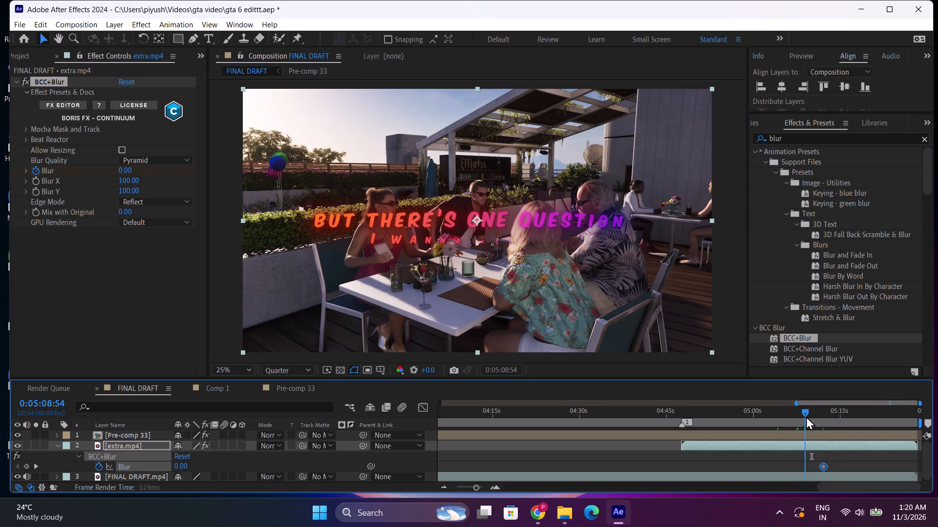
drag(824, 465, 805, 467)
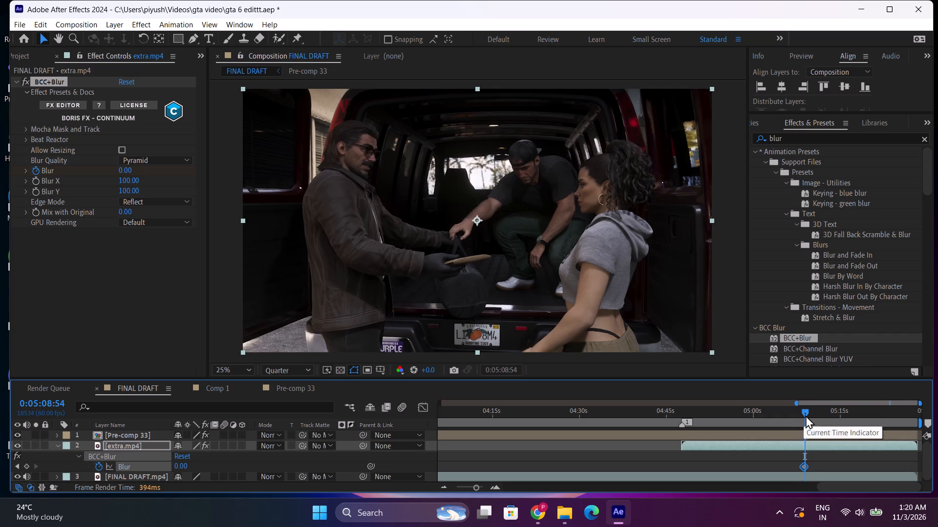
drag(806, 415, 823, 416)
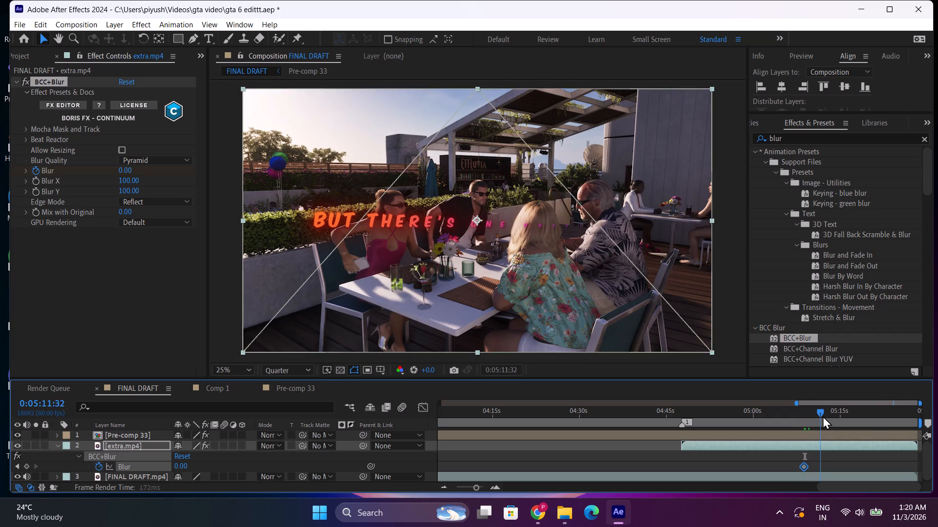
drag(823, 416, 823, 417)
click(805, 467)
Add a second Blur keyframe on extra.mp4 at 0:05:27:52 with a value of 38.
drag(830, 415, 914, 422)
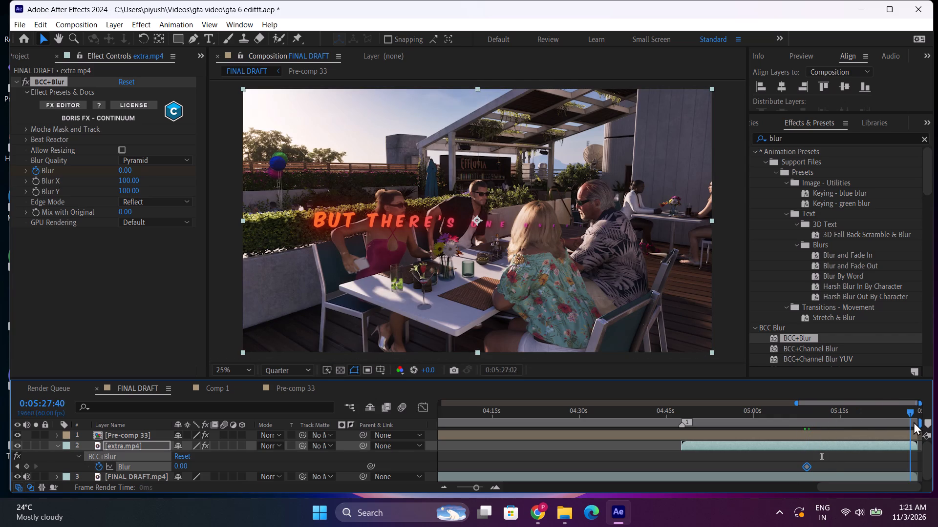
drag(914, 422, 915, 422)
drag(128, 175, 154, 175)
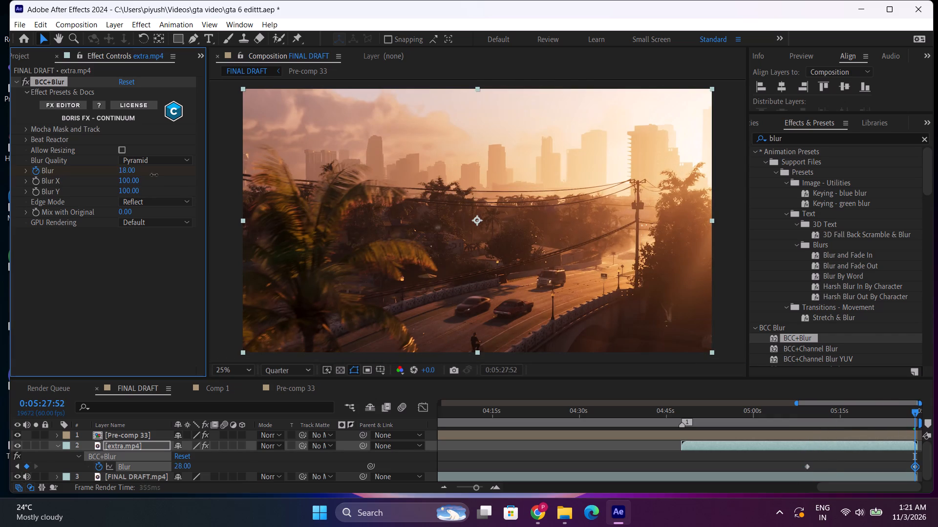
drag(154, 175, 158, 181)
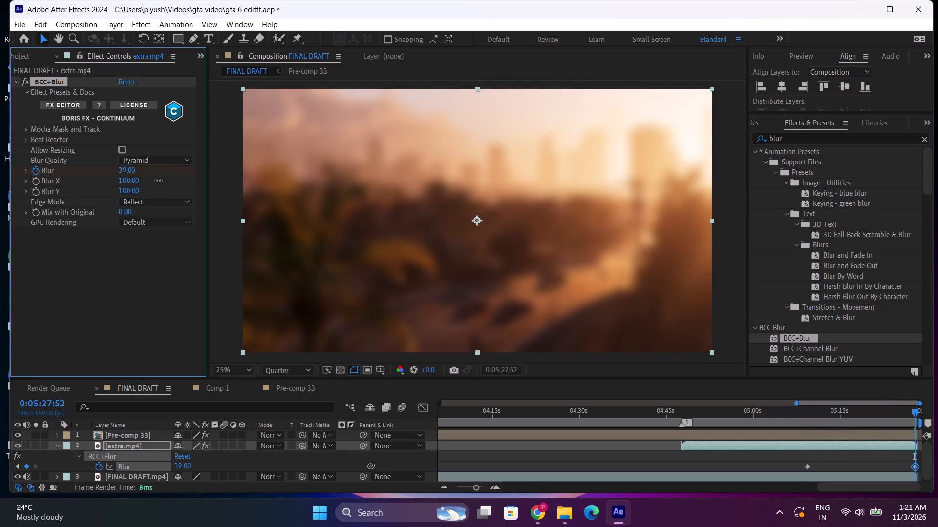
drag(158, 181, 158, 182)
Check how the blur builds up after the first keyframe, and move the second Blur keyframe to about 0:05:11.
drag(821, 418, 809, 415)
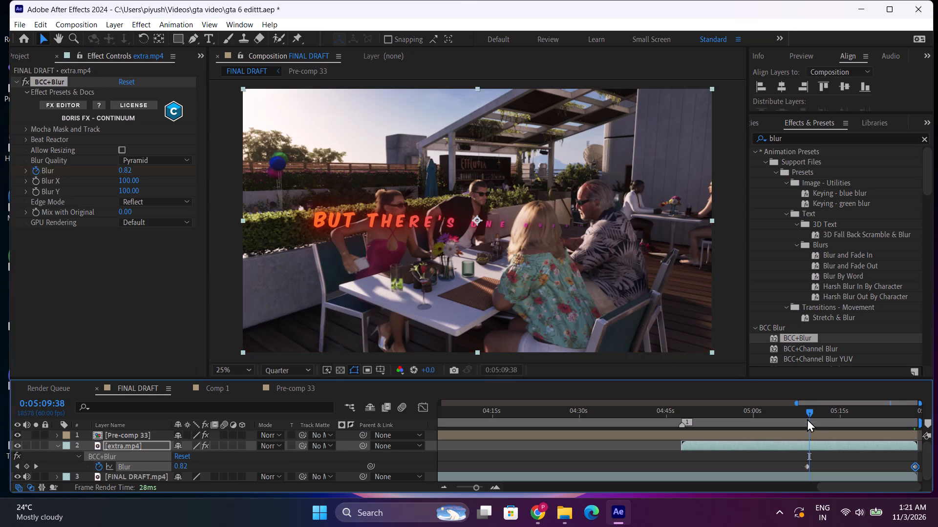
key(space)
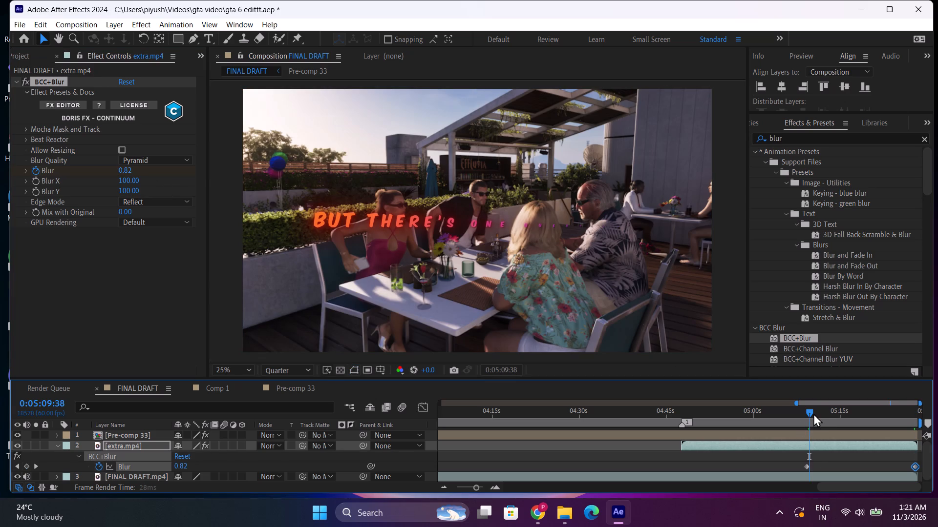
drag(812, 415, 831, 415)
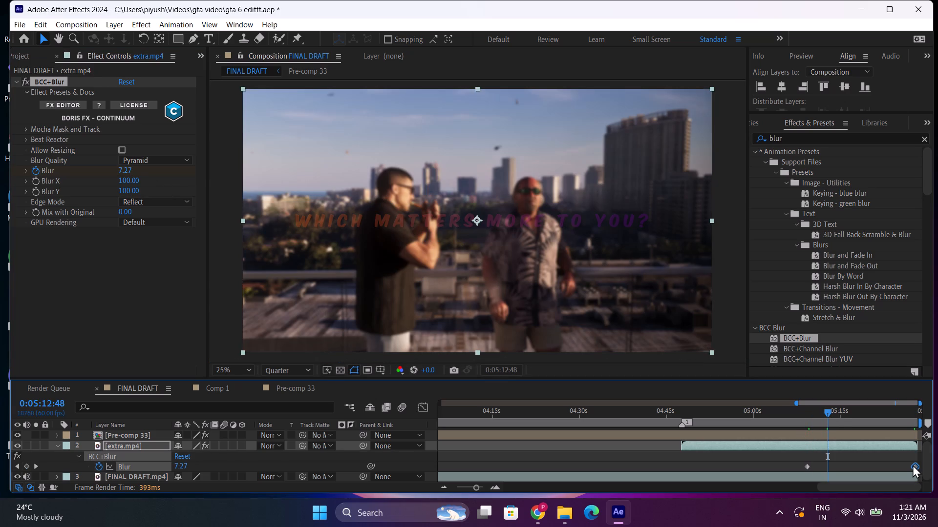
key(space)
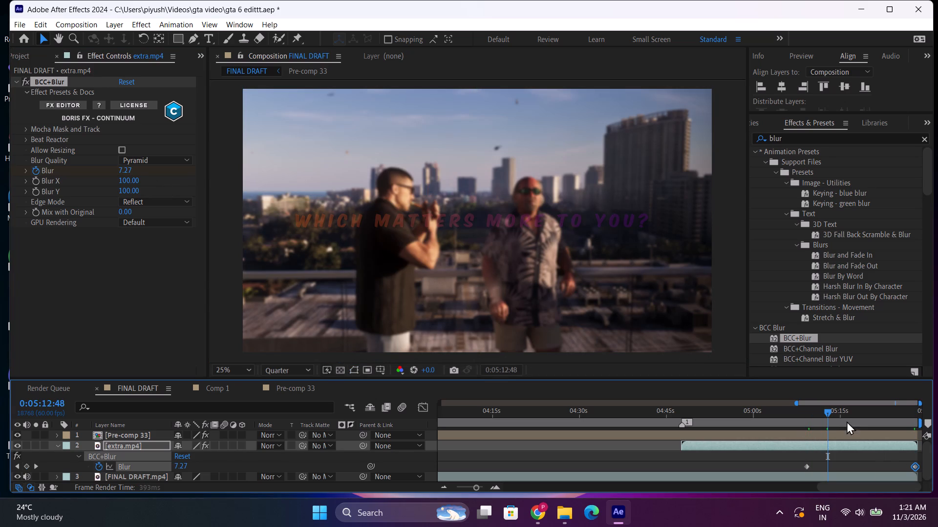
drag(822, 417, 818, 418)
drag(915, 466, 847, 469)
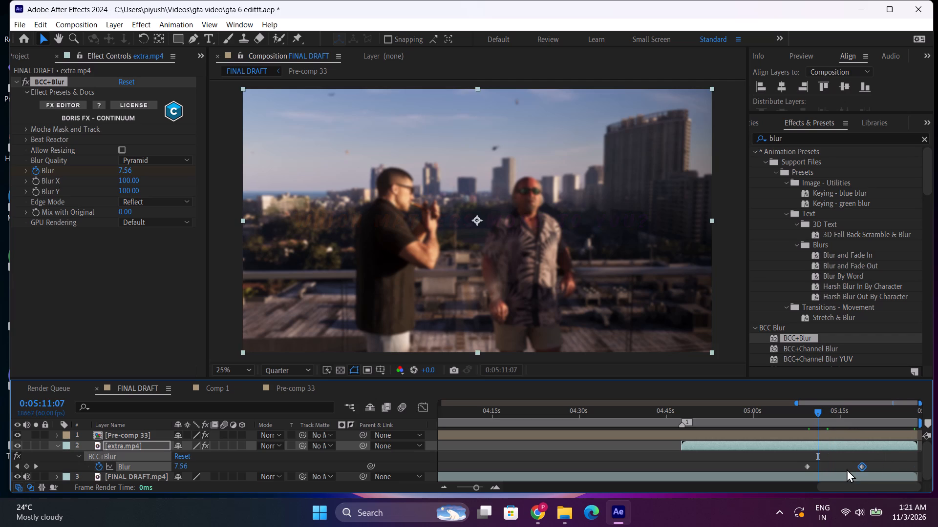
drag(847, 469, 819, 472)
Review the blur ramp and the titles over the blurred footage between about 0:05:10 and 0:05:21.
key(space)
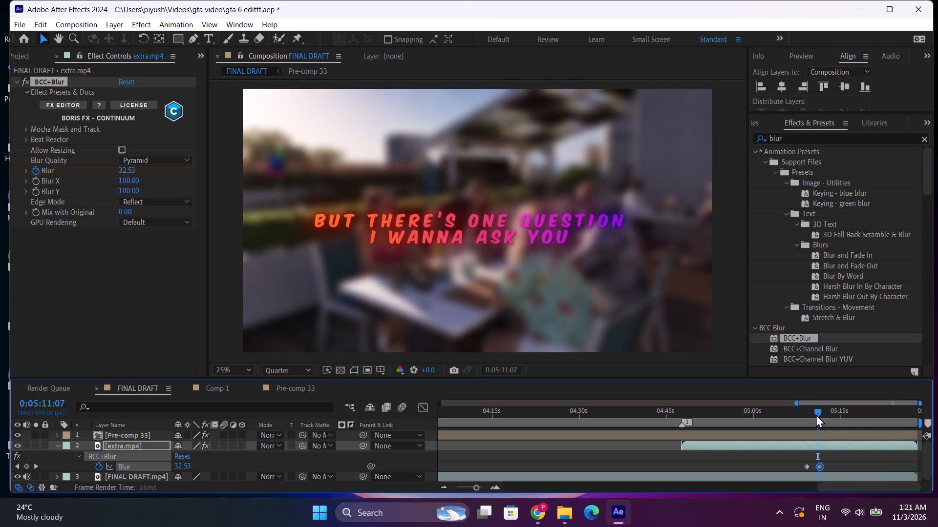
drag(815, 414, 809, 415)
key(space)
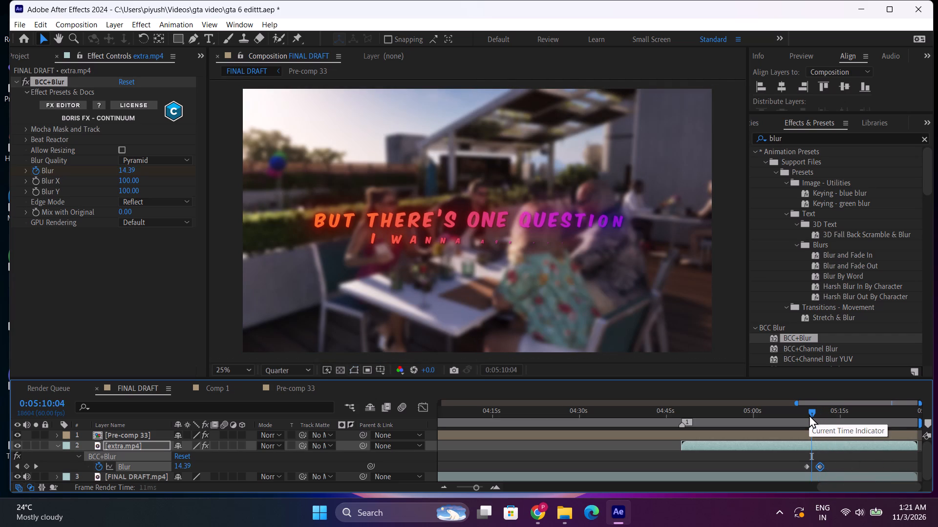
drag(813, 415, 840, 416)
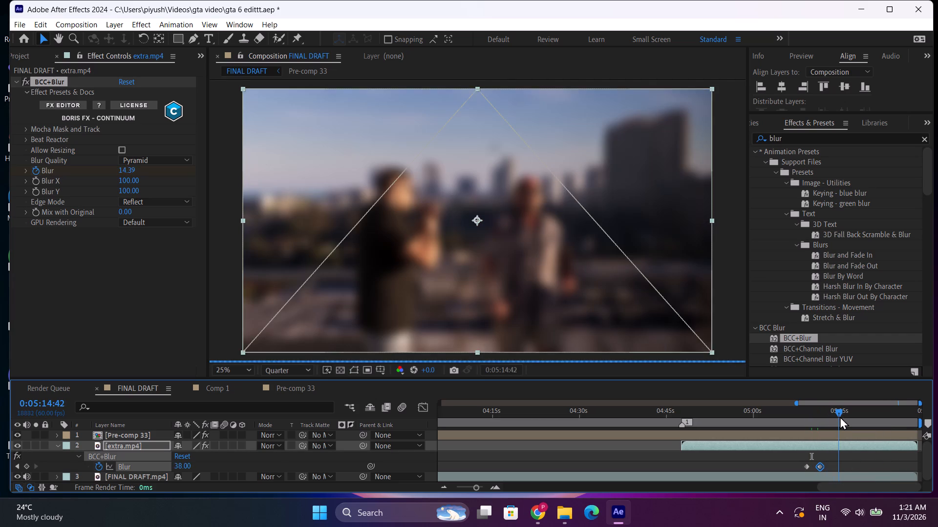
drag(840, 416, 852, 417)
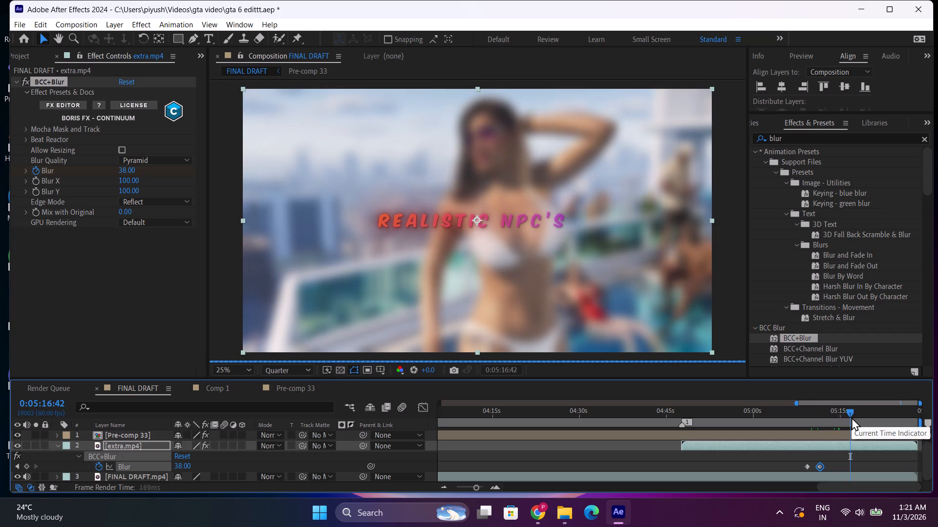
drag(852, 417, 867, 419)
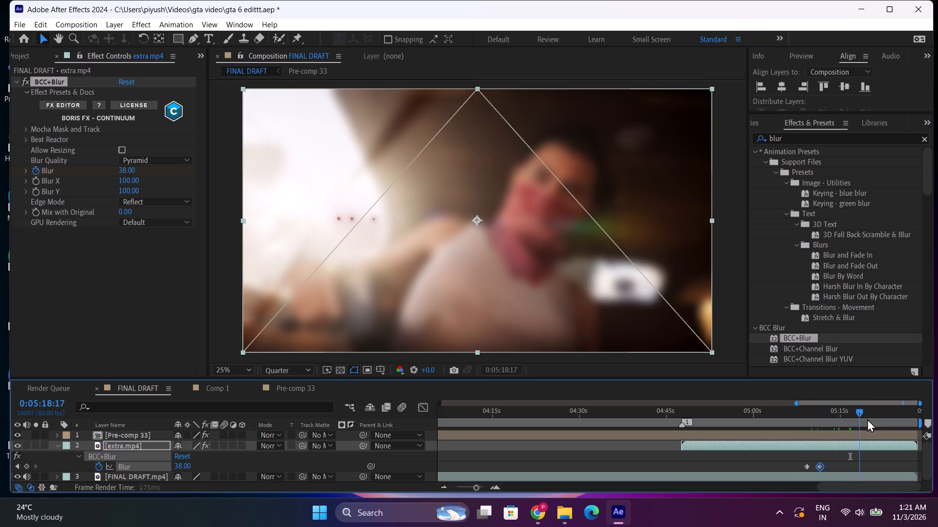
drag(867, 419, 879, 420)
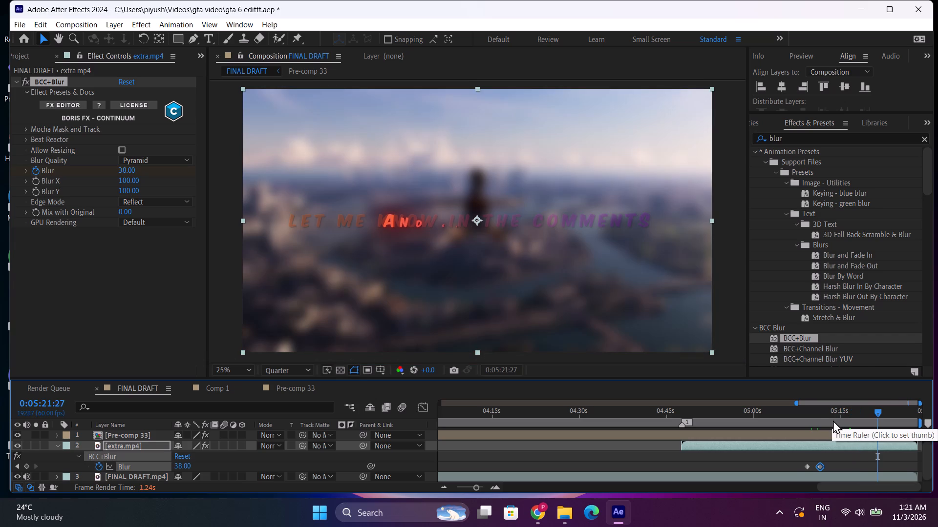
Set the second Blur keyframe of extra.mp4, at 0:05:11:26, to 28.
click(830, 420)
drag(826, 420, 819, 422)
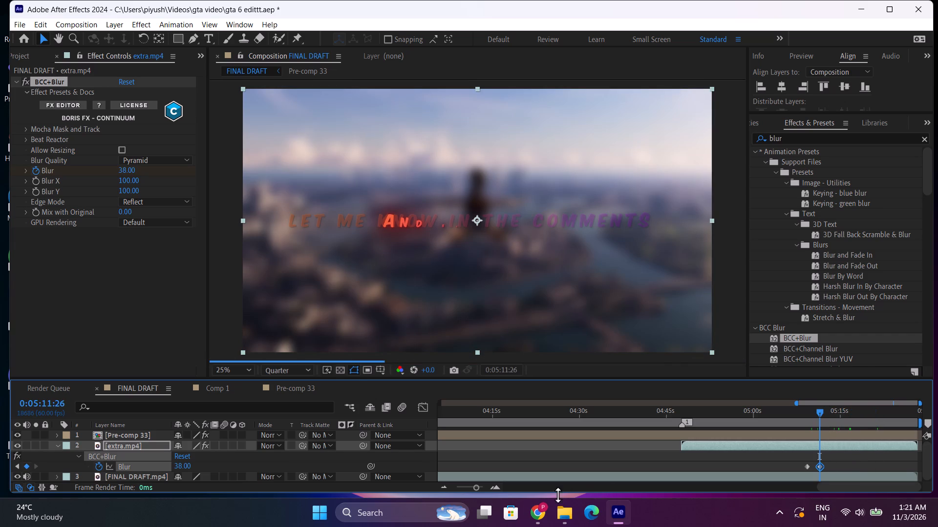
triple_click(499, 485)
click(499, 485)
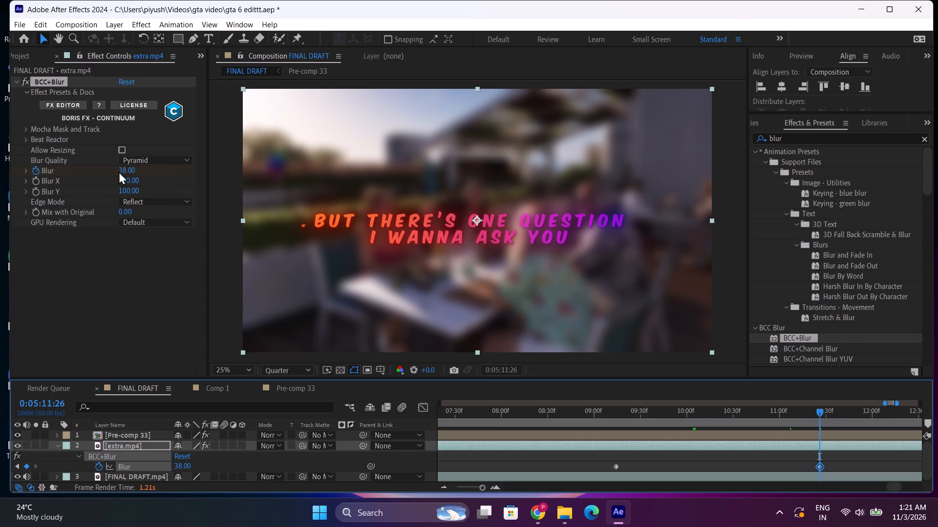
drag(120, 170, 114, 170)
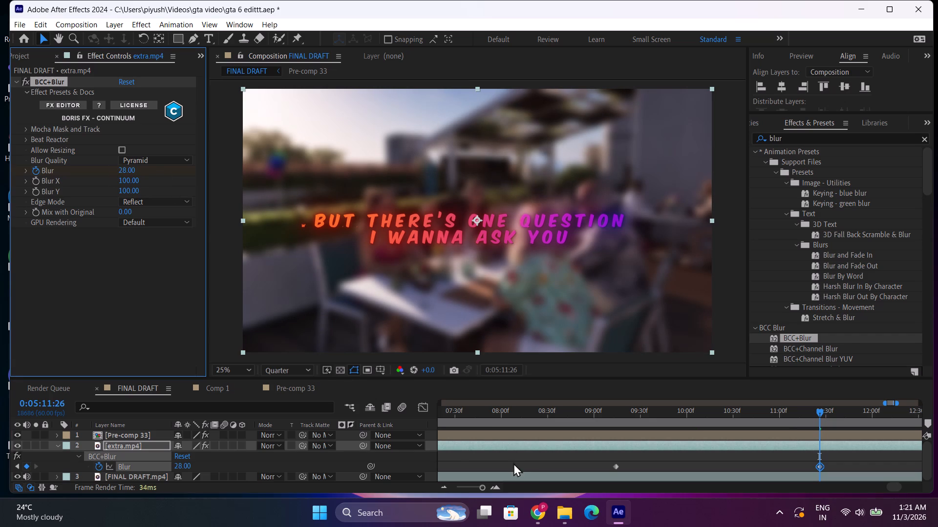
Review the closing titles over the blurred footage in FINAL DRAFT between about 0:05:14 and 0:05:27.
double_click(441, 484)
click(887, 419)
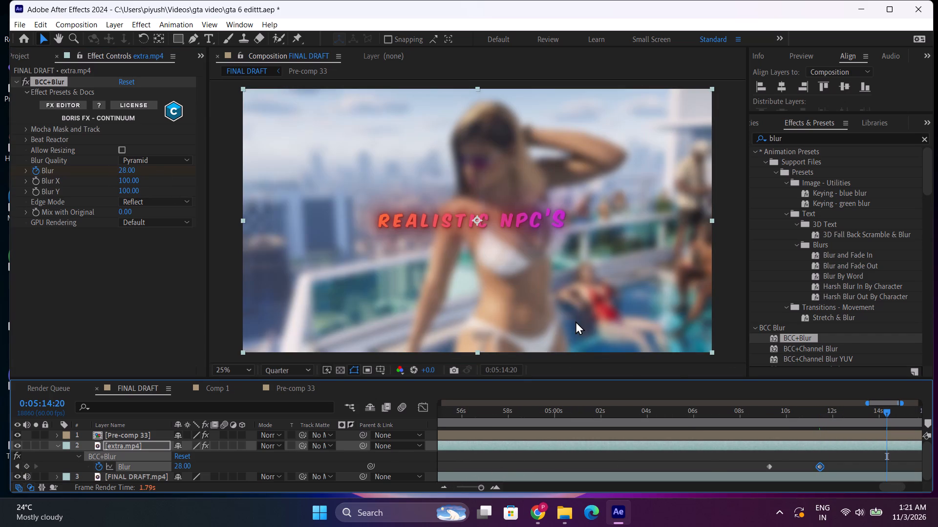
scroll(580, 323, down, 1)
click(906, 422)
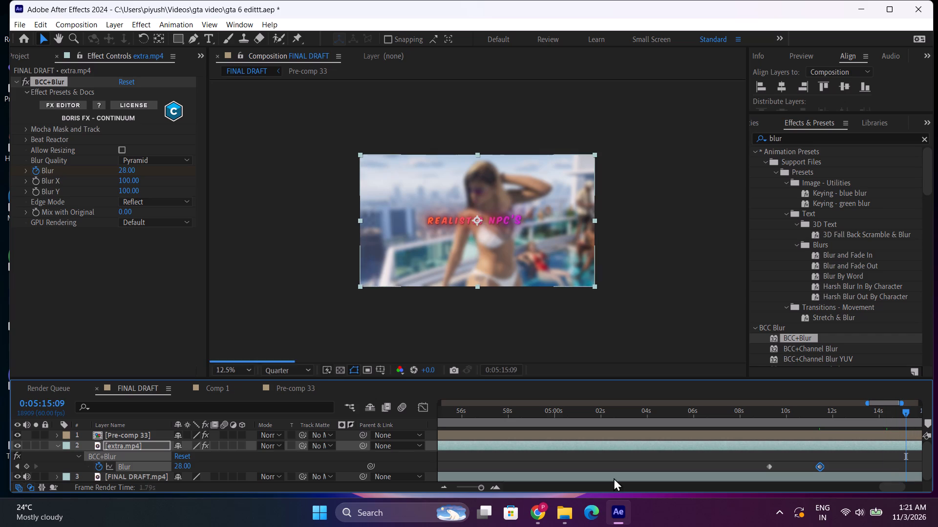
drag(886, 485, 923, 487)
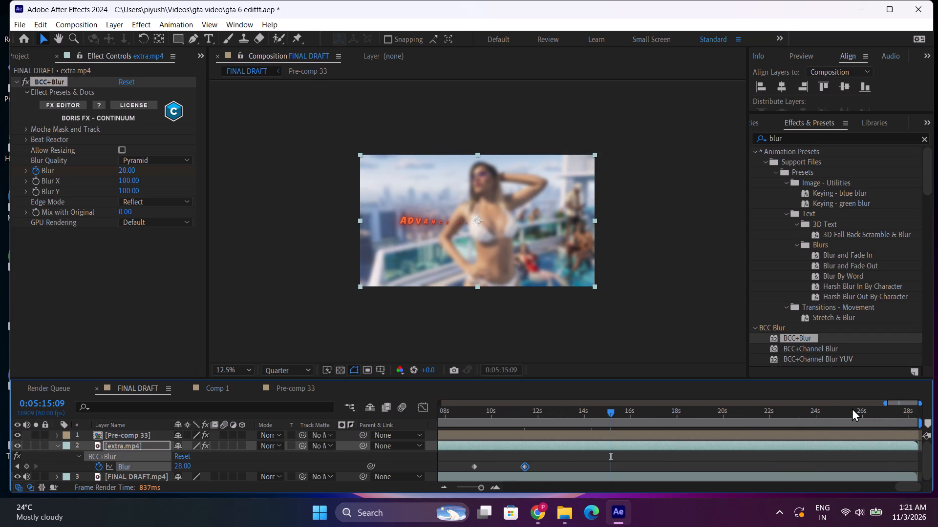
click(852, 408)
scroll(624, 322, up, 1)
drag(866, 416, 875, 417)
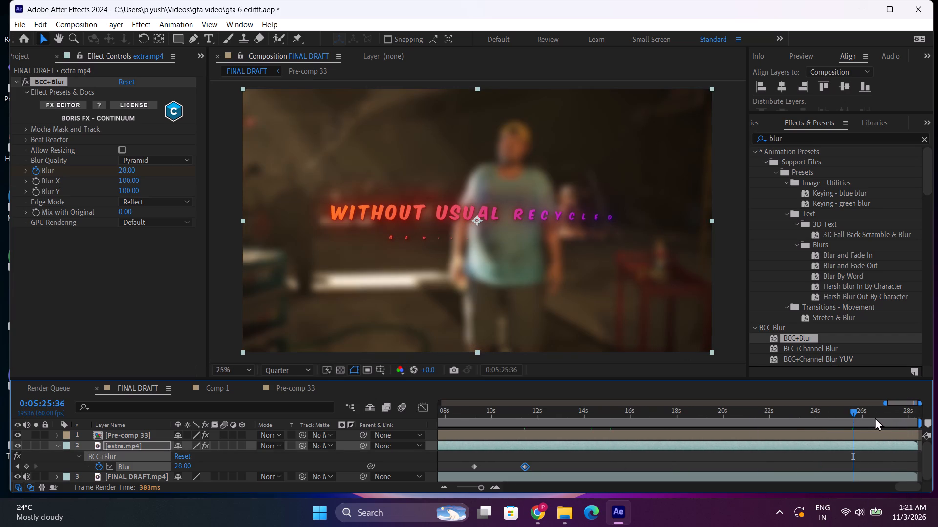
drag(875, 417, 876, 417)
click(753, 411)
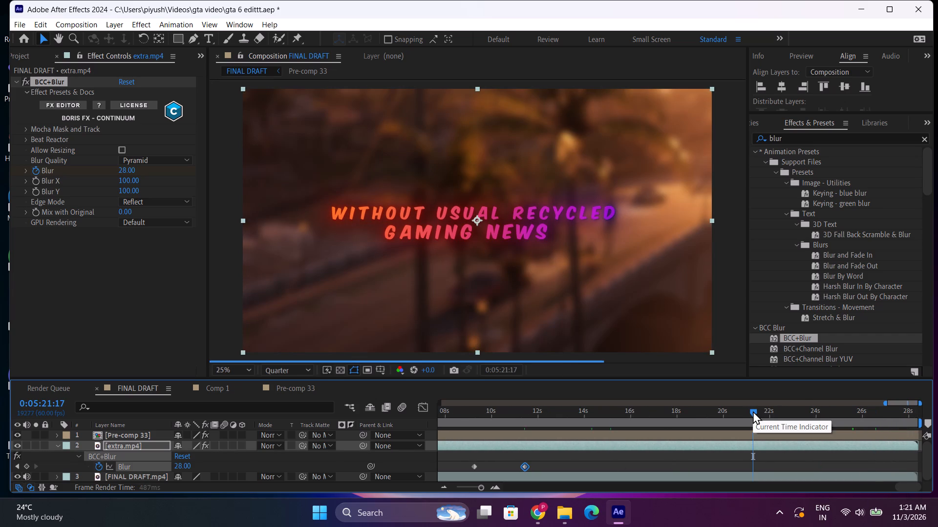
drag(753, 411, 764, 409)
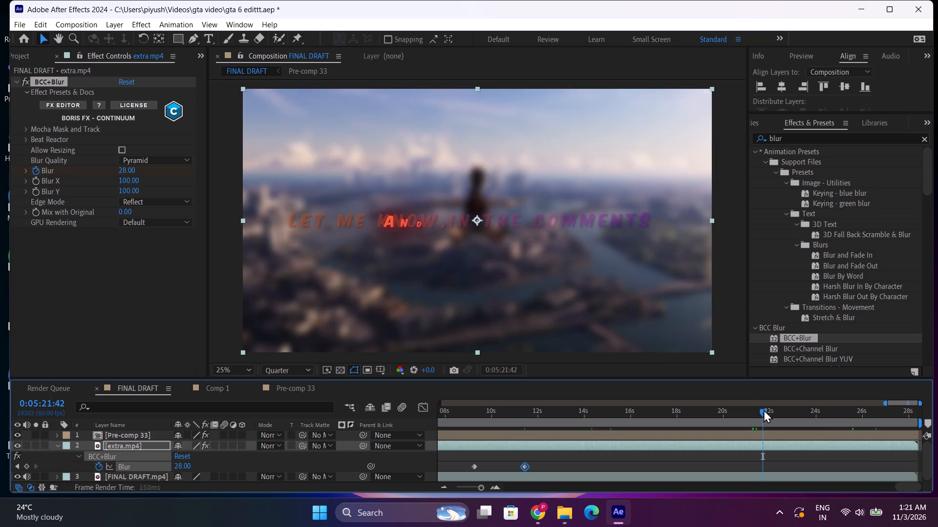
drag(764, 409, 751, 409)
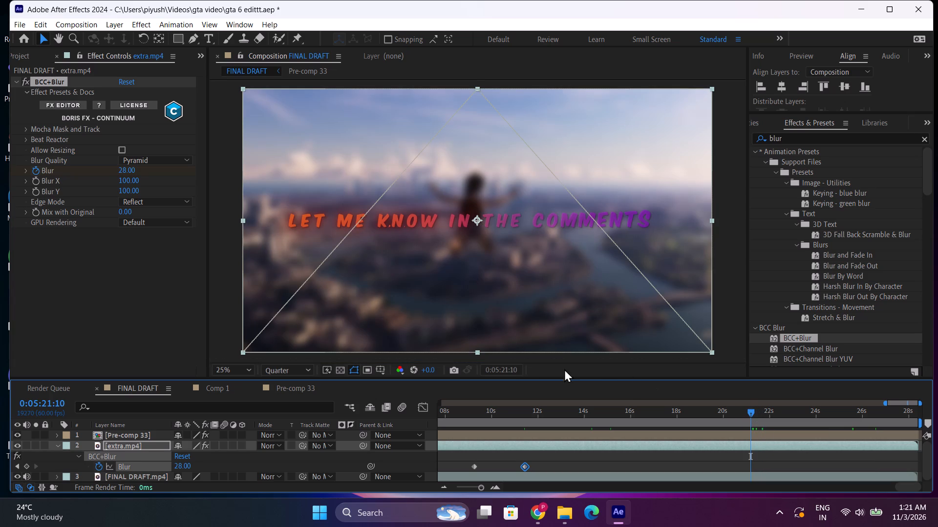
In Pre-comp 33, shift the title "let me know in the comments" horizontally to X position 1875.7, and return to FINAL DRAFT.
click(289, 389)
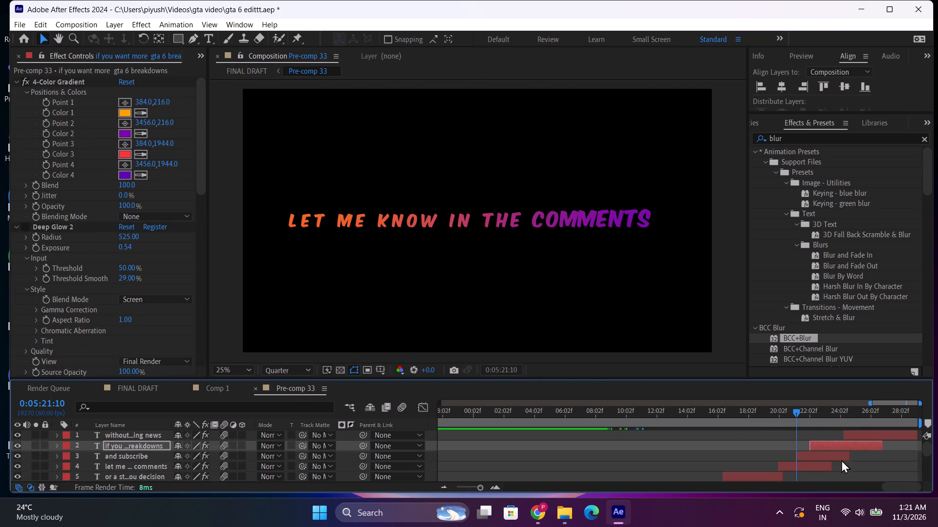
click(811, 465)
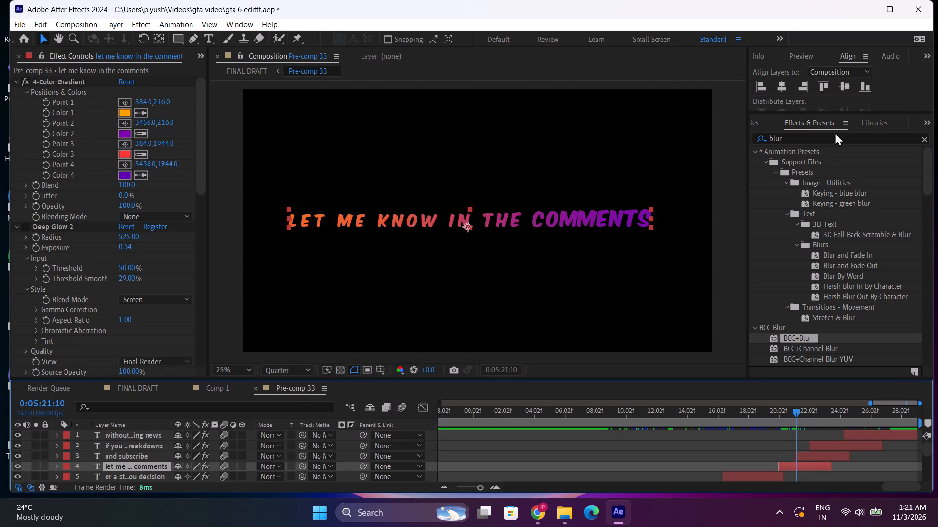
click(758, 126)
drag(846, 152, 854, 153)
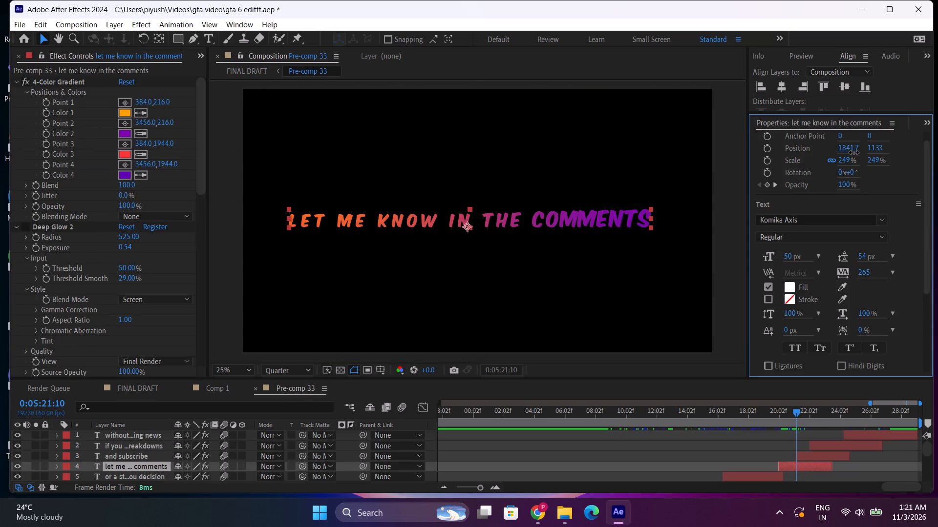
drag(854, 153, 872, 153)
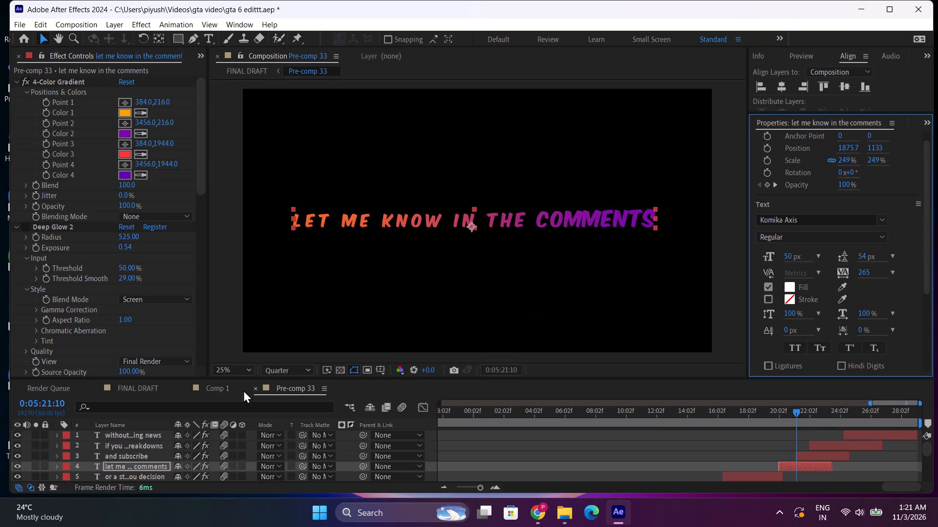
click(149, 385)
Spot-check the titles and blurred footage in FINAL DRAFT around 0:05:19 and 0:05:09, and go back to the composition's start.
click(720, 420)
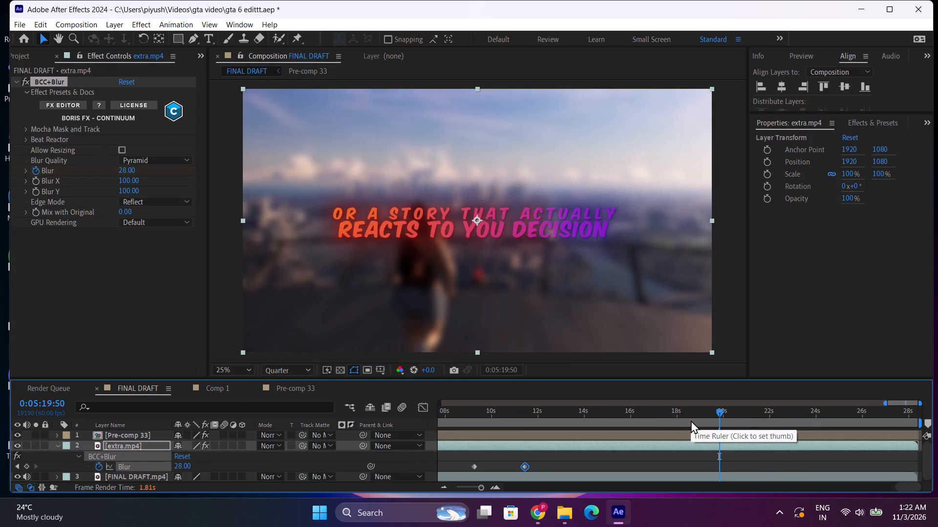
click(691, 420)
scroll(586, 306, down, 1)
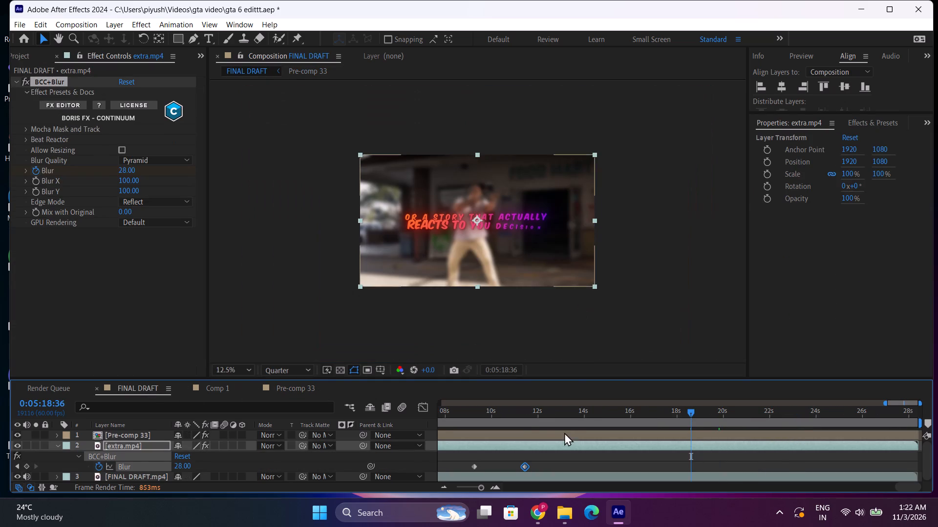
drag(560, 421, 478, 422)
click(447, 493)
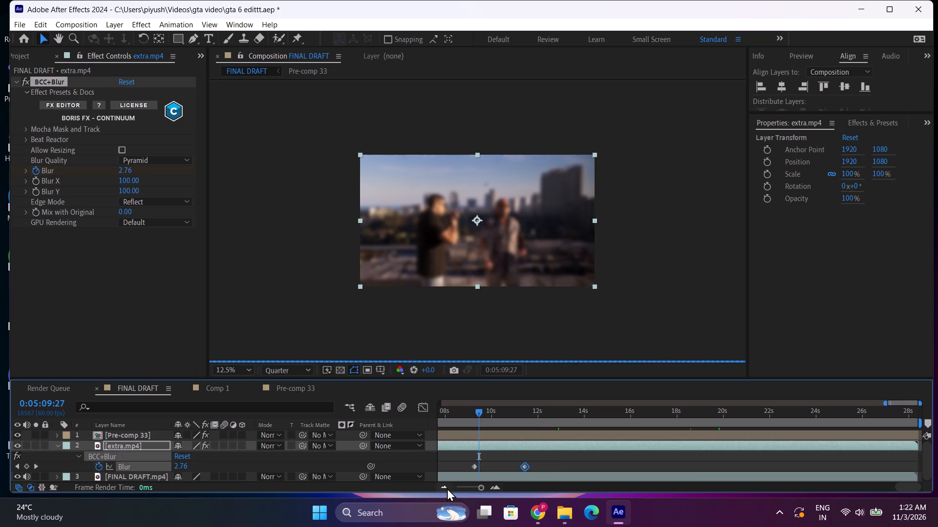
double_click(445, 488)
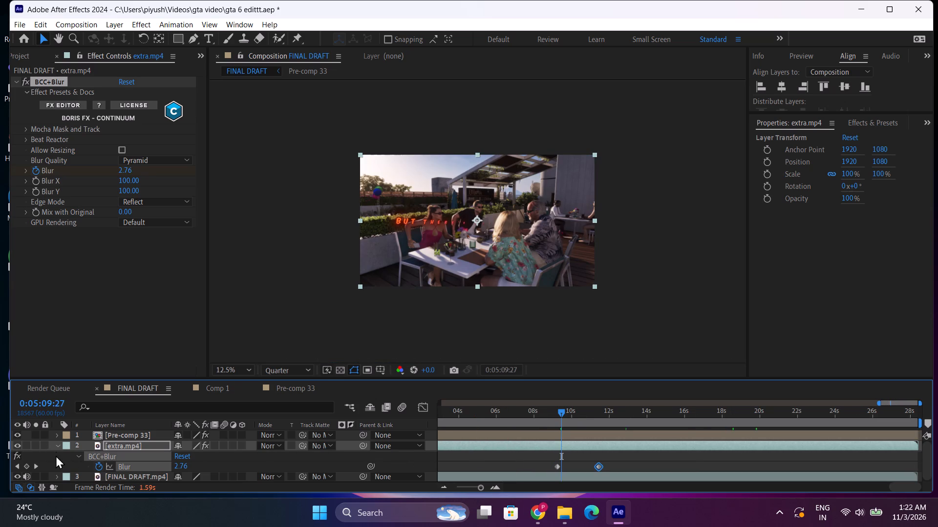
click(58, 445)
drag(543, 416, 352, 414)
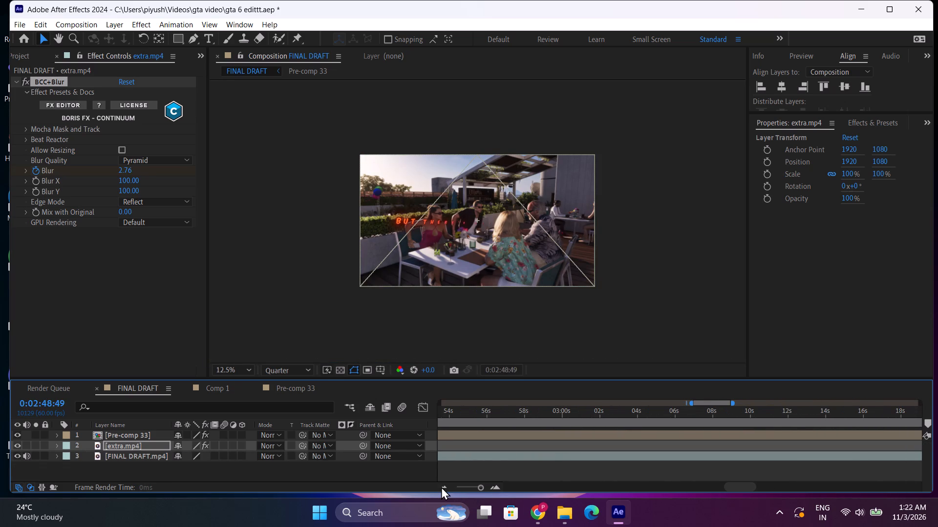
triple_click(438, 488)
drag(494, 415, 294, 416)
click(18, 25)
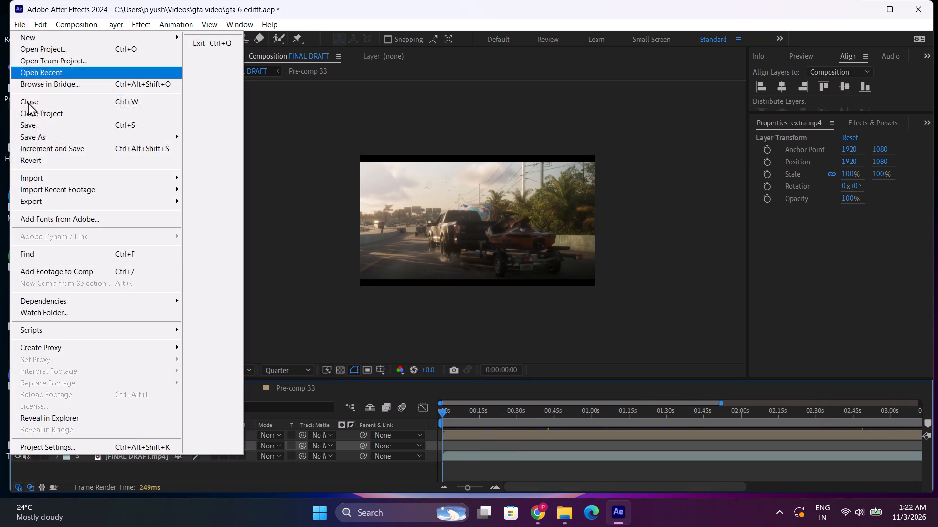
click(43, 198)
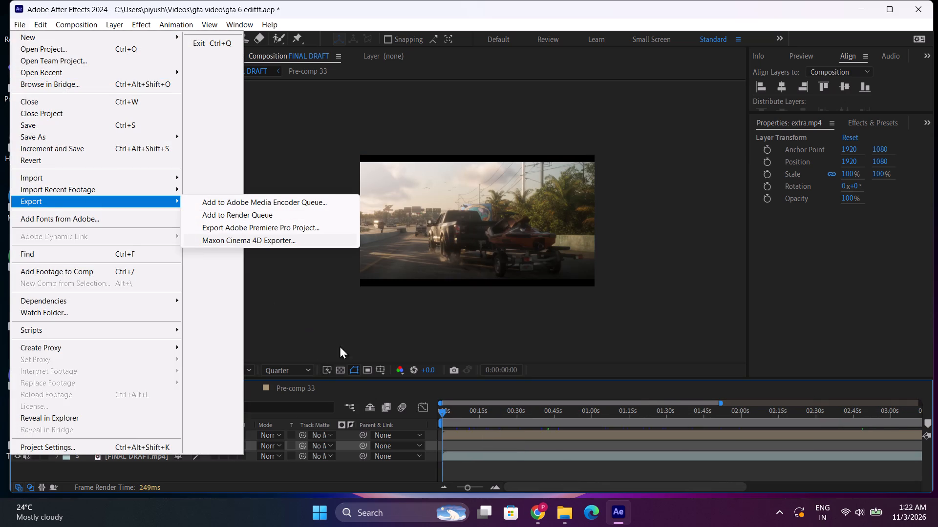
Examine how the opening title sits in the frame during the first two seconds of FINAL DRAFT.
drag(441, 410, 448, 410)
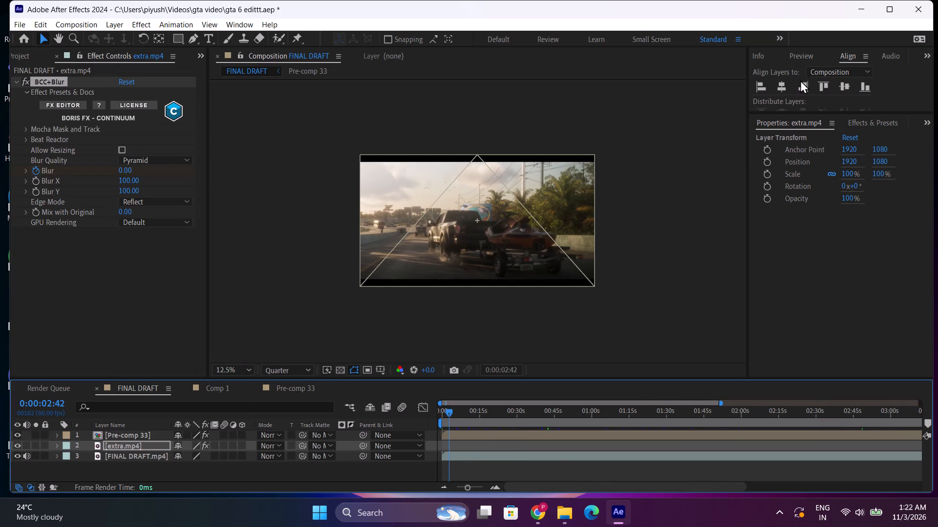
click(800, 61)
drag(447, 415, 444, 415)
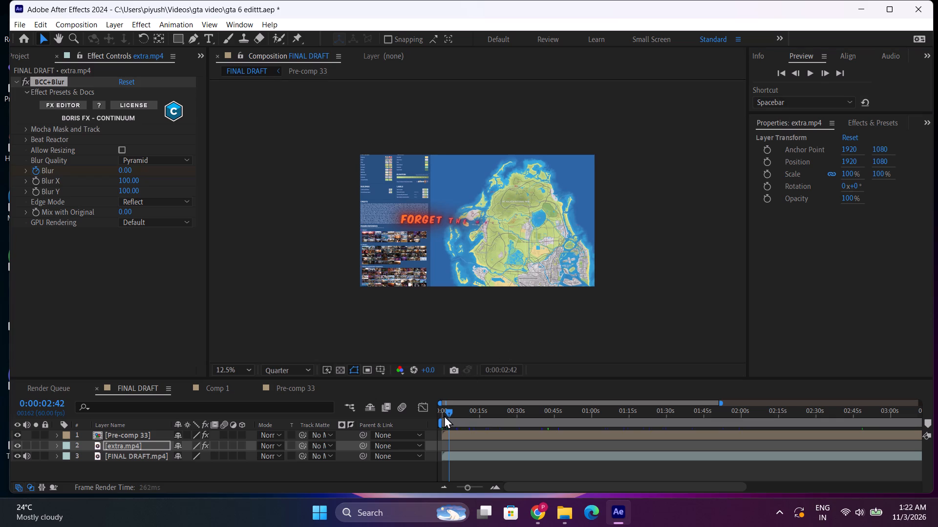
drag(444, 415, 441, 408)
triple_click(491, 486)
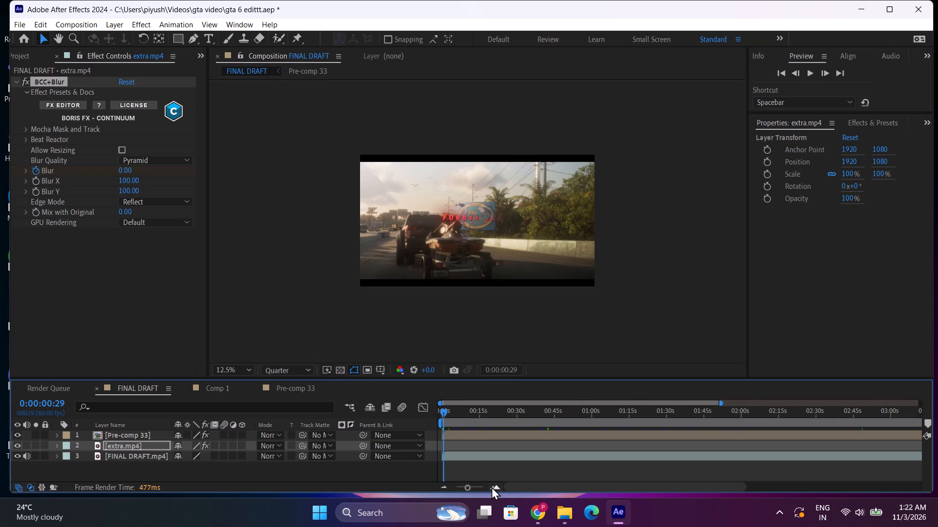
drag(446, 416, 476, 420)
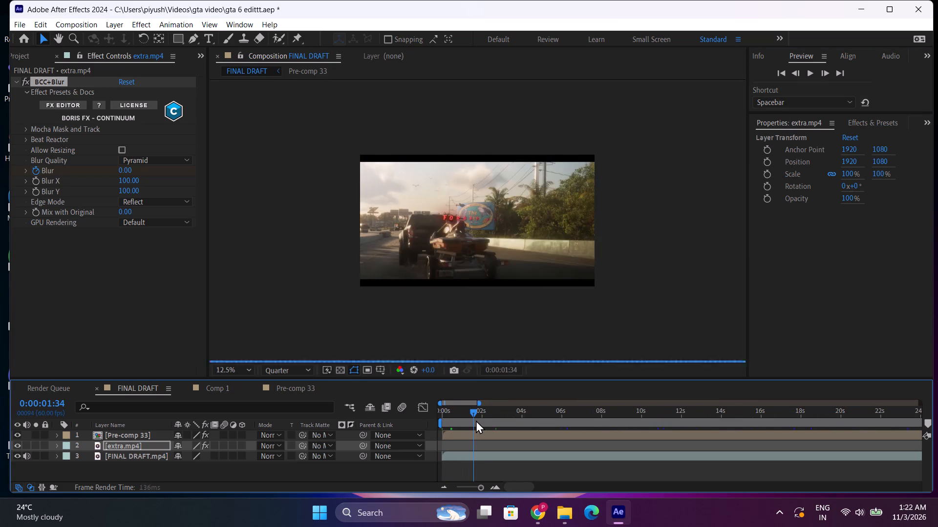
drag(476, 420, 478, 420)
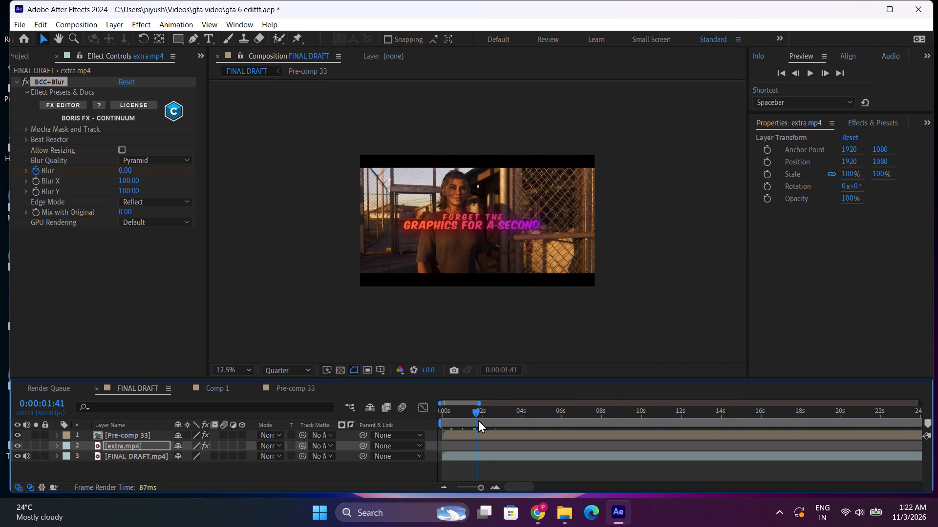
scroll(506, 264, up, 1)
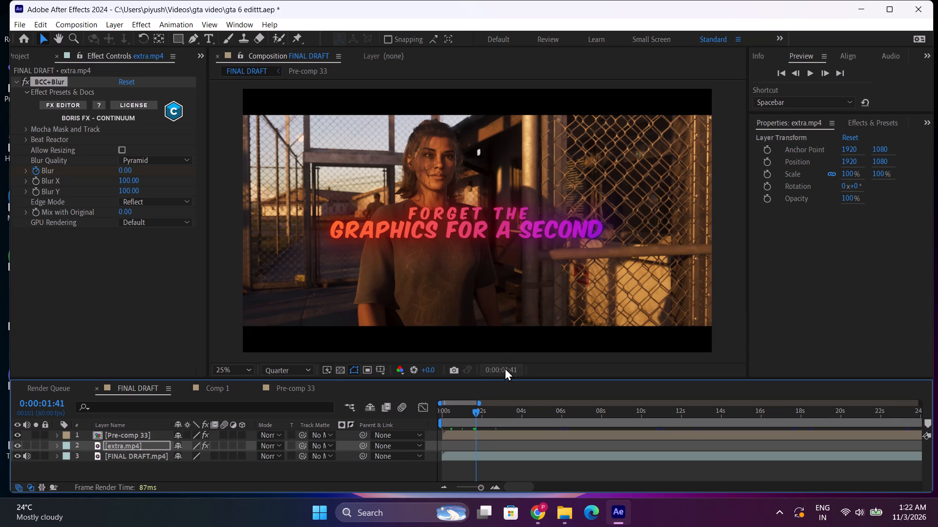
In Pre-comp 33, shift the opening title "FORGET THE GRAPHICS FOR A SECOND" to X position 1859.7, and return to FINAL DRAFT.
click(300, 382)
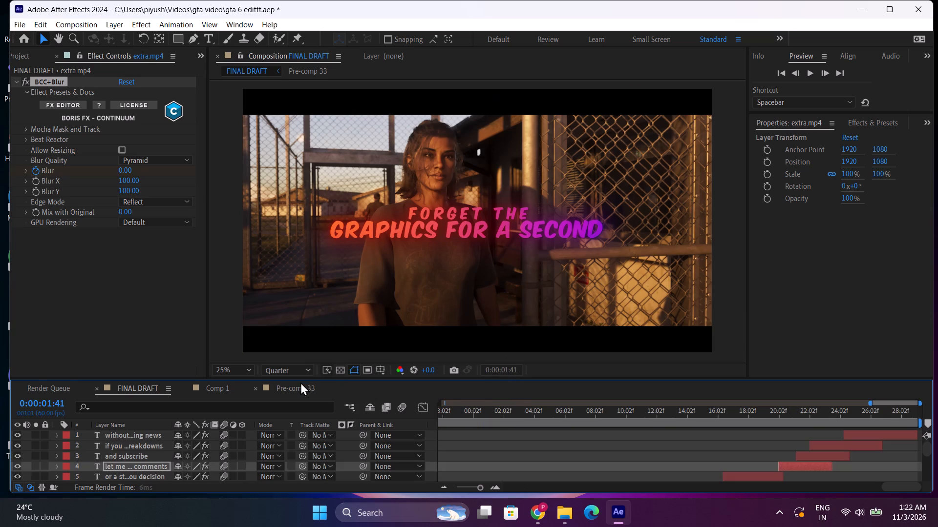
scroll(513, 413, down, 9)
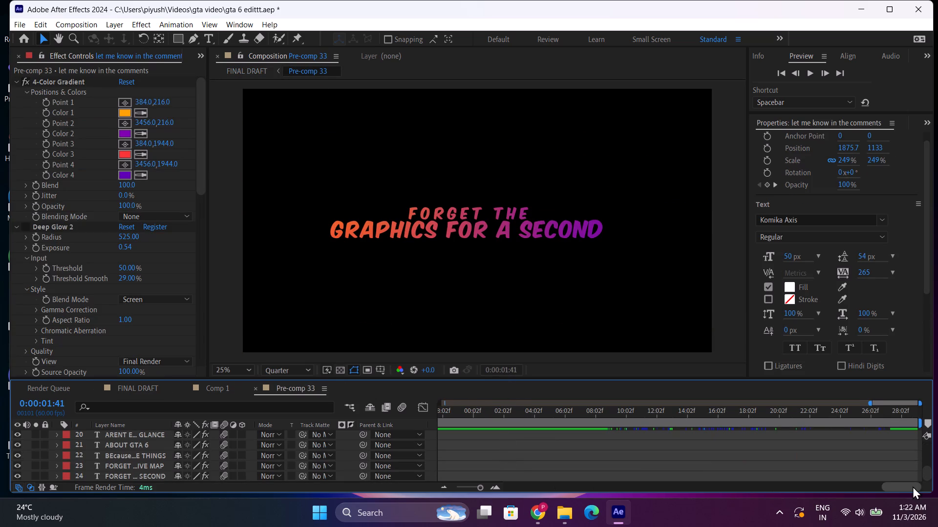
drag(904, 484, 448, 474)
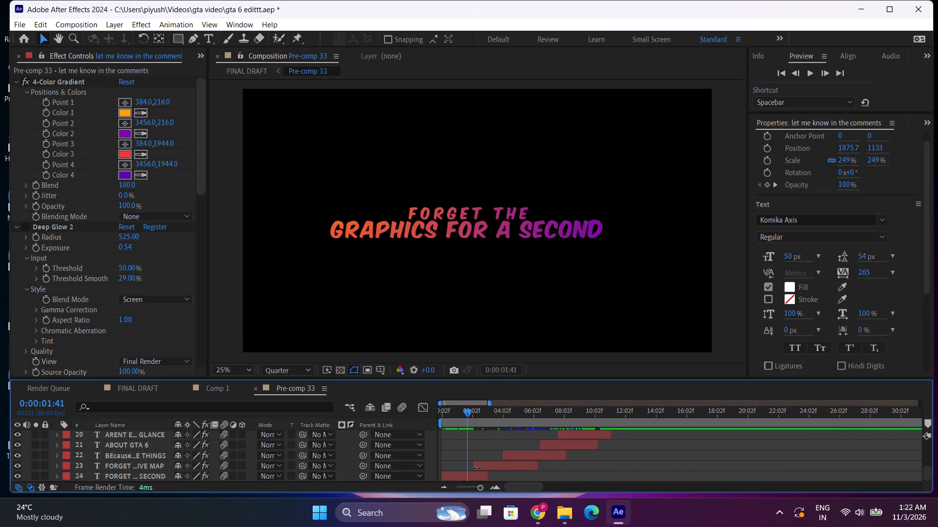
click(474, 474)
drag(845, 149, 850, 149)
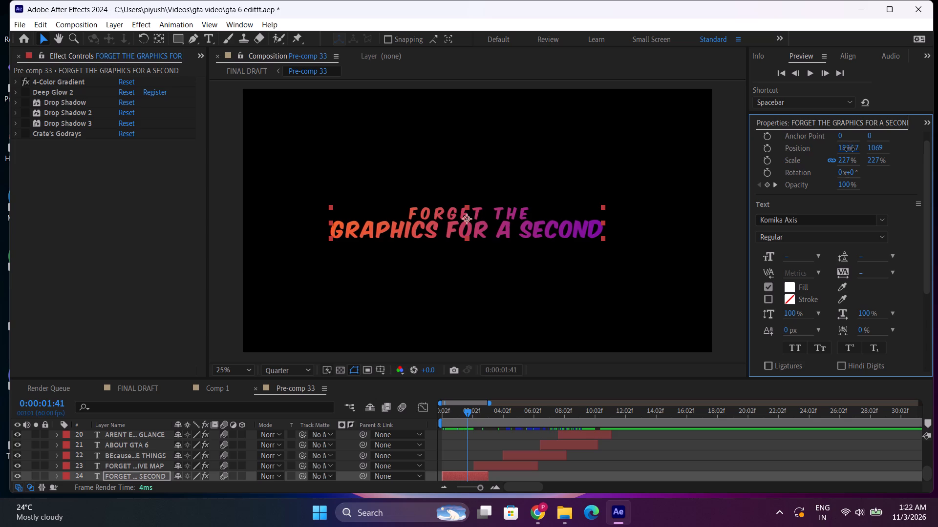
drag(850, 149, 861, 150)
click(113, 397)
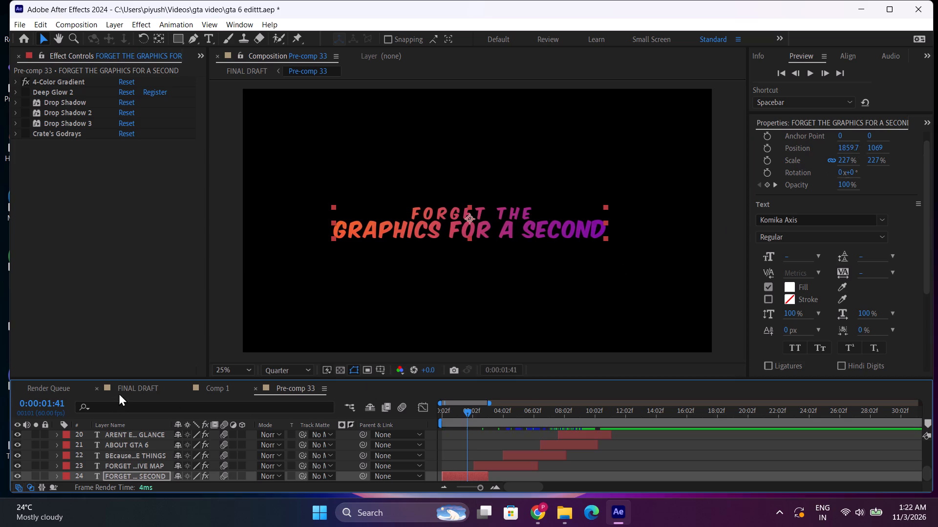
click(124, 390)
Check the titles up to about 0:00:06:17 and nudge "Because some of the MOST INSANE THINGS" slightly rightward in Pre-comp 33 to centre it.
scroll(499, 427, up, 1)
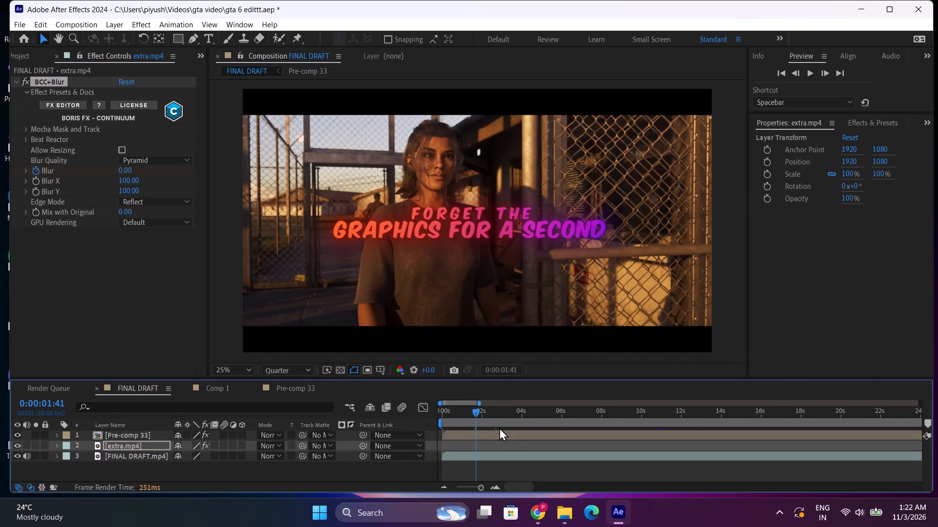
scroll(506, 449, up, 1)
scroll(504, 444, down, 1)
drag(486, 418, 491, 418)
click(498, 417)
drag(499, 417, 512, 417)
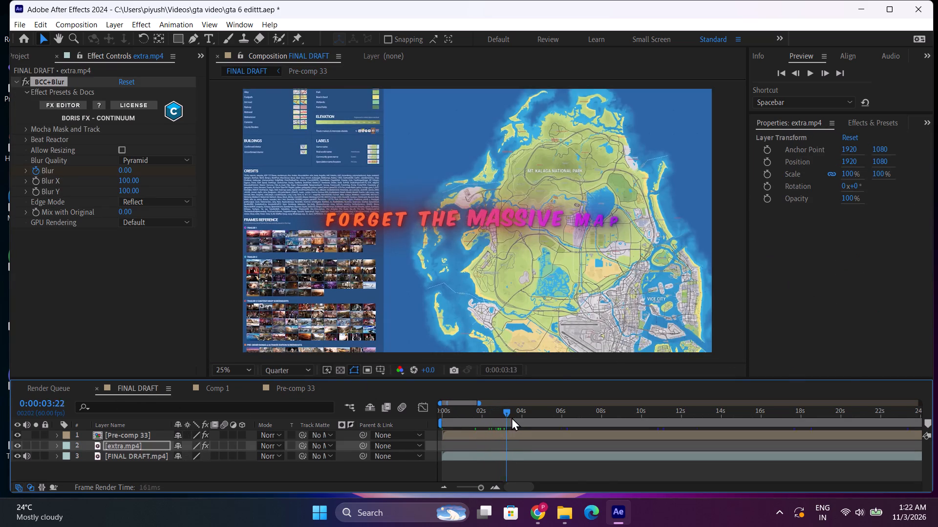
drag(512, 417, 528, 418)
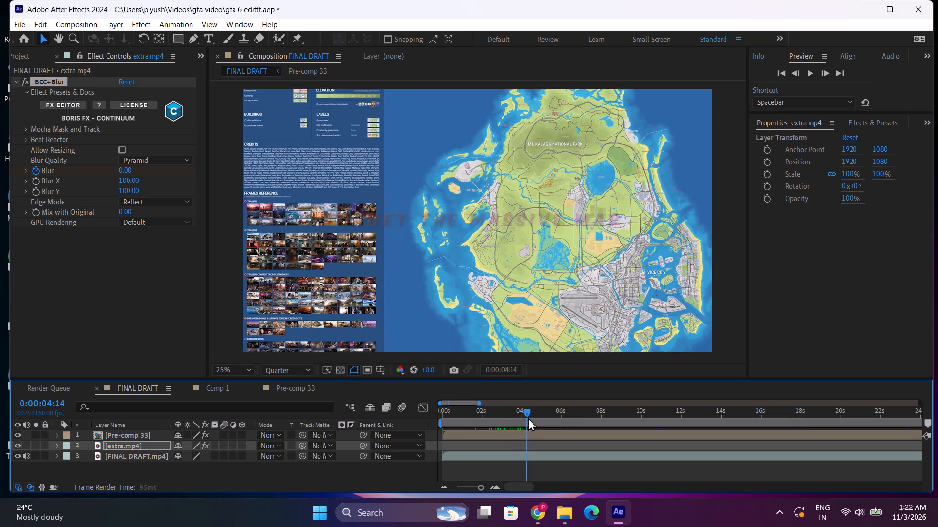
drag(528, 418, 561, 420)
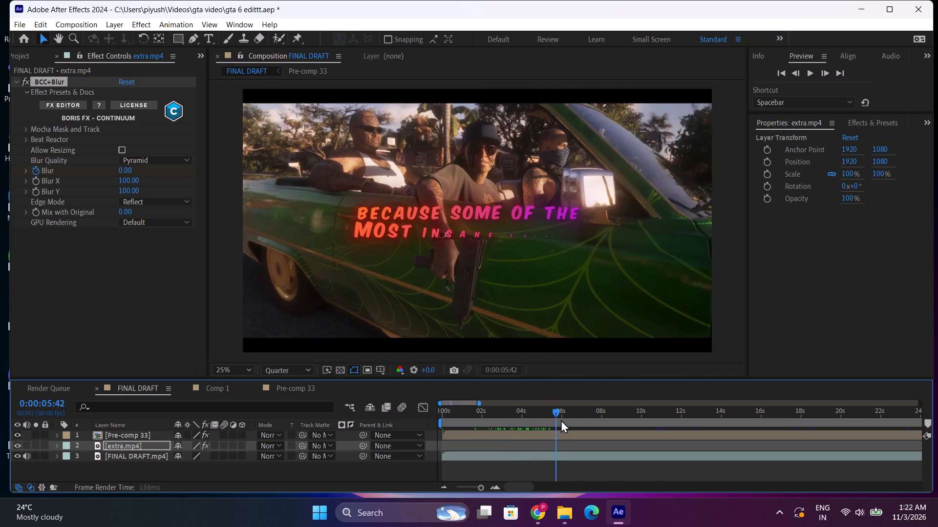
drag(561, 420, 568, 420)
click(315, 392)
click(533, 452)
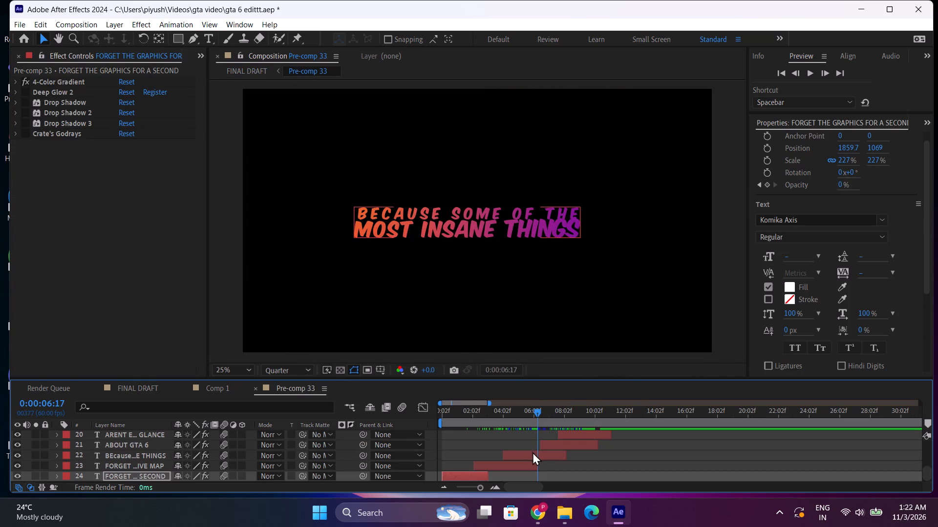
drag(850, 149, 857, 149)
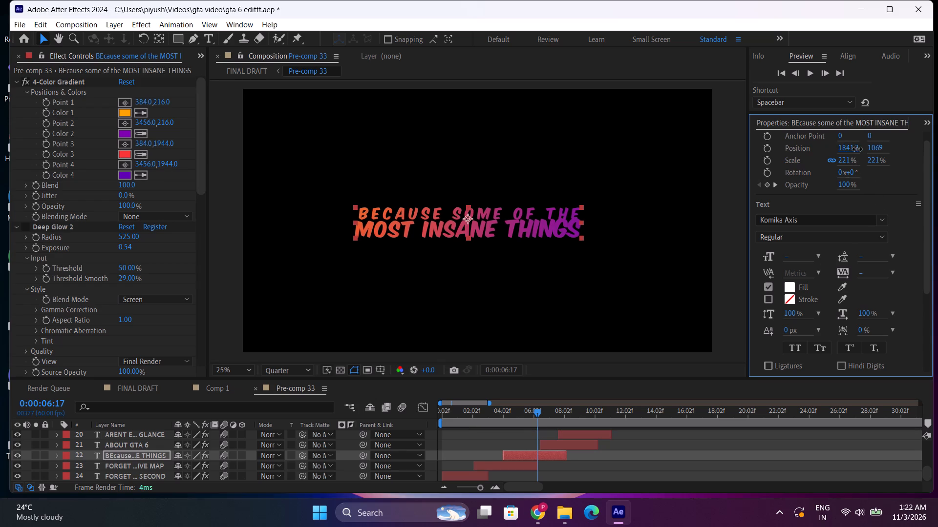
drag(857, 149, 881, 146)
click(141, 388)
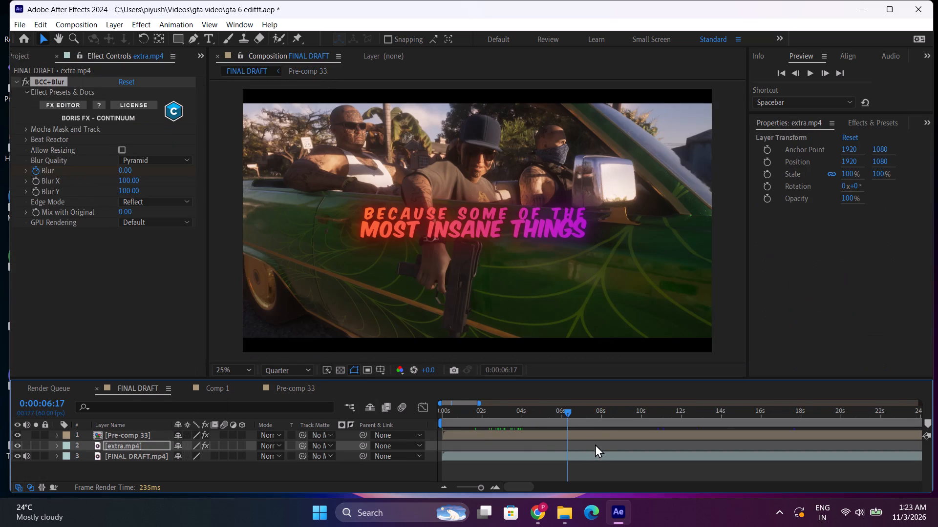
Check the titles up to 0:00:09:35 and nudge "ARENT EVEN VISIBLE AT FIRST GLANCE" slightly rightward in Pre-comp 33, returning to FINAL DRAFT.
drag(570, 409, 591, 409)
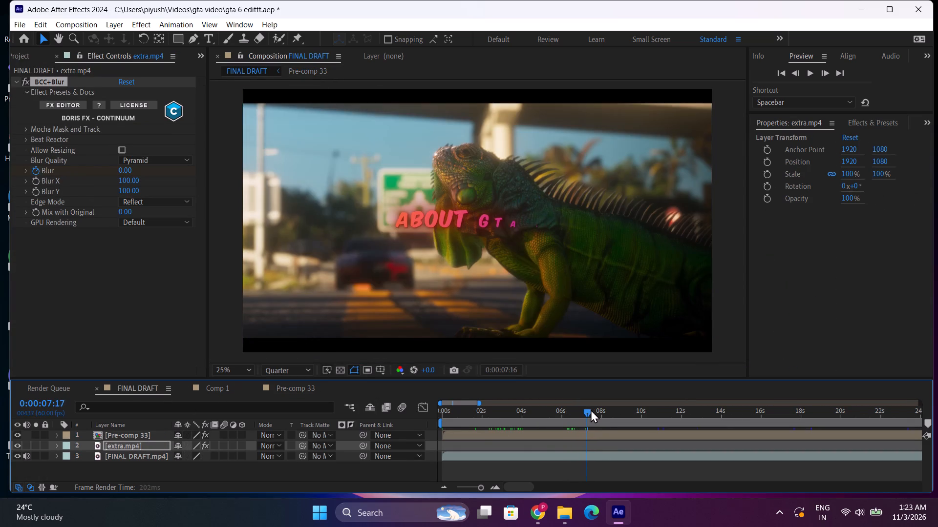
drag(591, 409, 614, 408)
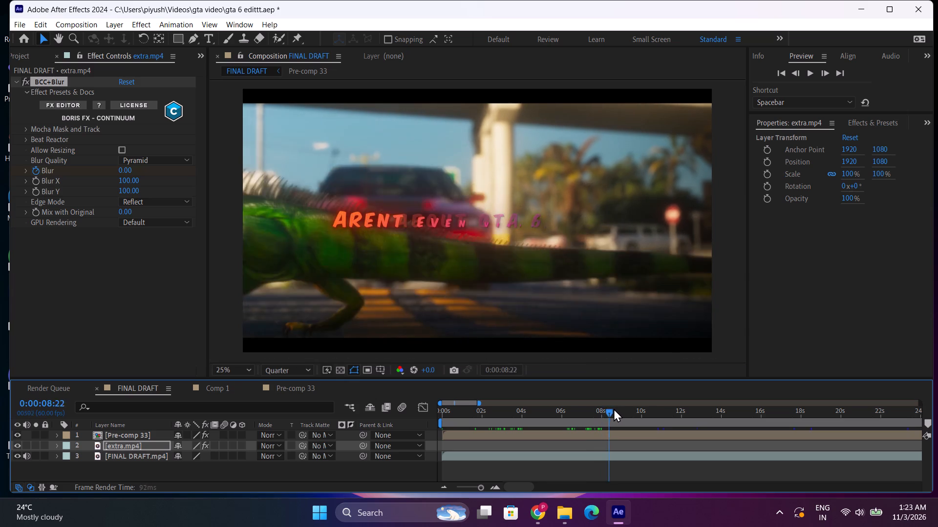
drag(614, 408, 624, 408)
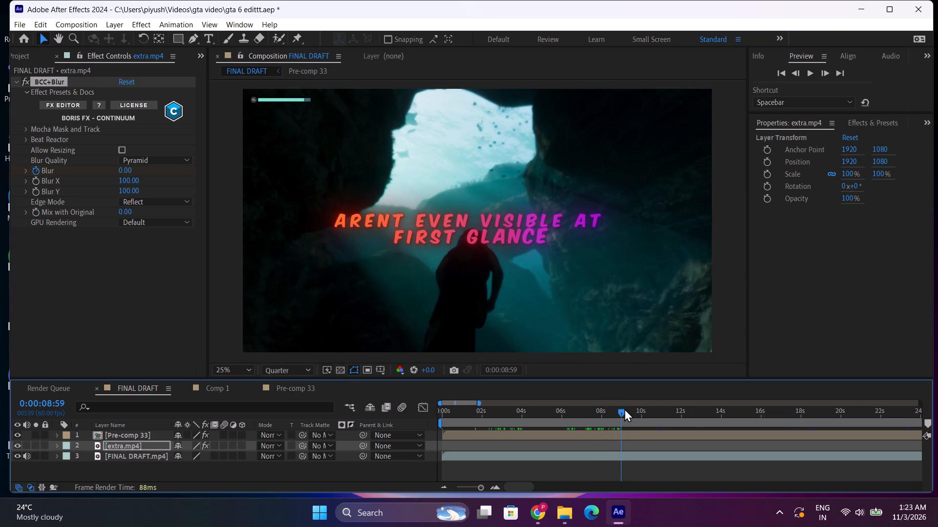
drag(624, 408, 636, 408)
click(309, 392)
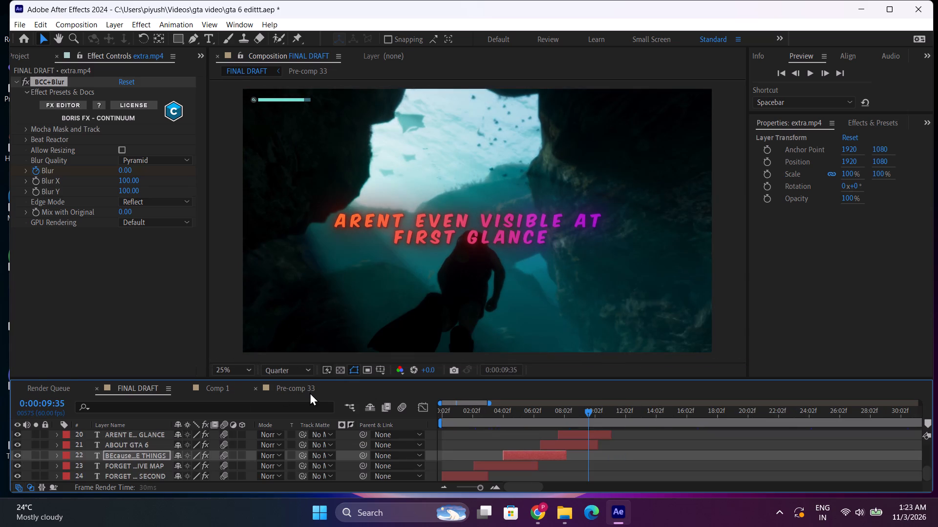
click(582, 438)
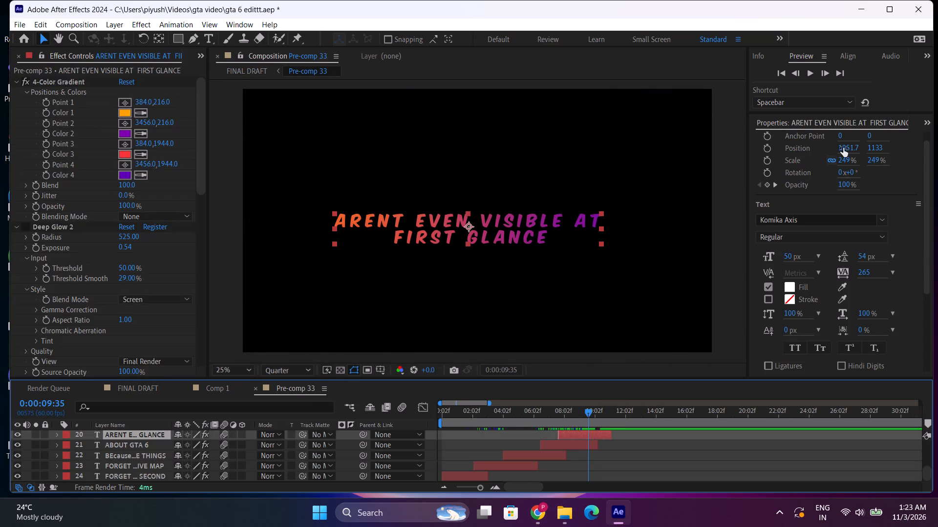
drag(846, 145, 855, 145)
click(137, 382)
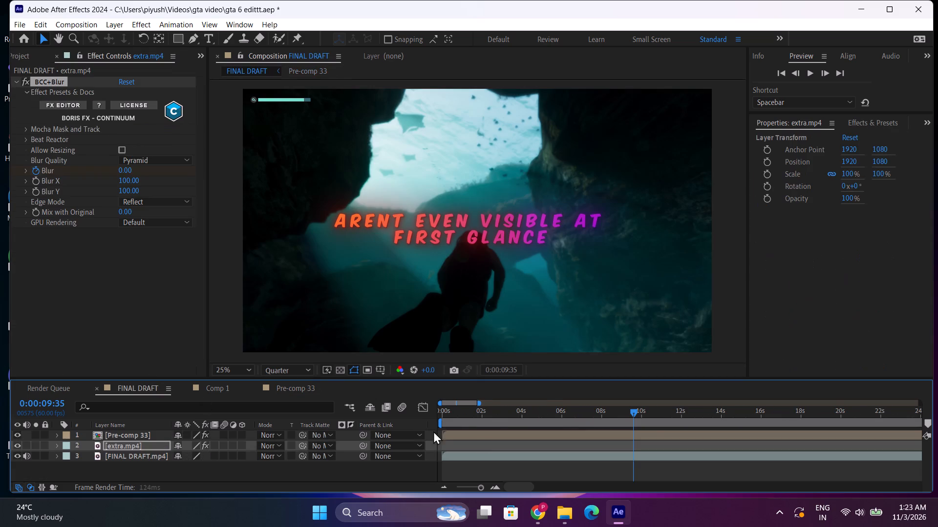
Review FINAL DRAFT from 0:00:09:35 to 0:00:29:50, checking for titles that sit off-centre.
scroll(606, 455, up, 1)
drag(637, 413, 654, 411)
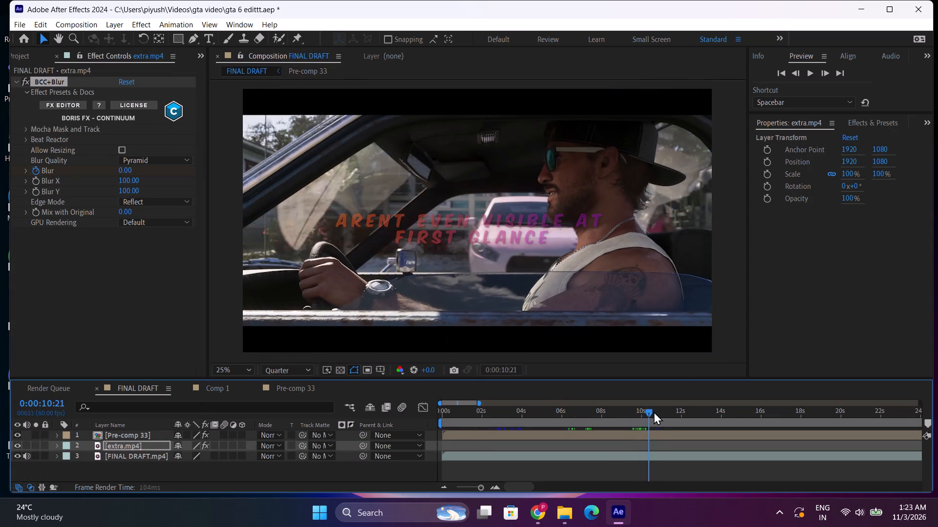
drag(654, 411, 691, 419)
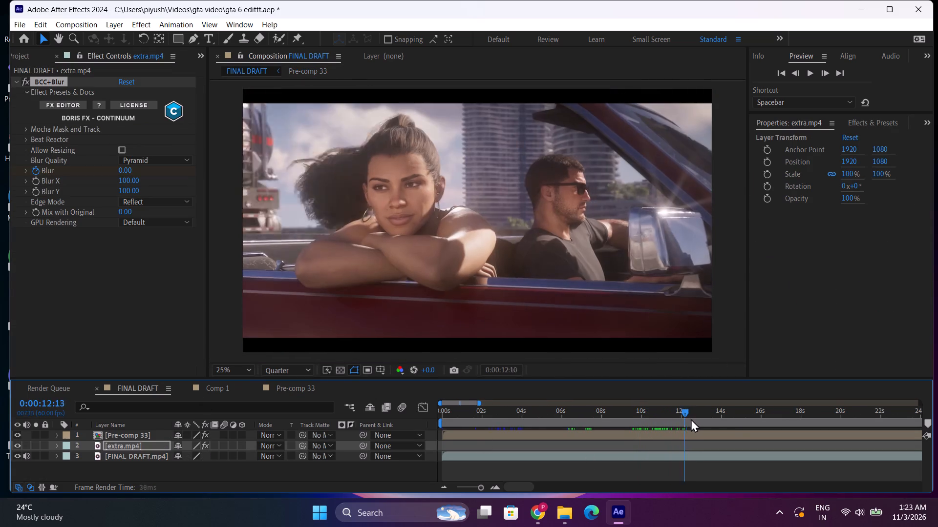
drag(691, 419, 758, 430)
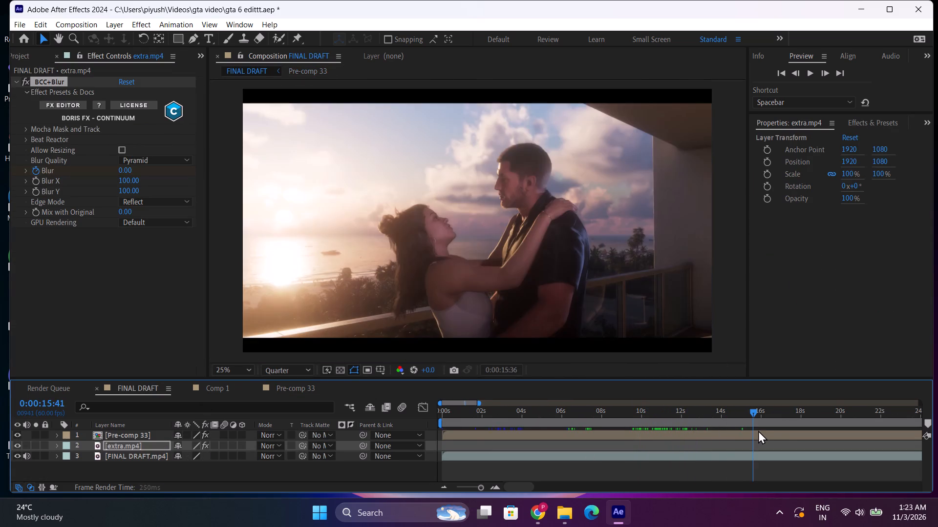
drag(758, 430, 821, 442)
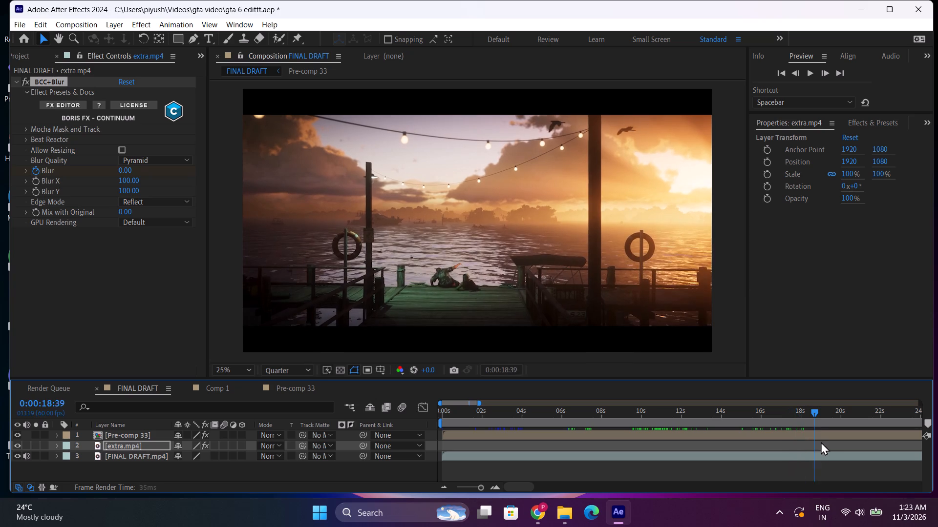
drag(821, 442, 866, 446)
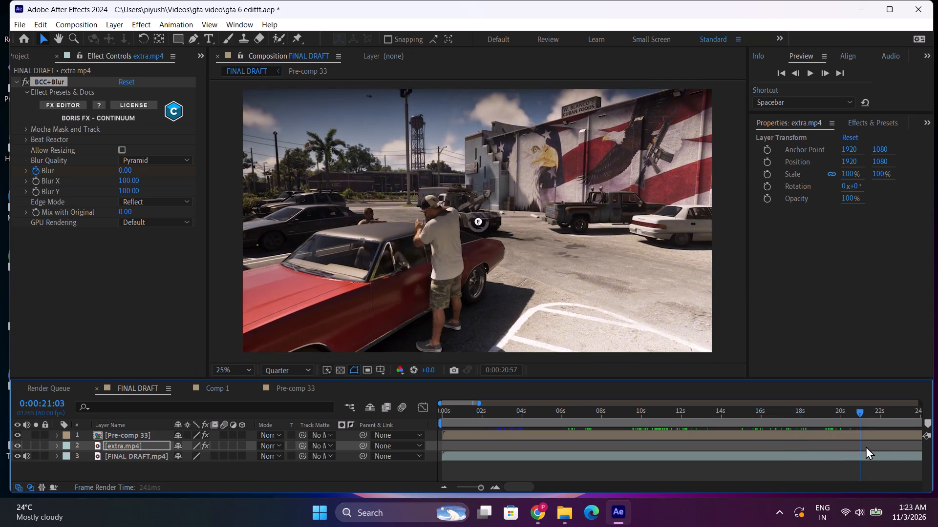
drag(866, 446, 866, 446)
drag(533, 491, 566, 484)
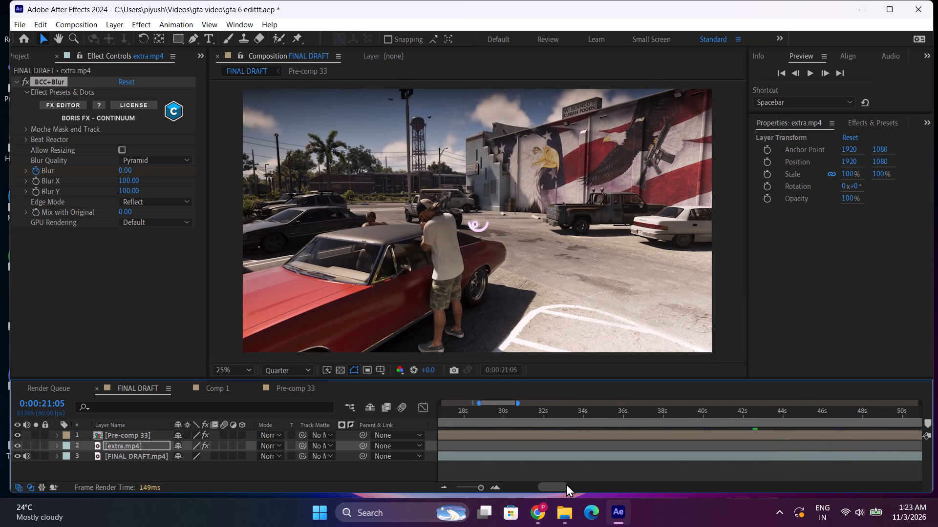
drag(566, 484, 553, 482)
drag(546, 412, 572, 416)
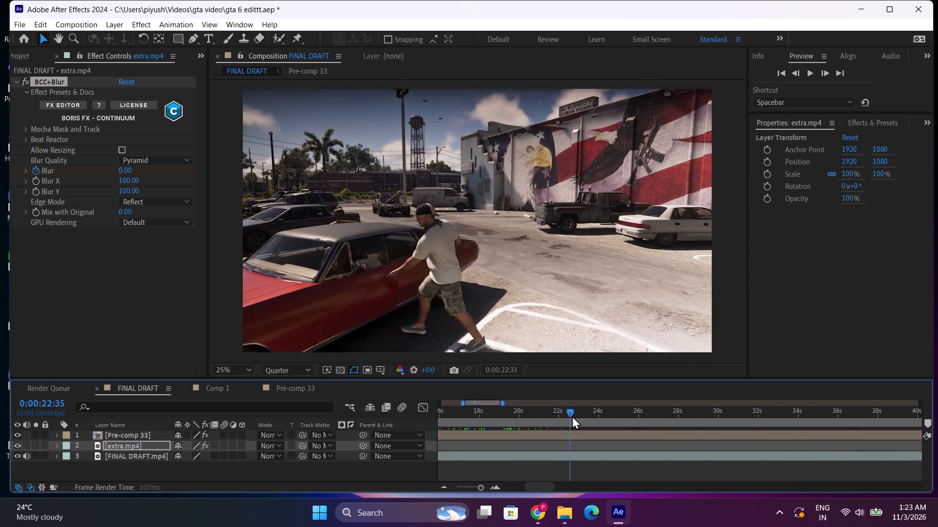
drag(572, 416, 611, 422)
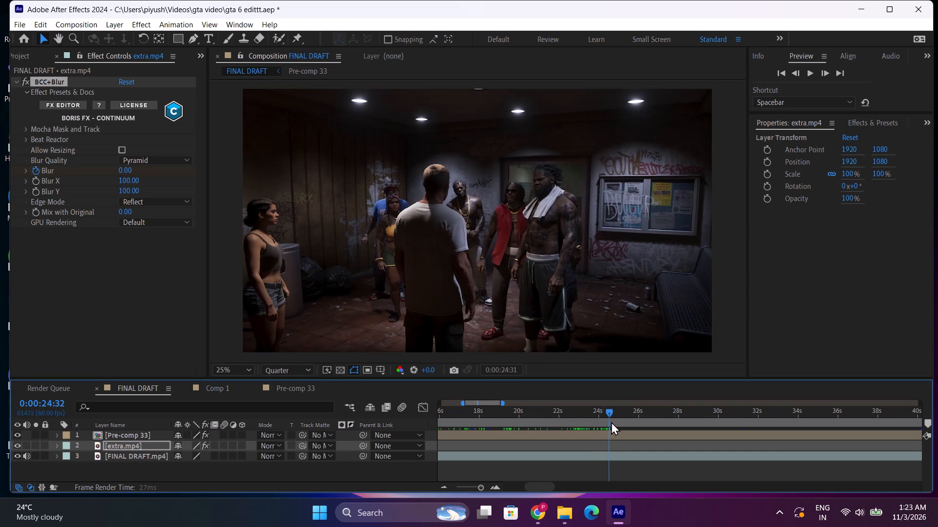
drag(611, 422, 708, 442)
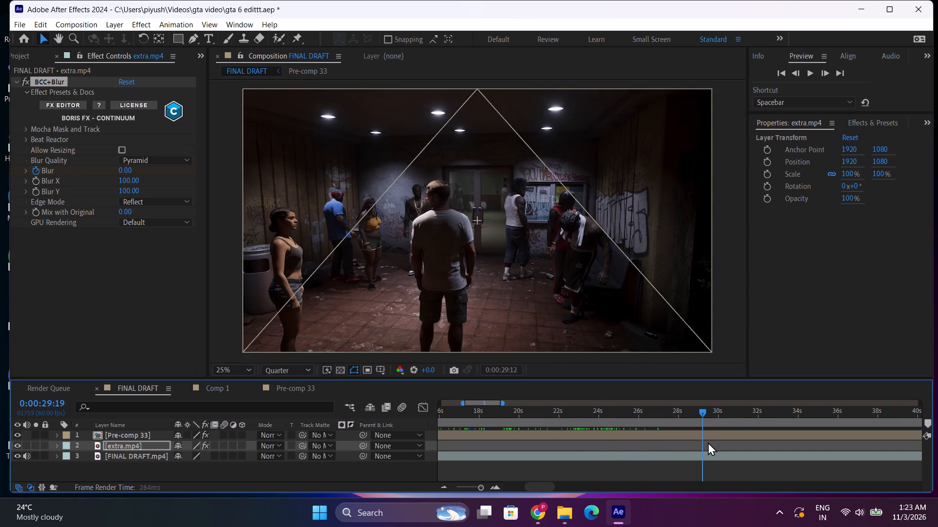
drag(708, 442, 715, 443)
Examine how the "WE ARE LOOKING AT THE DETAILS" and following titles sit in FINAL DRAFT up to 0:00:35:05.
click(448, 489)
click(448, 486)
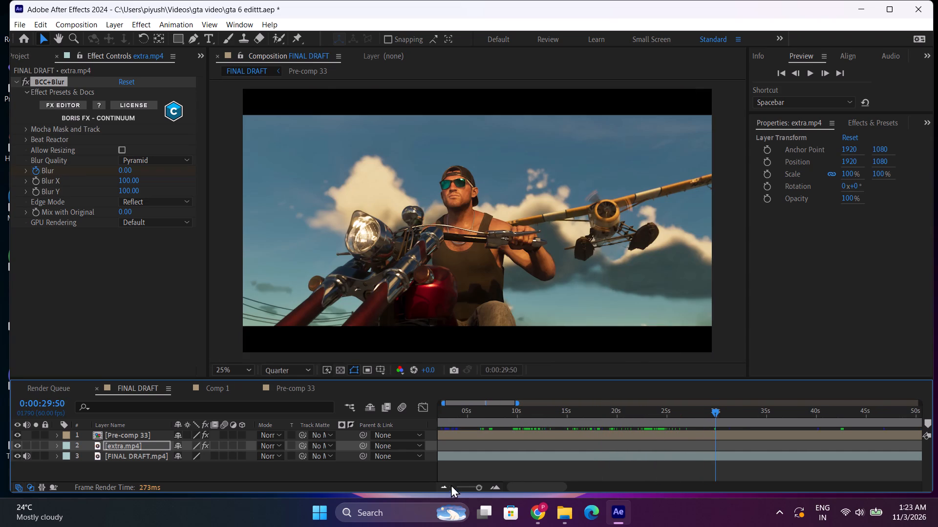
click(694, 421)
drag(694, 422, 754, 422)
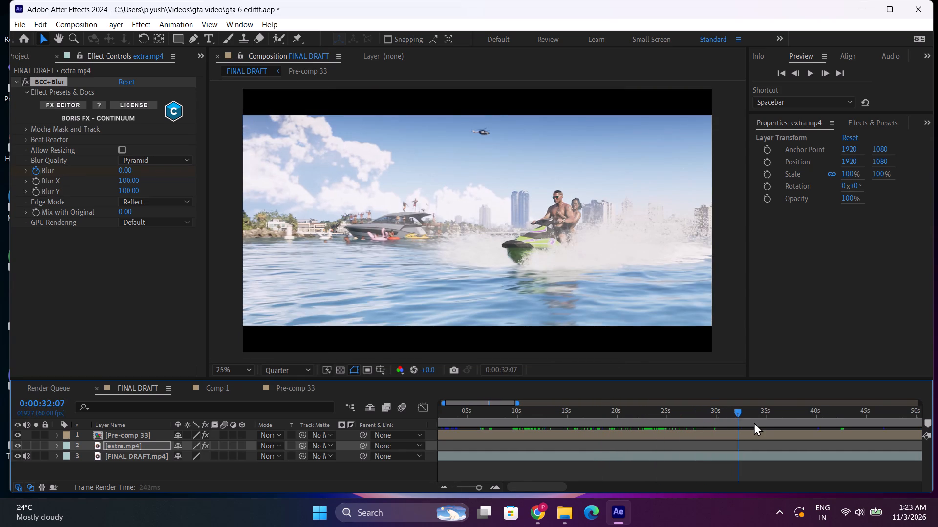
drag(754, 422, 760, 422)
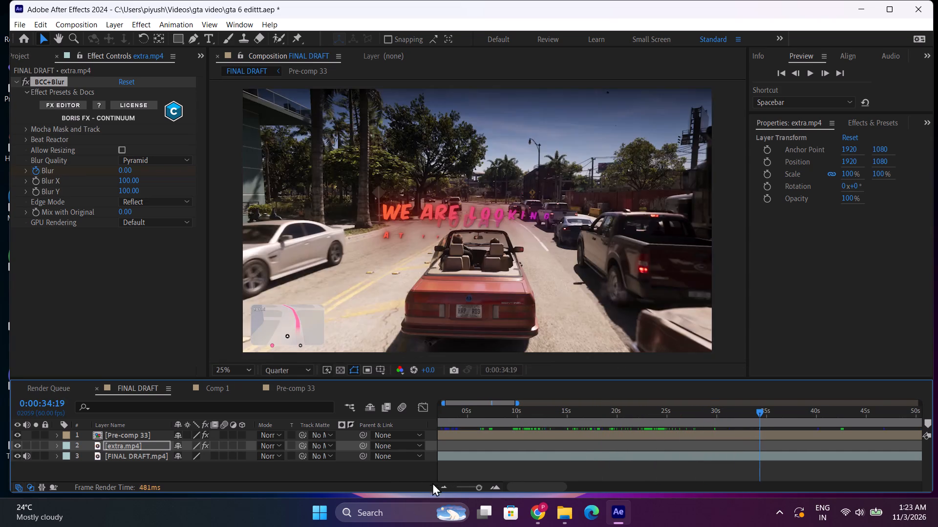
double_click(445, 485)
click(608, 412)
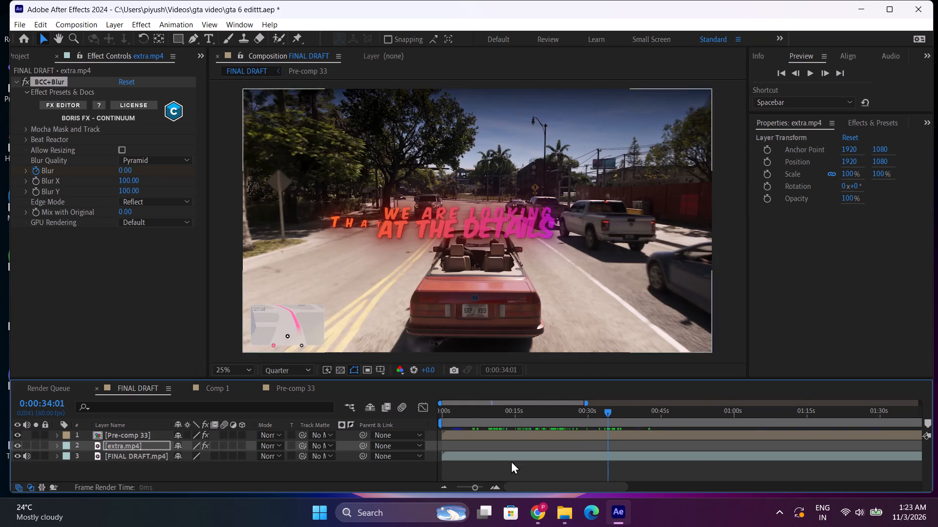
double_click(495, 486)
drag(605, 411, 612, 411)
drag(612, 414, 618, 415)
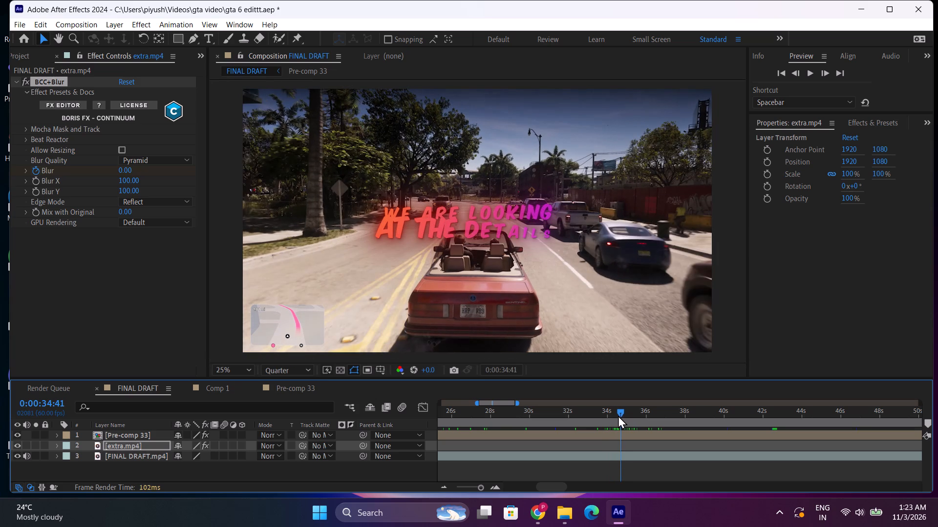
drag(618, 415, 626, 415)
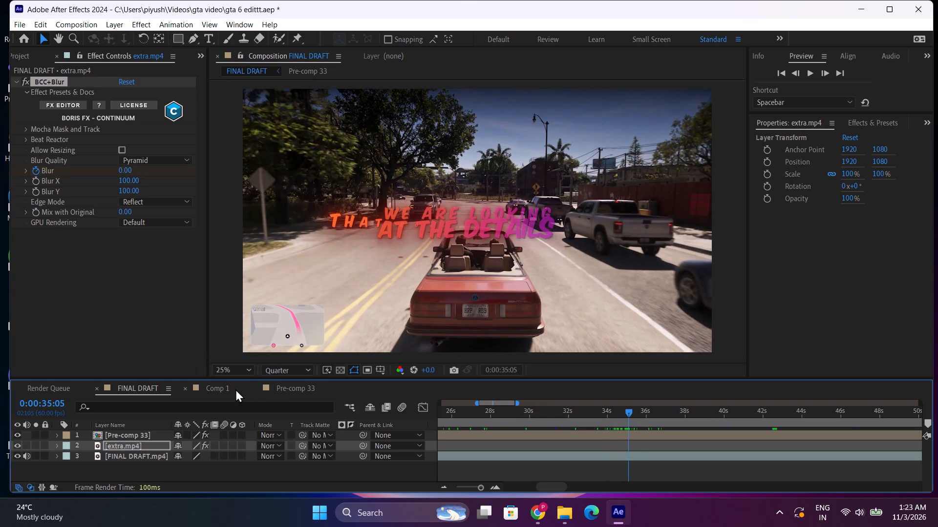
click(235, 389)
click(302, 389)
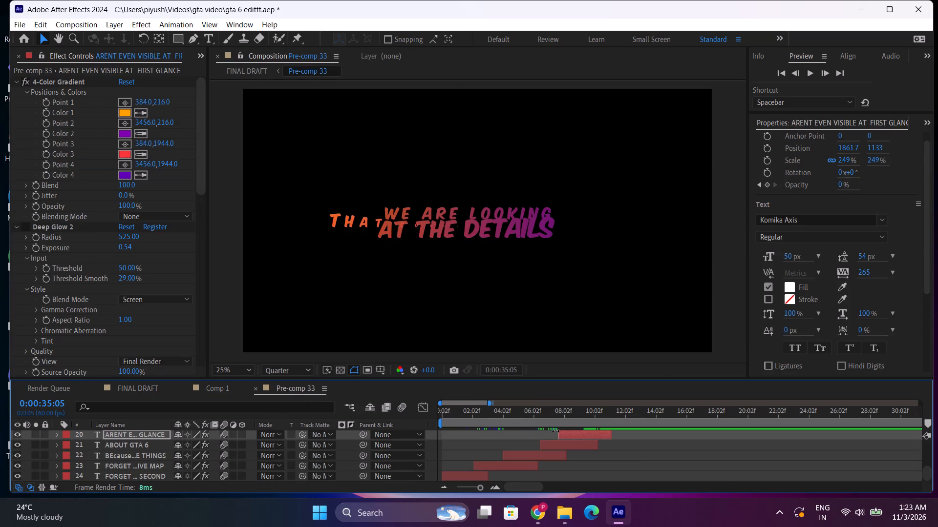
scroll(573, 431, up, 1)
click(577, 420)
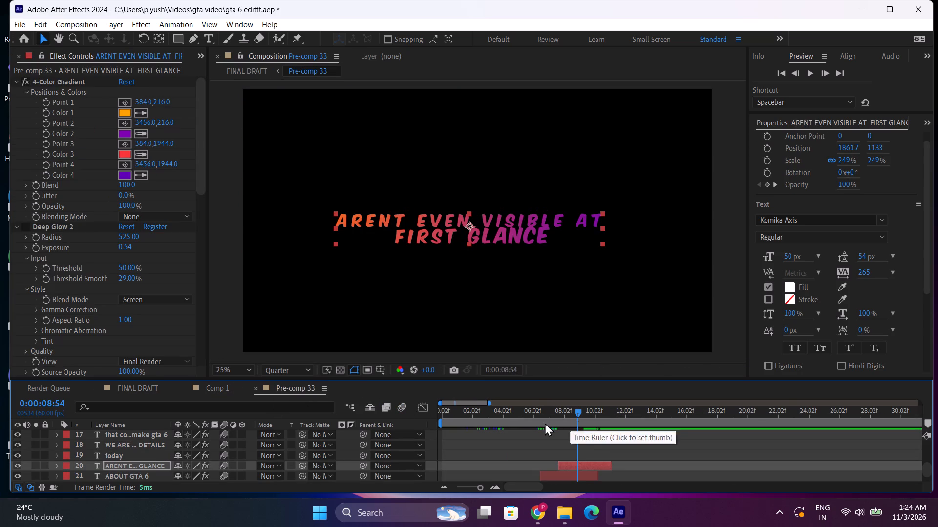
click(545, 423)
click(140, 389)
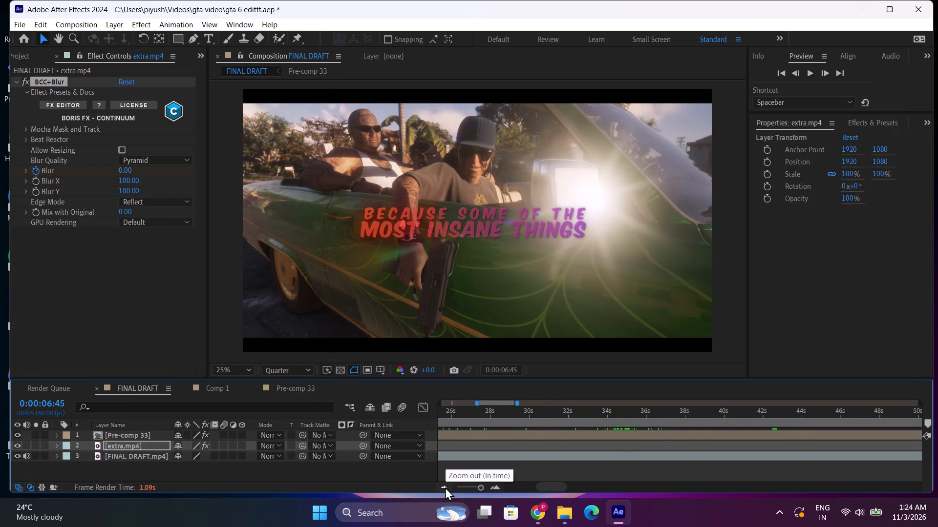
Review FINAL DRAFT again up to about 0:00:36, checking the placement of "THAT COULD MAKE GTA 6" and the title before it.
triple_click(445, 487)
click(480, 415)
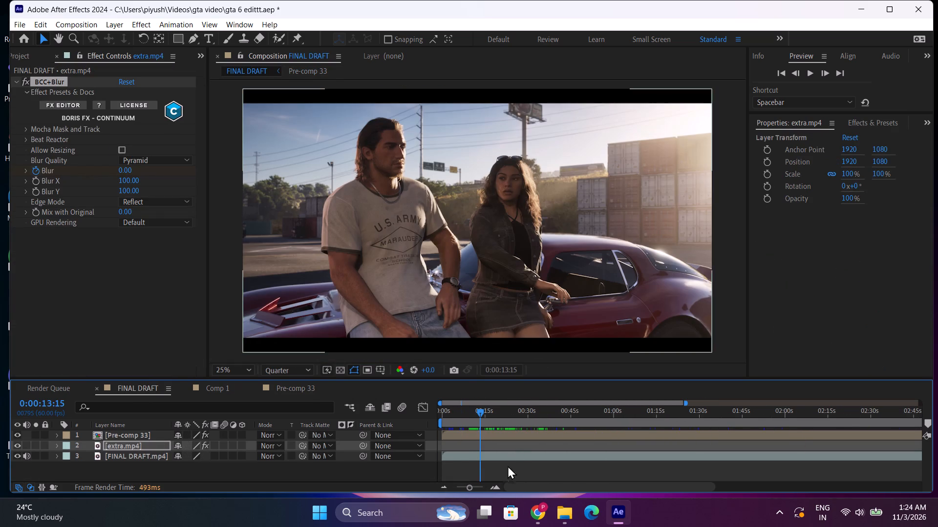
double_click(492, 486)
drag(505, 417, 582, 419)
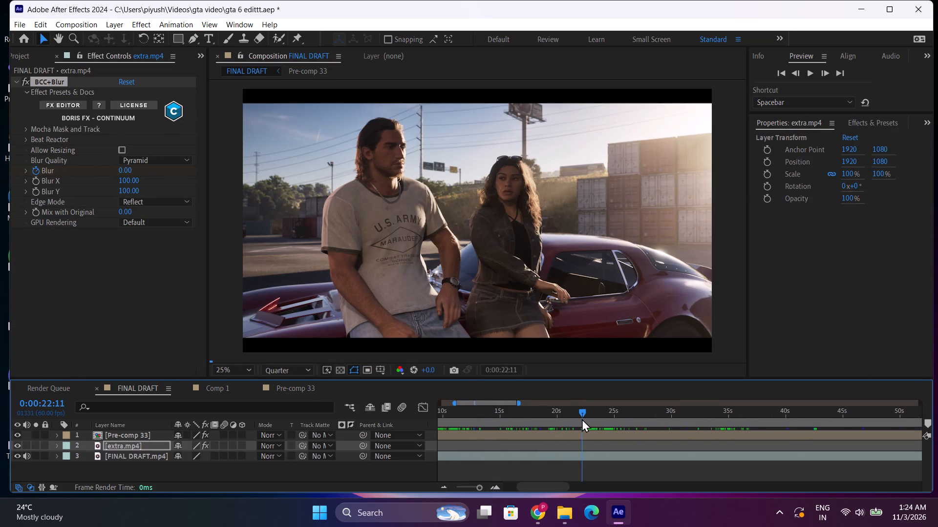
click(599, 415)
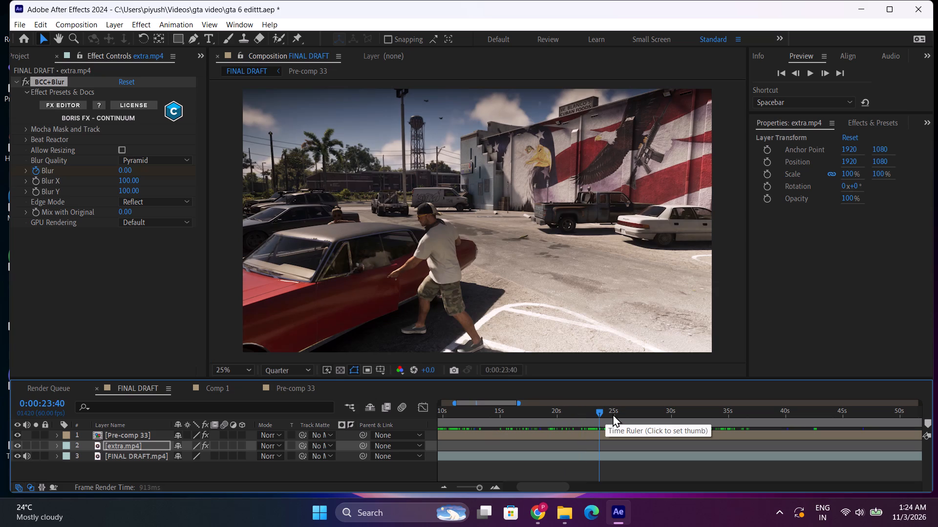
click(615, 413)
click(657, 415)
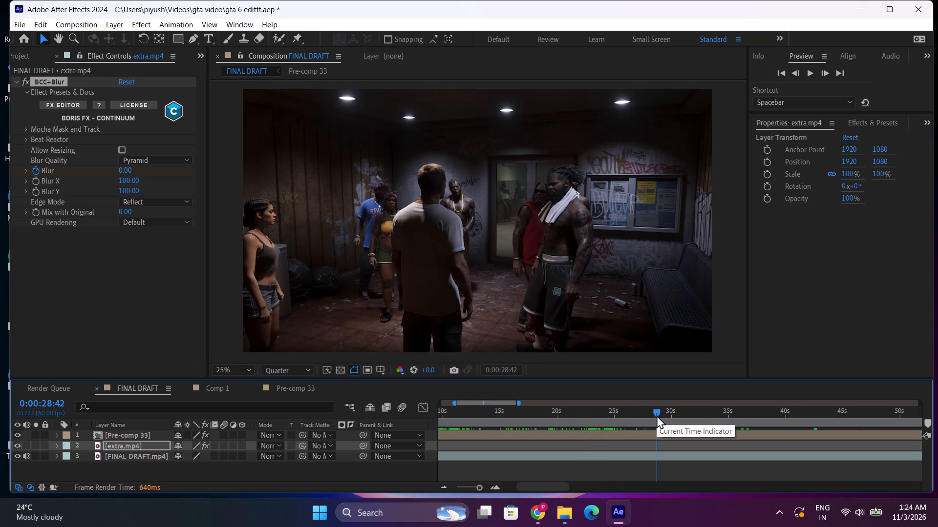
drag(657, 415, 712, 419)
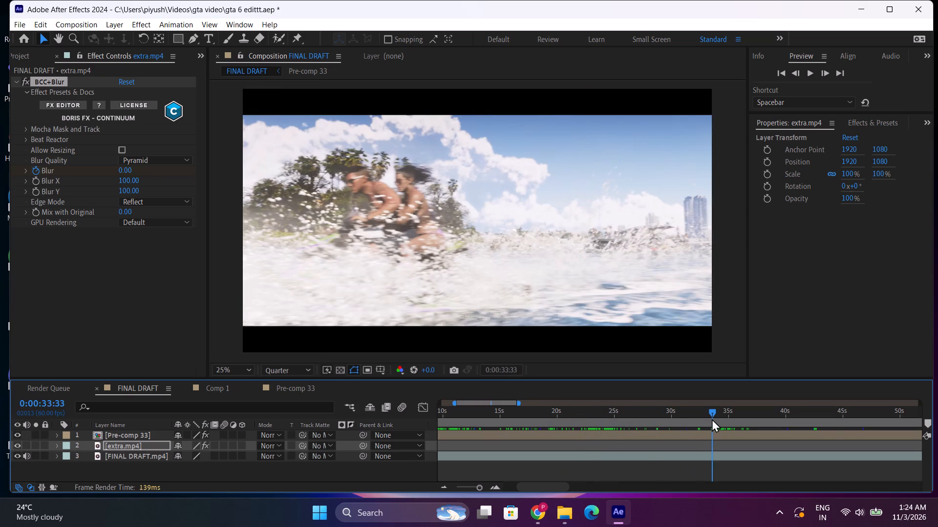
click(730, 419)
drag(737, 417, 748, 416)
click(738, 413)
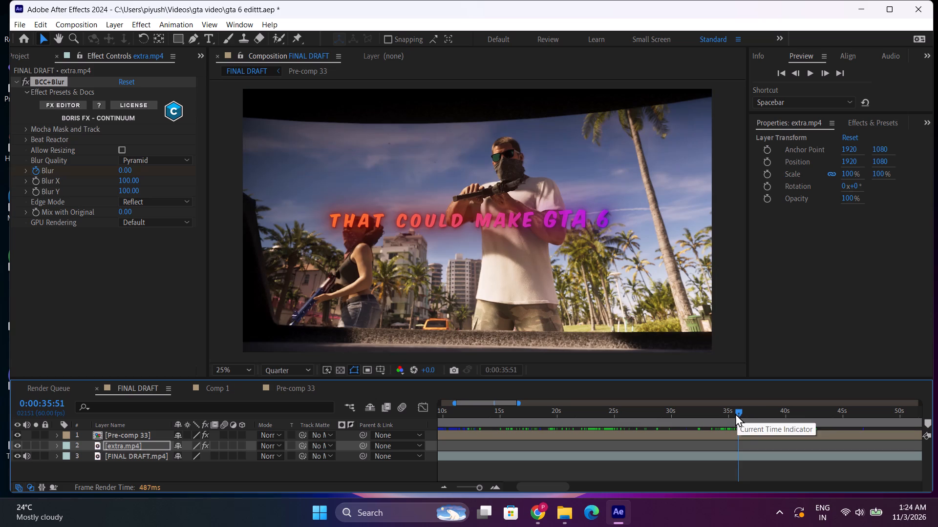
click(732, 413)
click(723, 418)
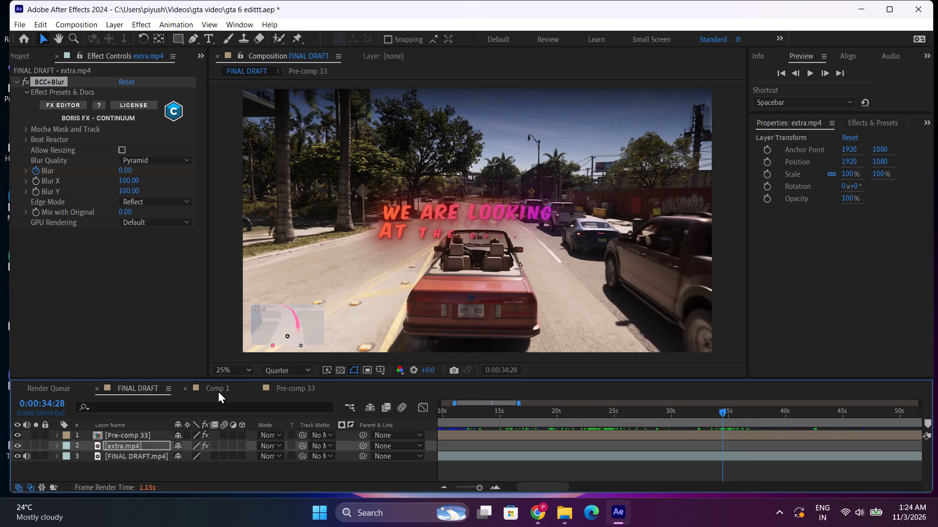
In Pre-comp 33, shift the title "THAT COULD MAKE GTA 6" to X position 1854.7, and return to FINAL DRAFT at 0:00:39:29.
click(299, 387)
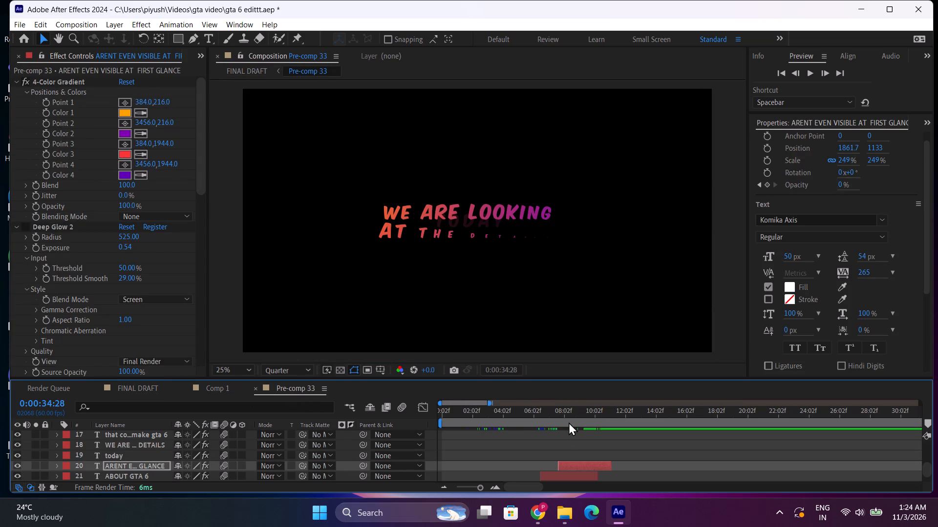
drag(574, 422, 576, 422)
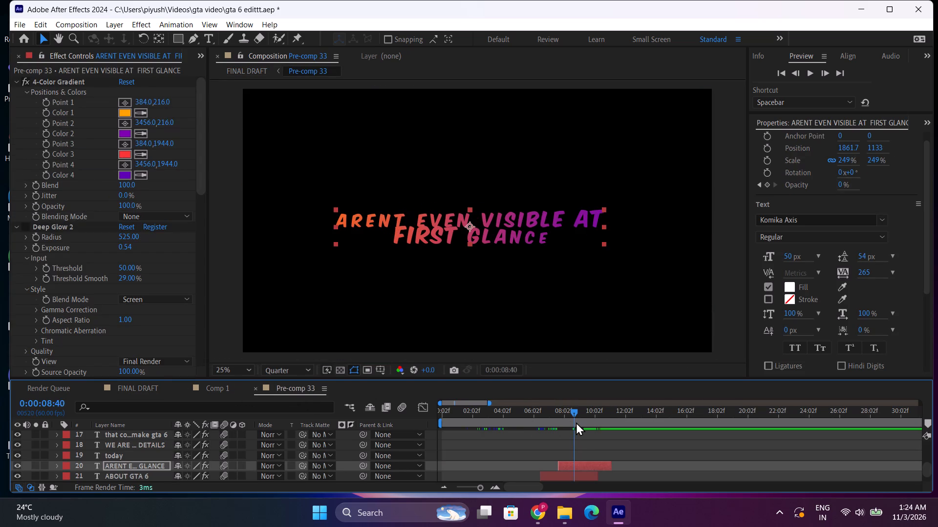
drag(576, 422, 937, 436)
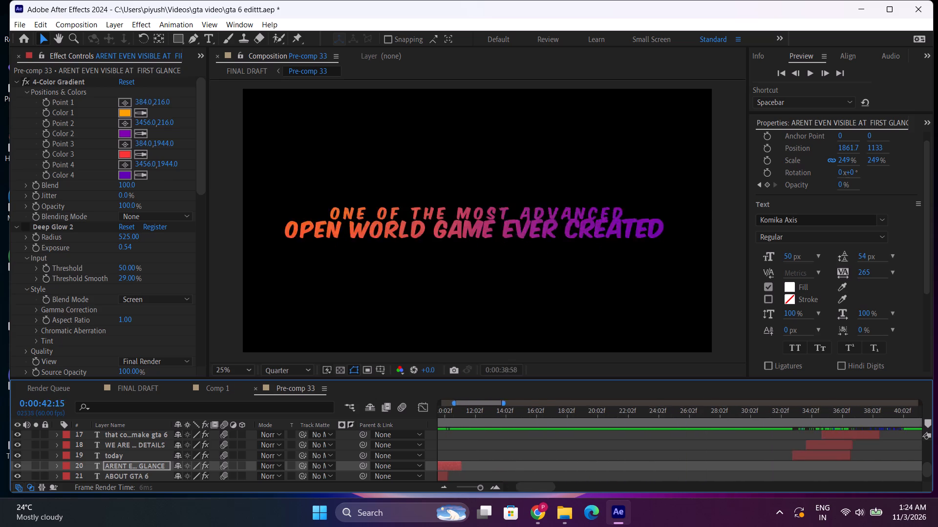
drag(937, 436, 744, 438)
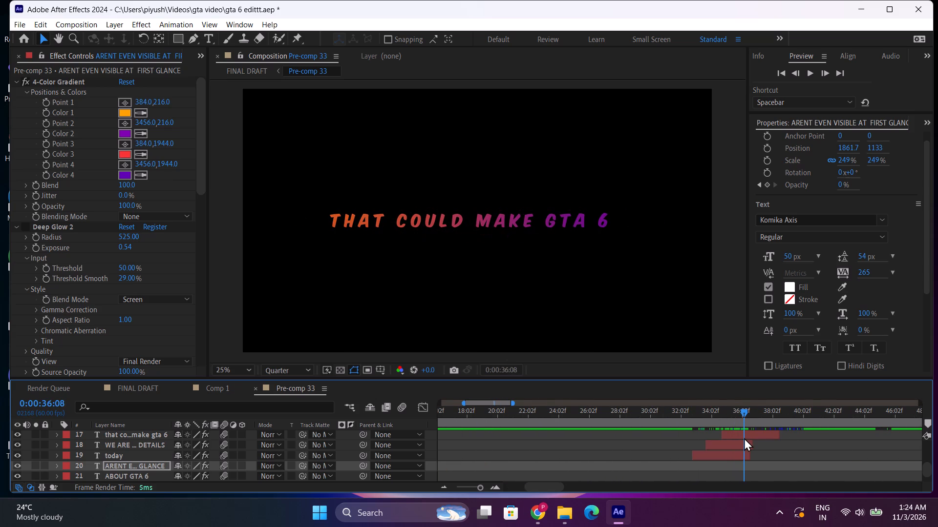
drag(744, 438, 744, 438)
click(744, 437)
drag(842, 144, 844, 144)
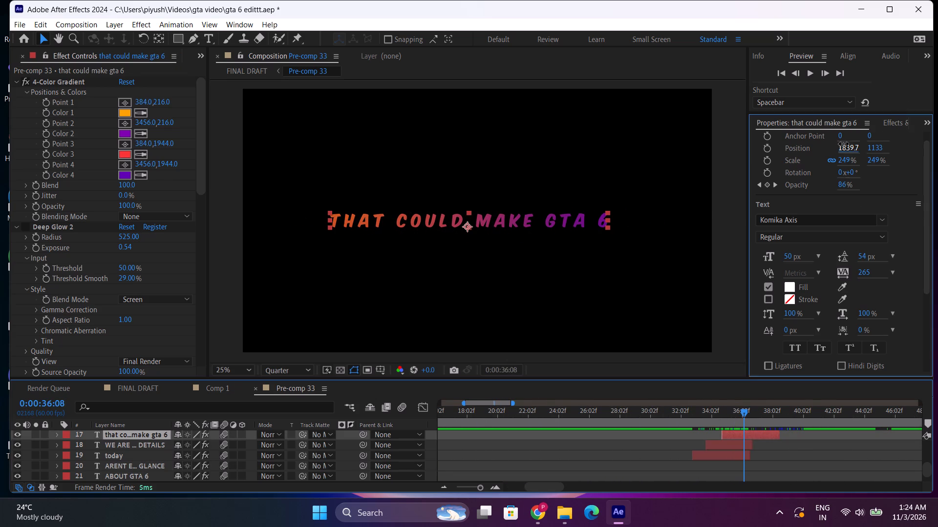
drag(844, 144, 855, 145)
scroll(750, 420, up, 1)
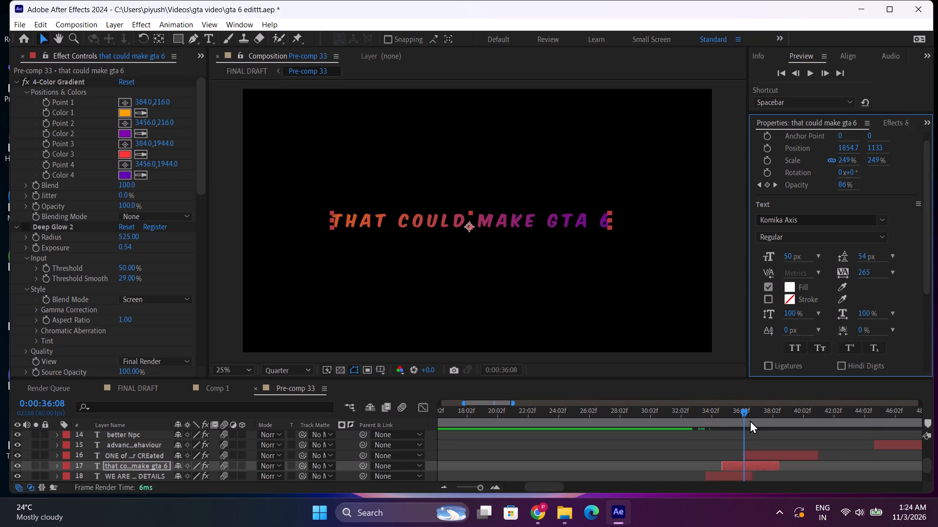
click(756, 405)
drag(753, 417, 795, 419)
click(135, 391)
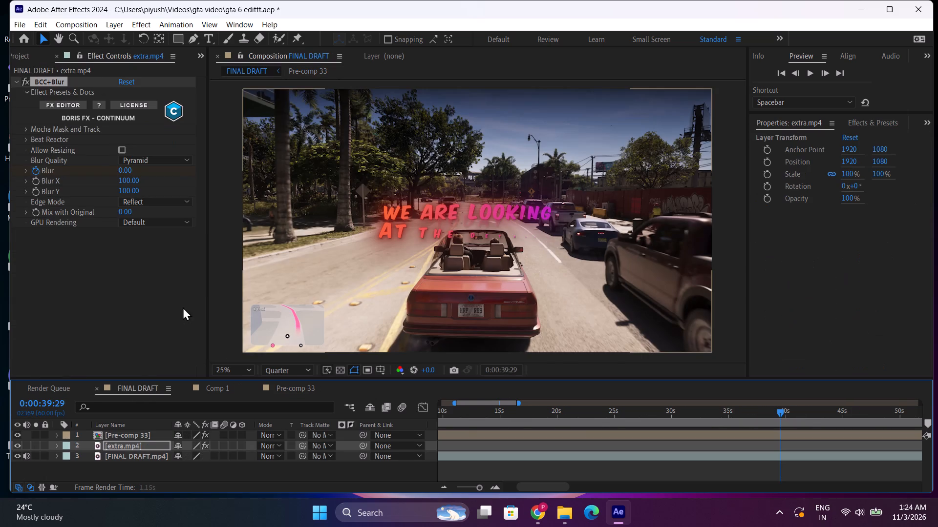
Save the project.
click(19, 21)
click(32, 123)
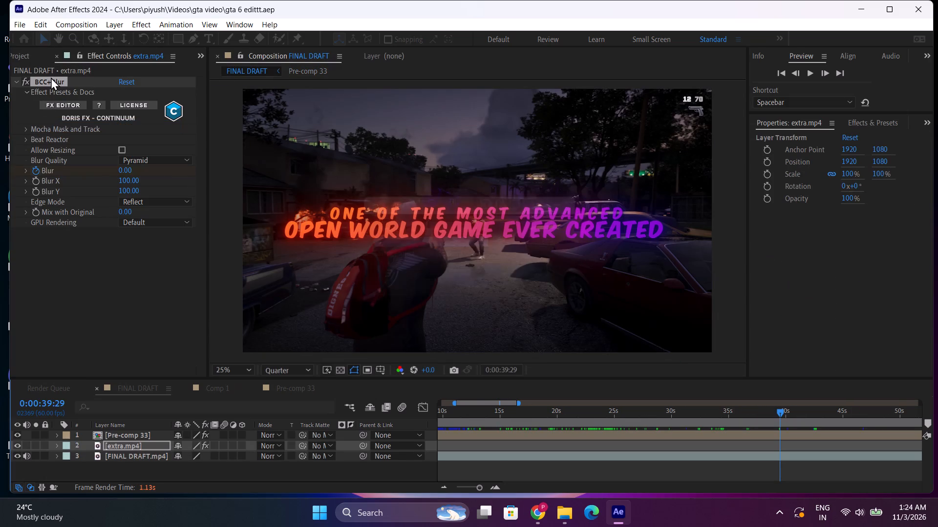
Add the FINAL DRAFT composition to the Render Queue for export.
click(16, 23)
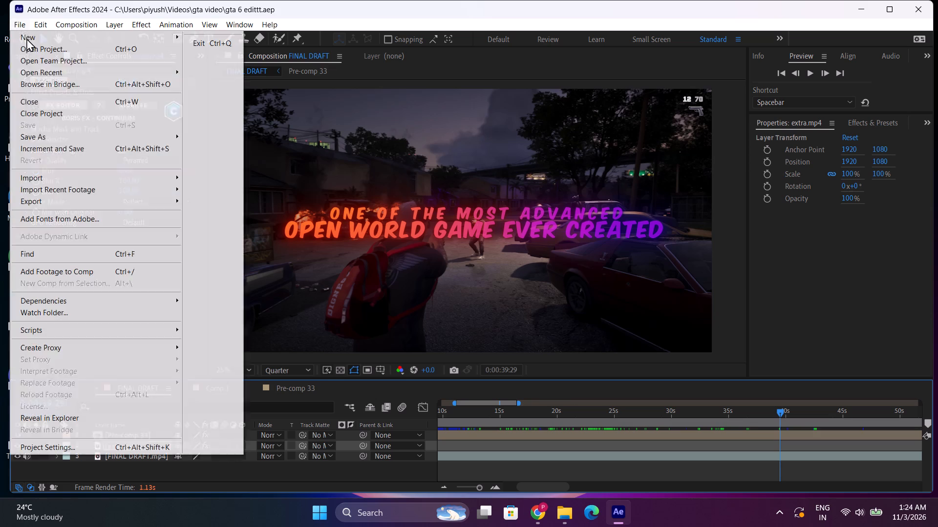
click(60, 197)
click(252, 215)
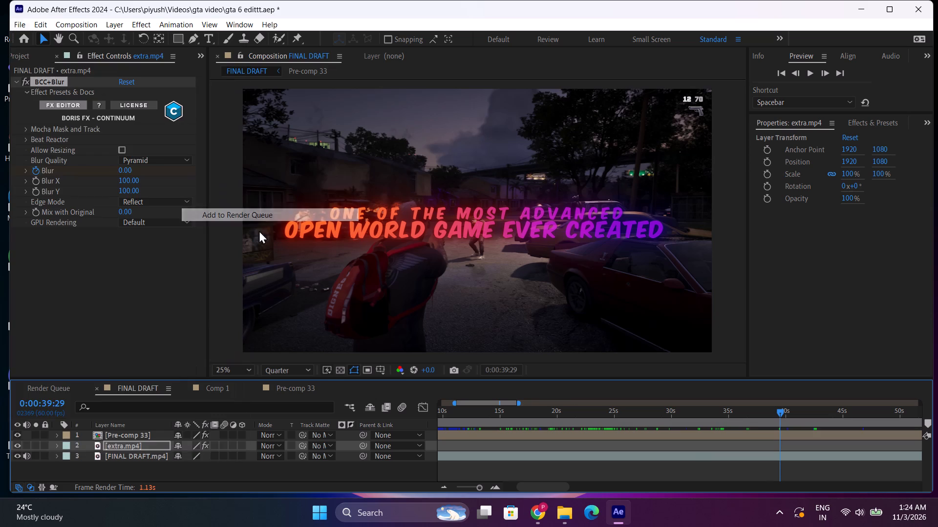
Set the H.264 output module's target bitrate to 100 Mbps and maximum bitrate to 198.31 Mbps for the queued FINAL DRAFT.
scroll(313, 453, down, 3)
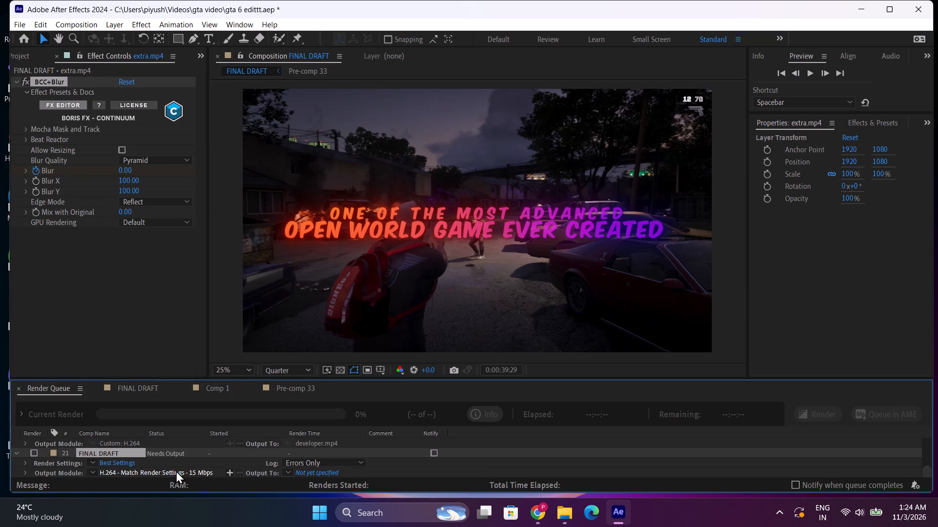
double_click(176, 470)
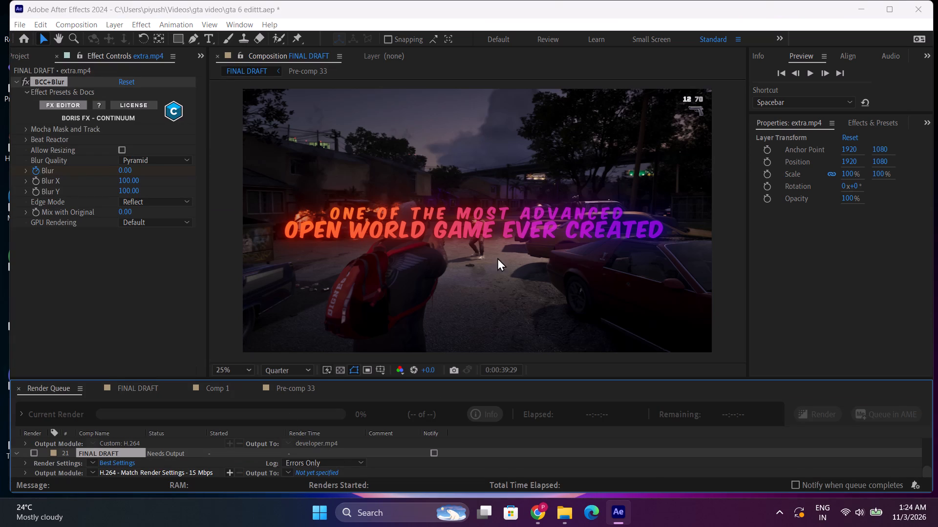
click(607, 156)
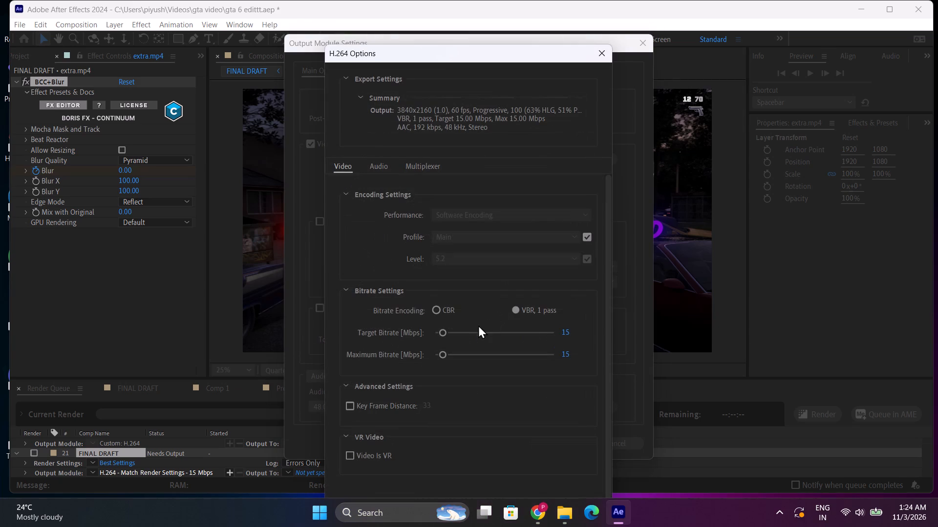
drag(504, 327, 530, 335)
drag(529, 335, 533, 341)
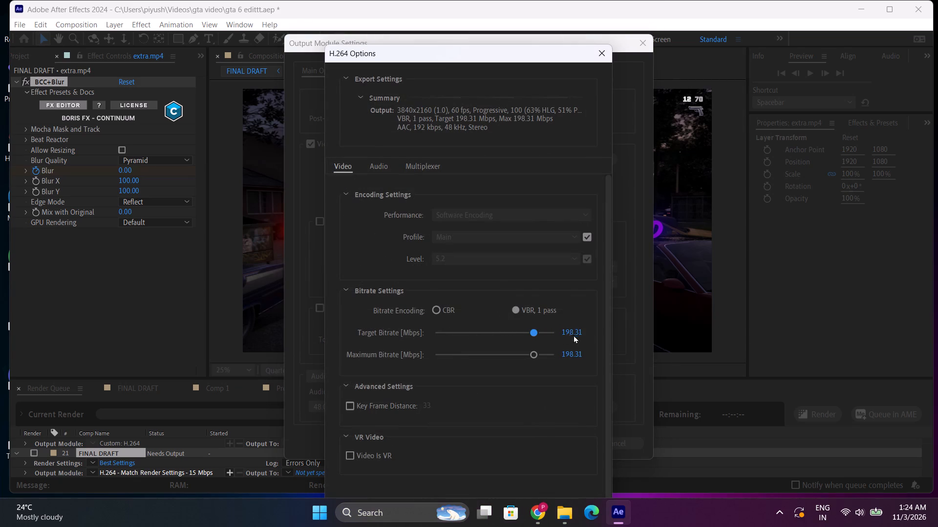
click(574, 335)
text(100)
key(Return)
drag(435, 44, 440, 188)
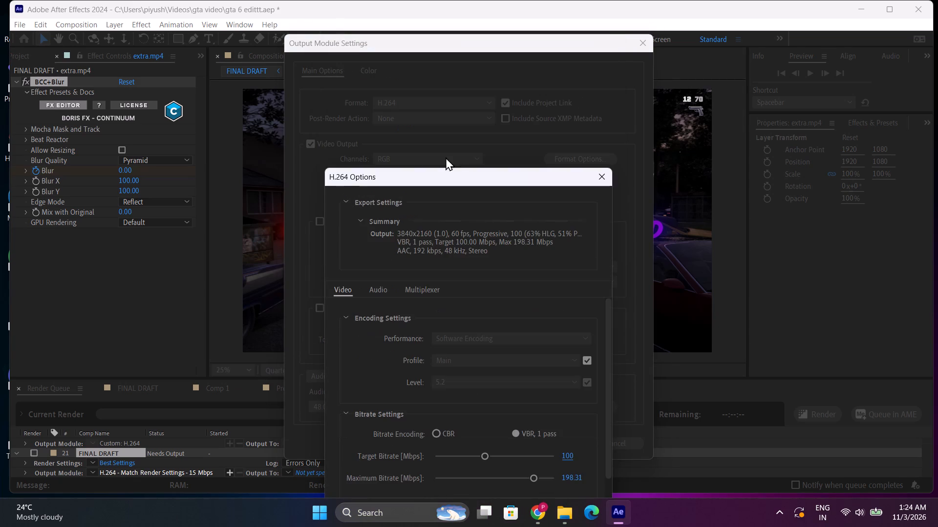
drag(442, 170, 289, 24)
drag(445, 33, 444, 217)
drag(452, 176, 315, 30)
click(371, 389)
click(371, 394)
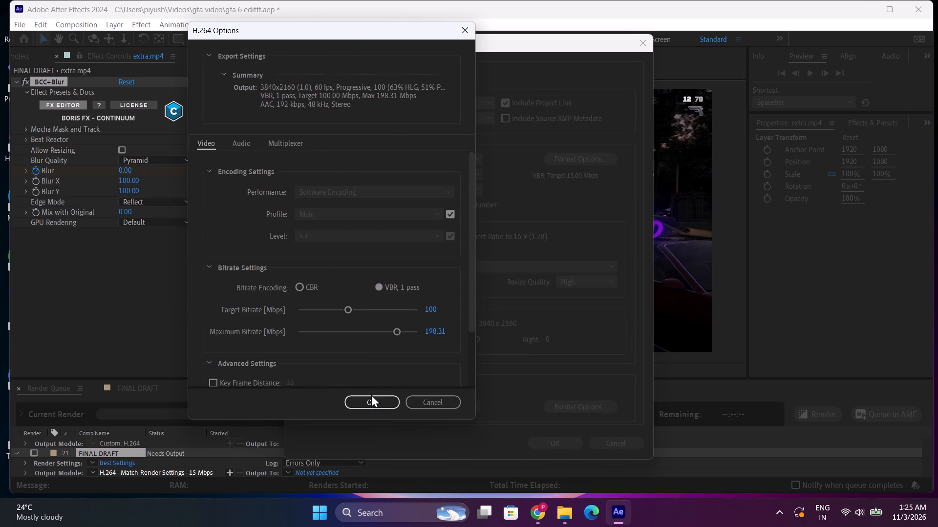
click(371, 402)
click(544, 445)
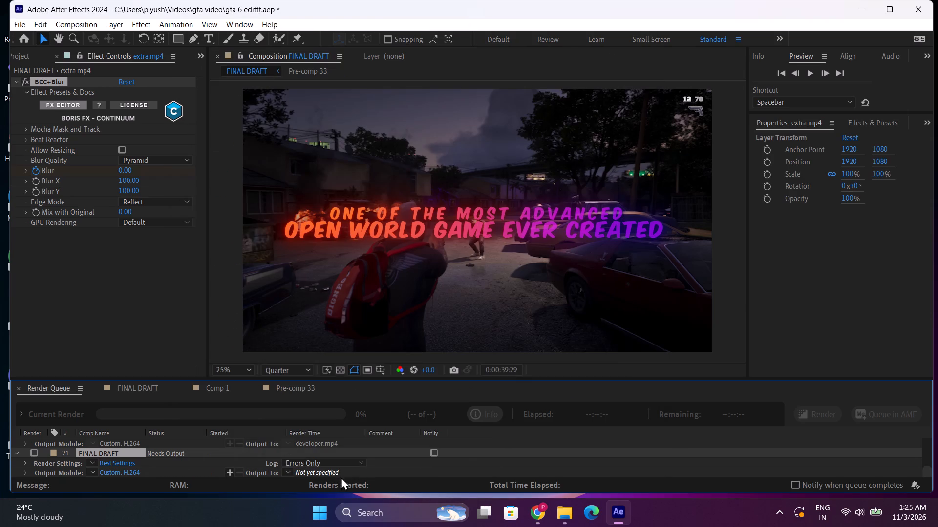
Set the queued FINAL DRAFT's output file to "Final upload video" in the gta video folder.
click(314, 471)
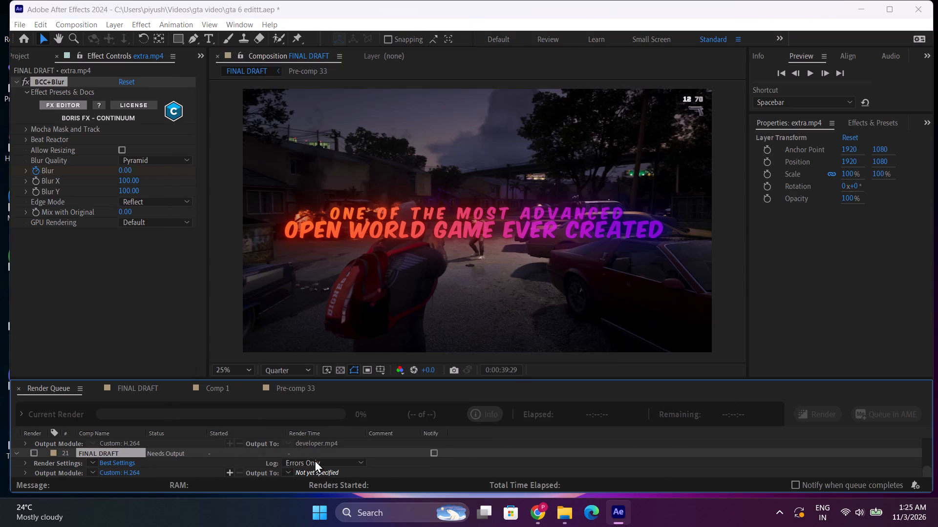
key(f)
key(BackSpace)
text(Final upload video)
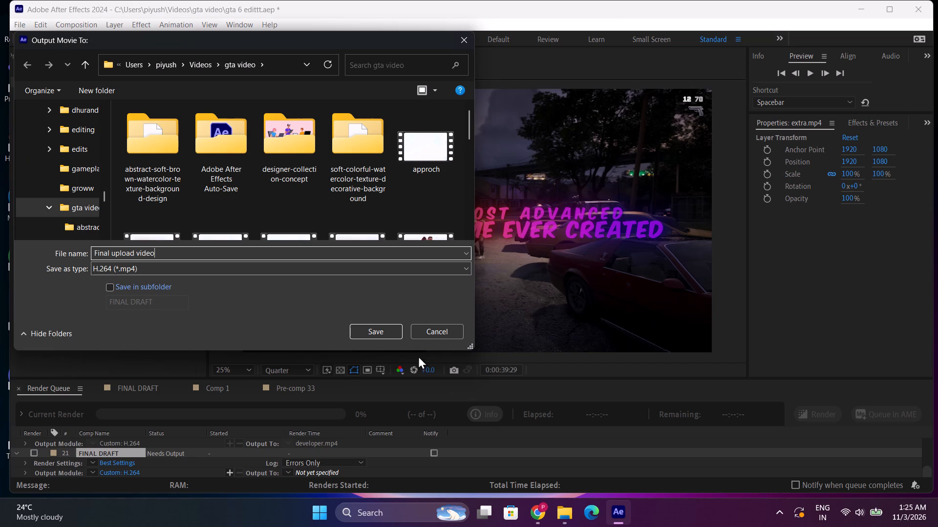
click(371, 333)
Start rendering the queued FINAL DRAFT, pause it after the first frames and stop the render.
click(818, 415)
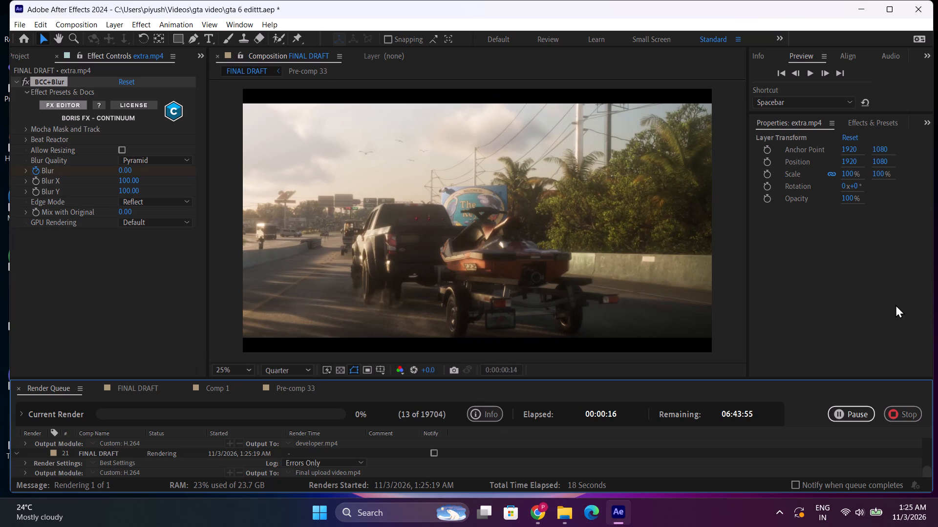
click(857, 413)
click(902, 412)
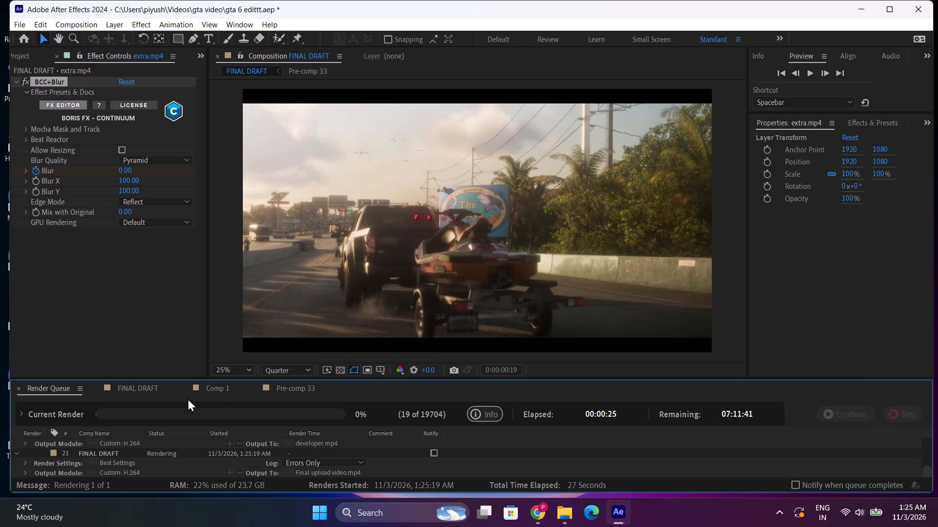
Add the FINAL DRAFT composition to the Render Queue again and go to its new entry.
click(148, 389)
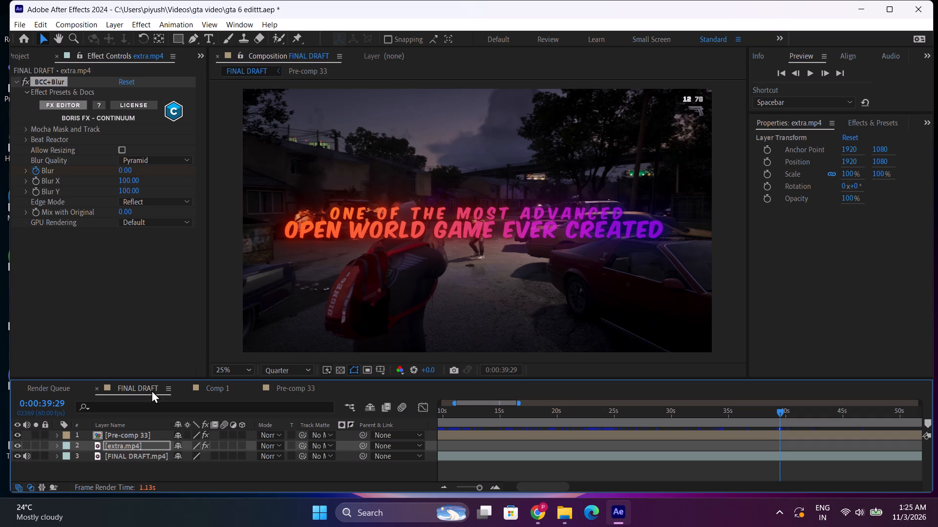
click(21, 26)
click(36, 202)
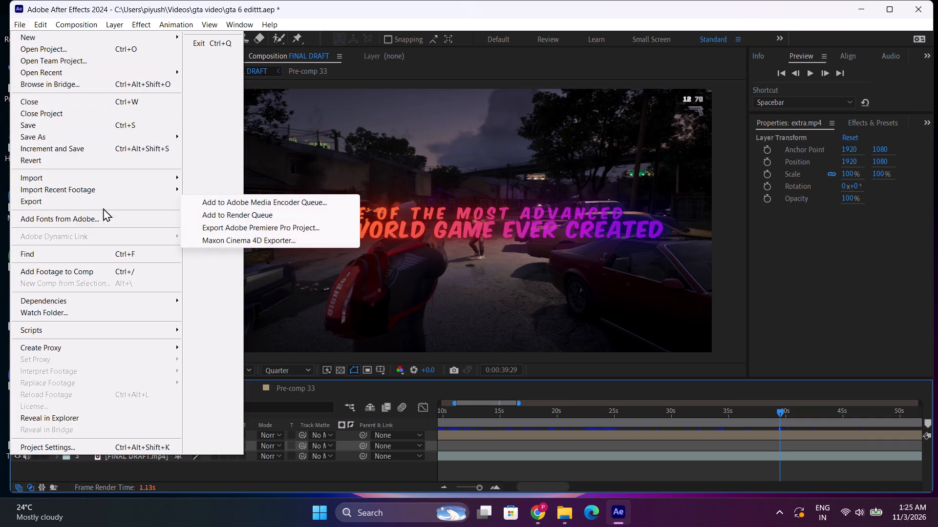
click(243, 214)
scroll(213, 462, down, 1)
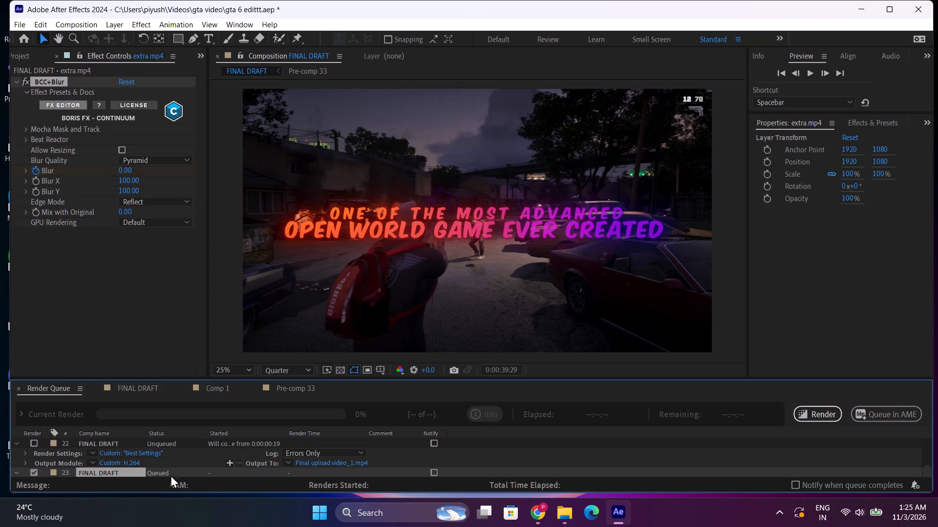
scroll(171, 475, down, 1)
scroll(227, 468, up, 1)
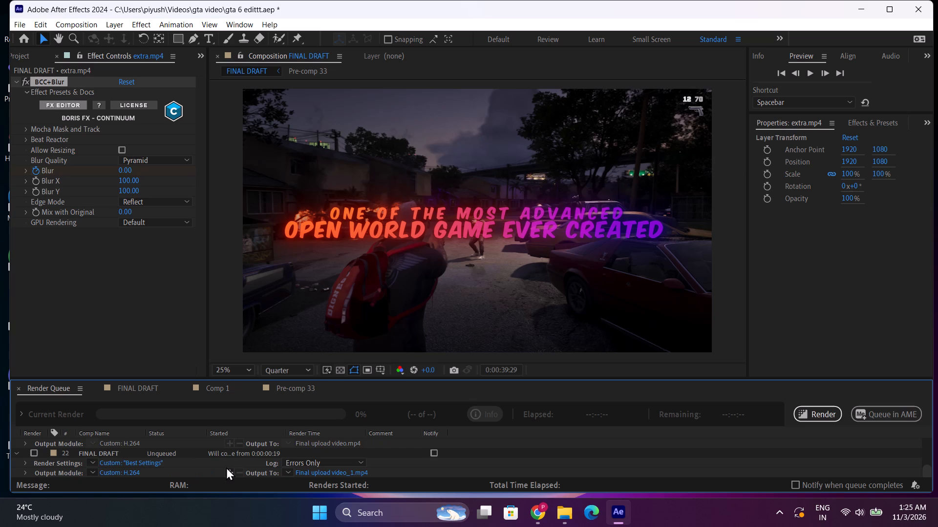
scroll(225, 467, up, 1)
scroll(225, 467, down, 3)
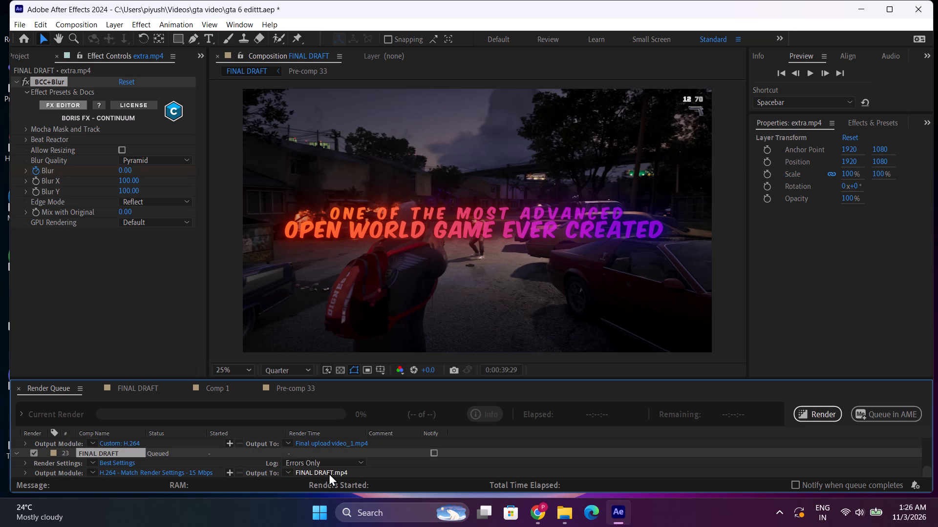
Set the new FINAL DRAFT queue entry's output file to "FINAL DRAFTaaaa" in the gta video folder.
click(329, 473)
click(174, 253)
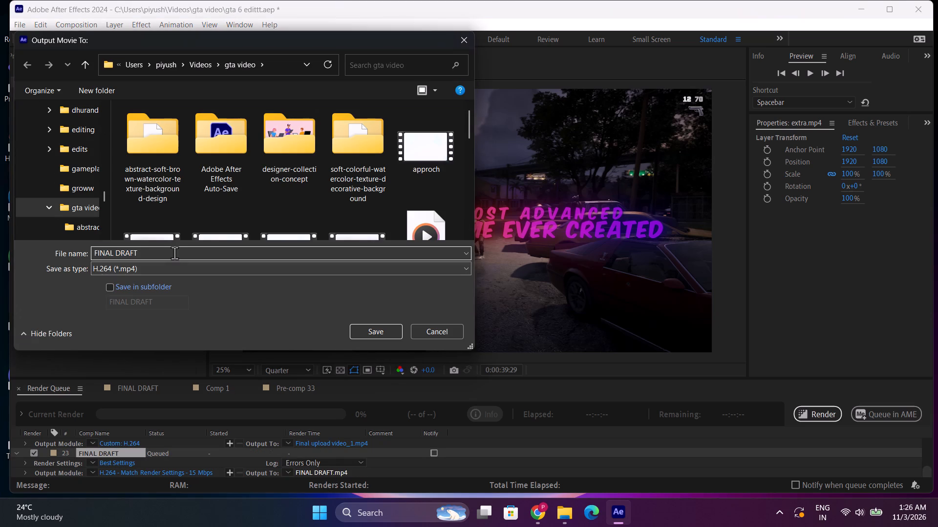
text(aa)
key(a)
key(a)
click(377, 334)
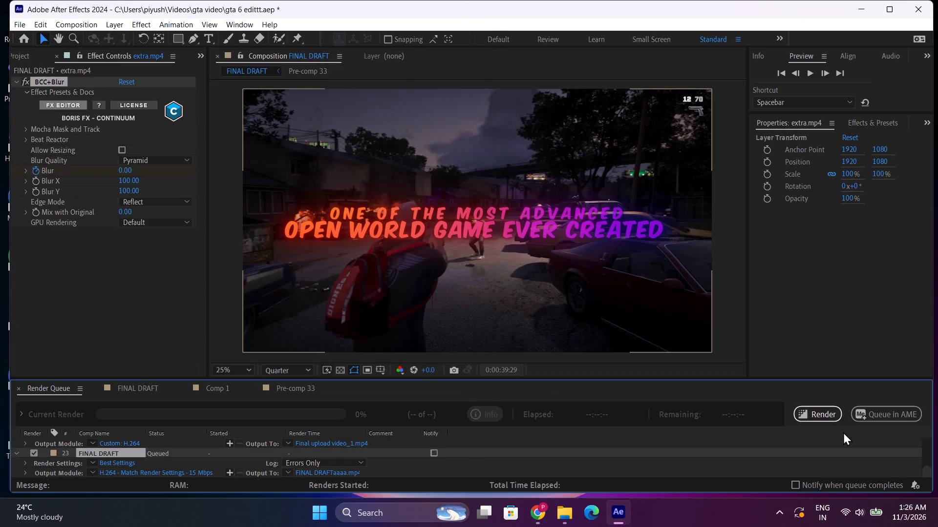
Start rendering the newly queued FINAL DRAFT with the H.264 - Match Render Settings - 15 Mbps output module.
click(824, 410)
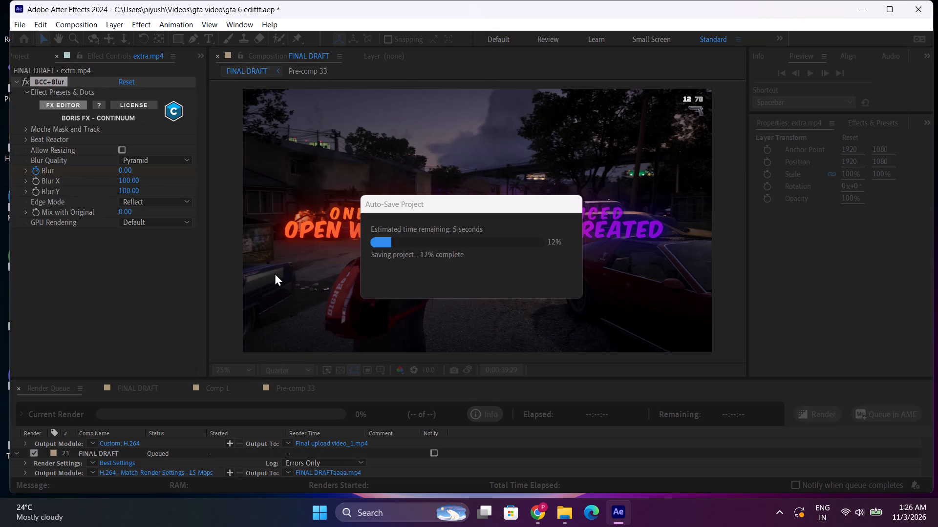
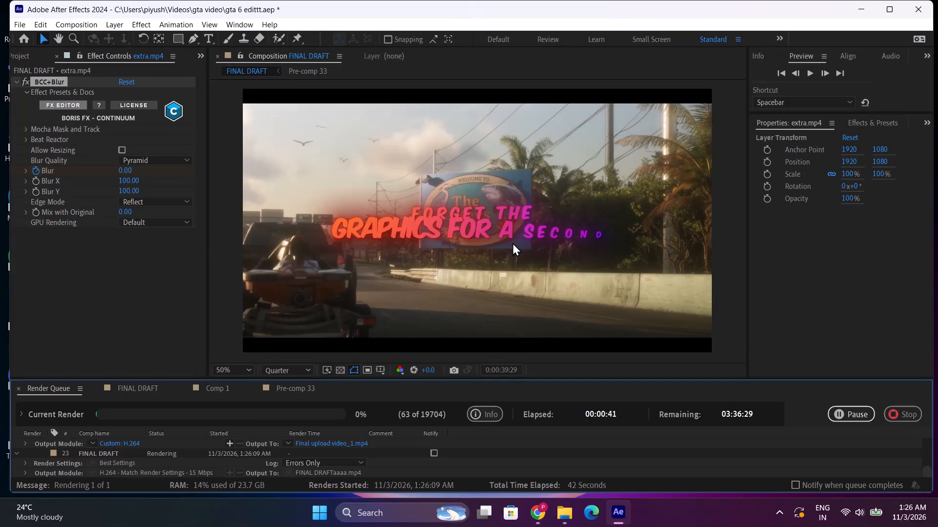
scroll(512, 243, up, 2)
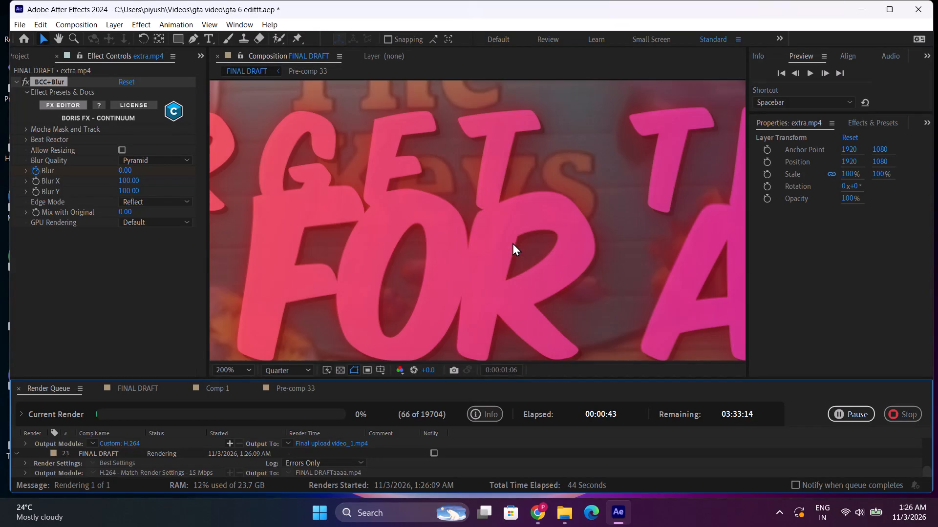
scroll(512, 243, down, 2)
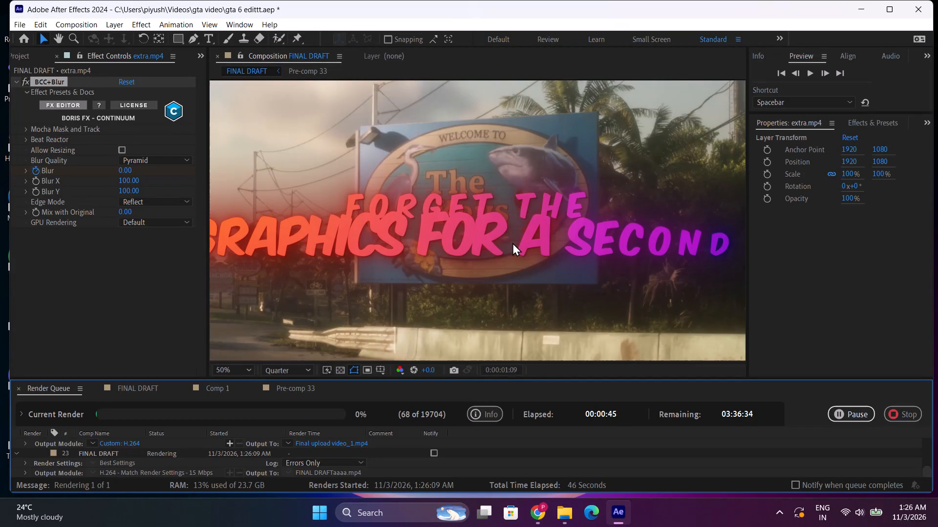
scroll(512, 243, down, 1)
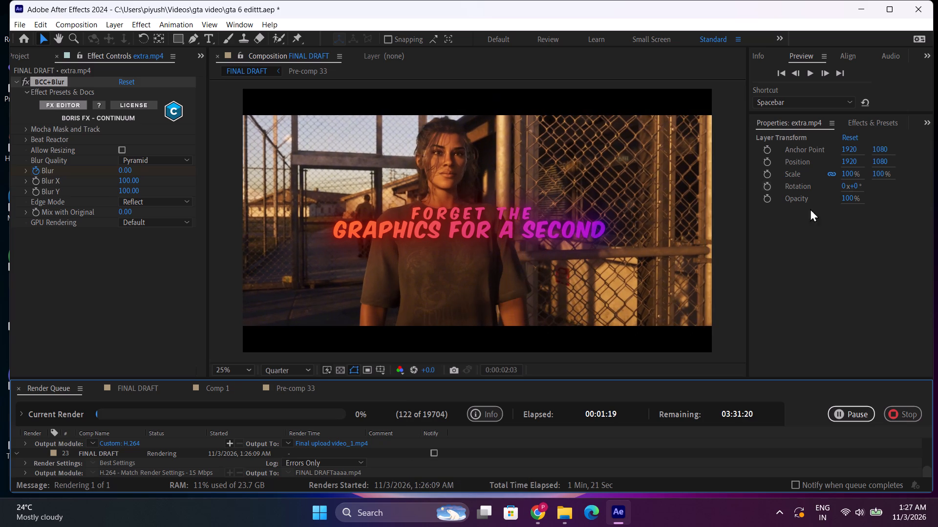
Turn off the computer's Bluetooth and lower the system volume to 0 while the FINAL DRAFT render keeps running.
click(879, 524)
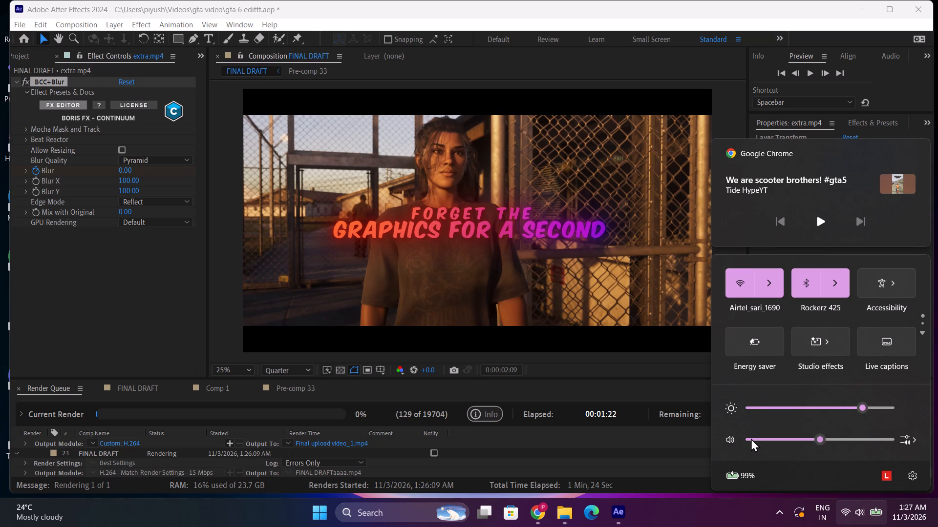
click(751, 438)
click(805, 293)
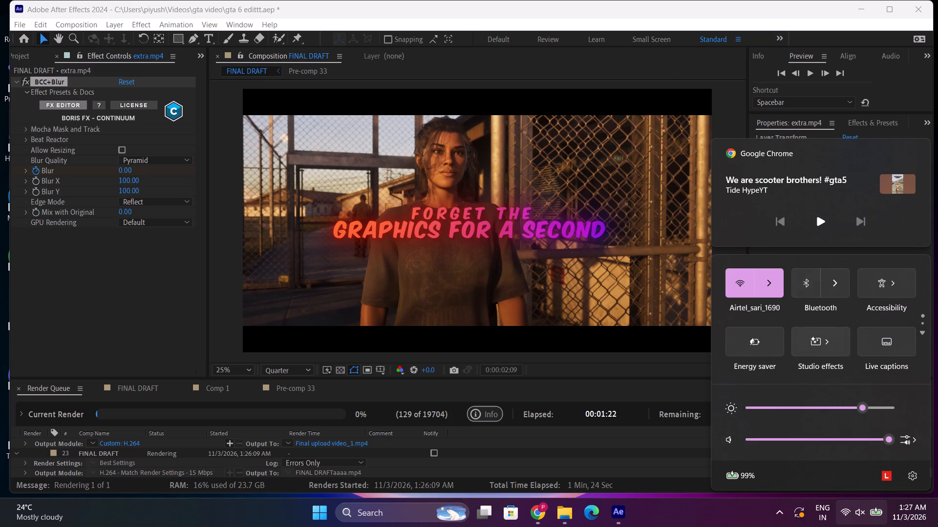
click(746, 441)
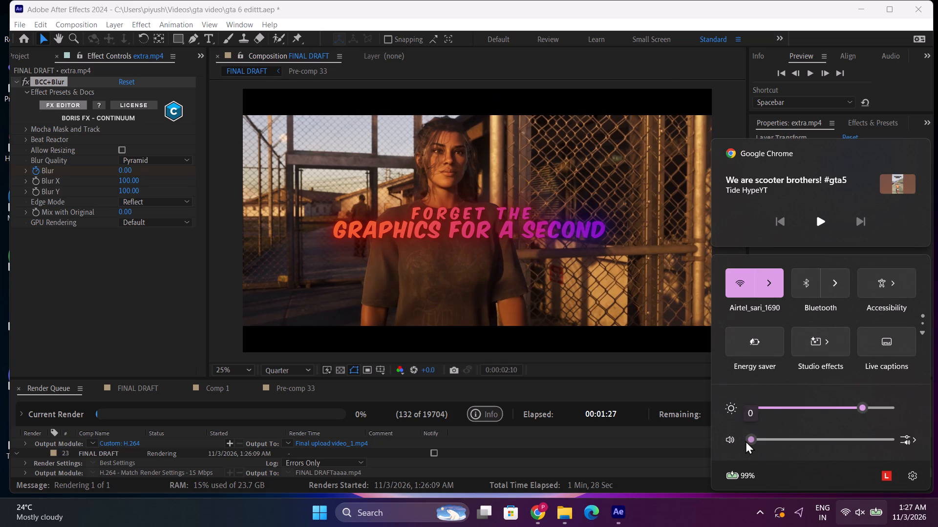
click(699, 526)
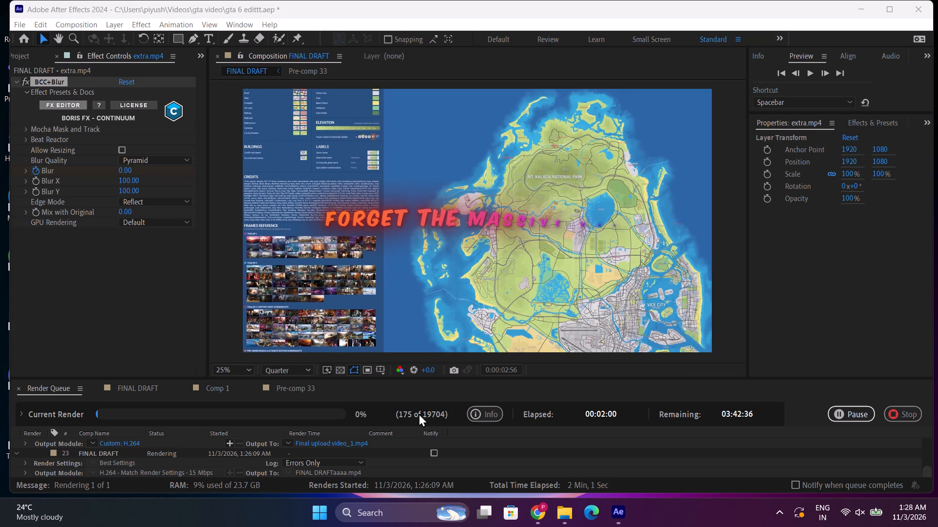
Lower the display brightness to its minimum in the system quick settings while the render runs.
click(862, 526)
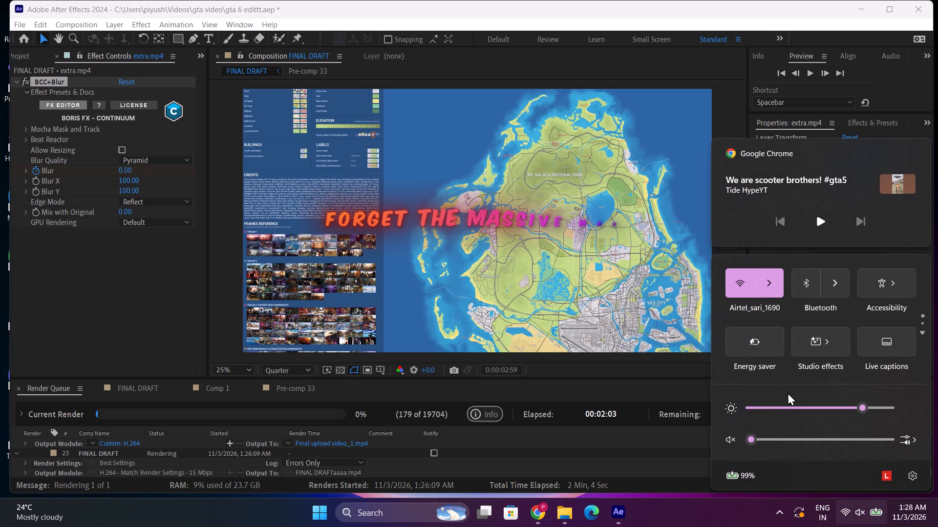
click(746, 406)
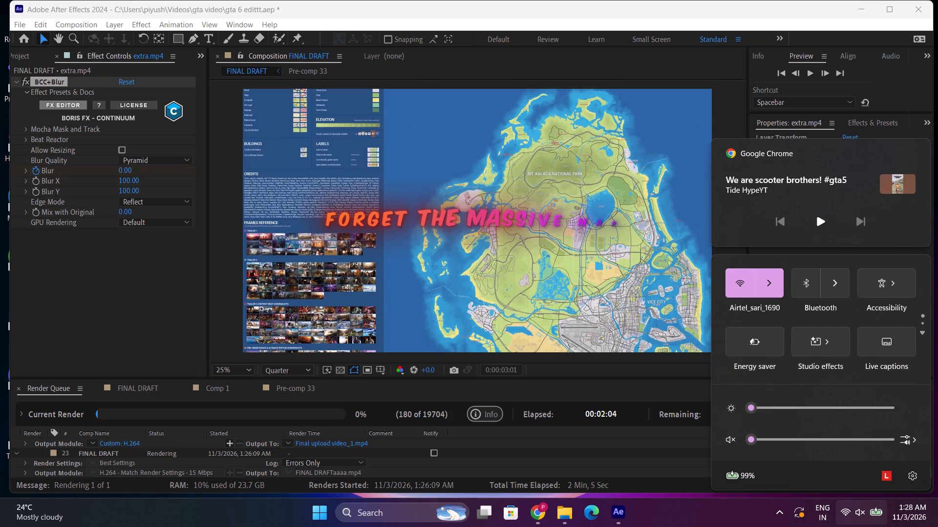
click(640, 526)
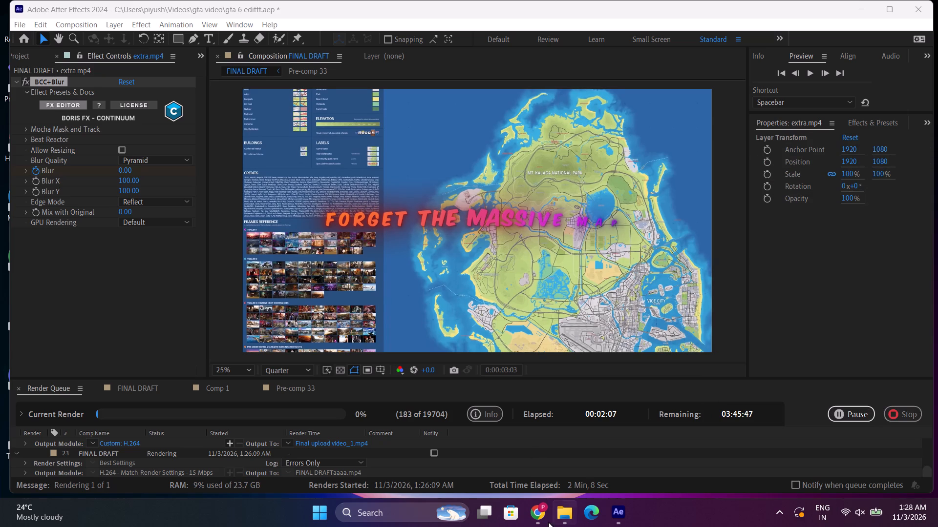
Switch to Google Chrome and close its window with the GTA 6 image search, returning to the render queue.
click(539, 518)
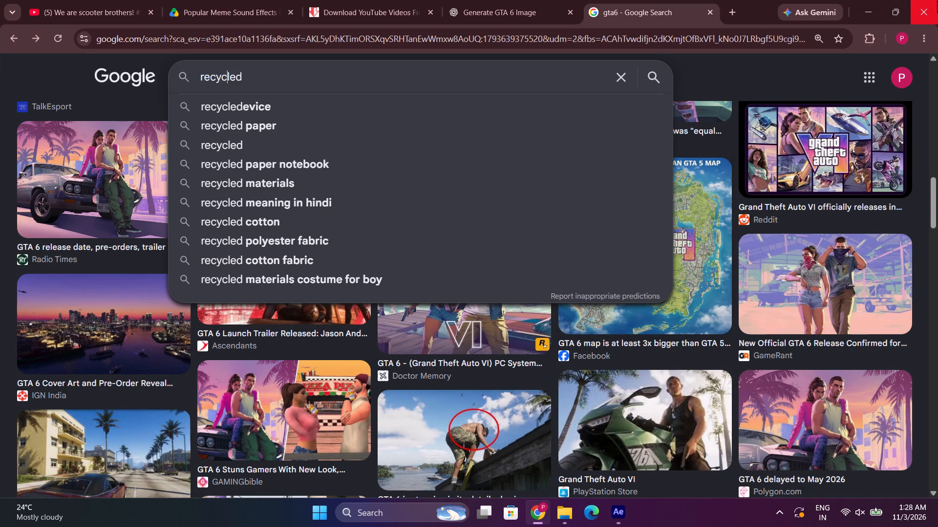
click(937, 0)
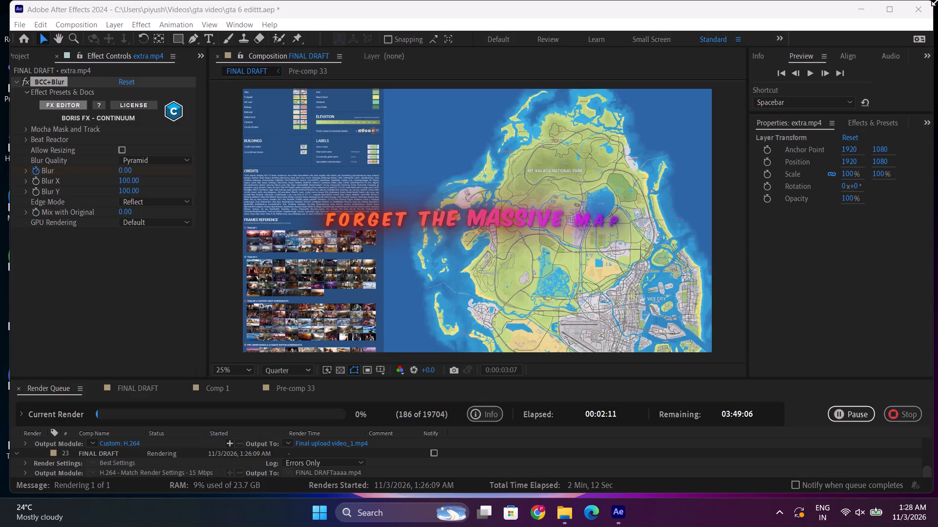
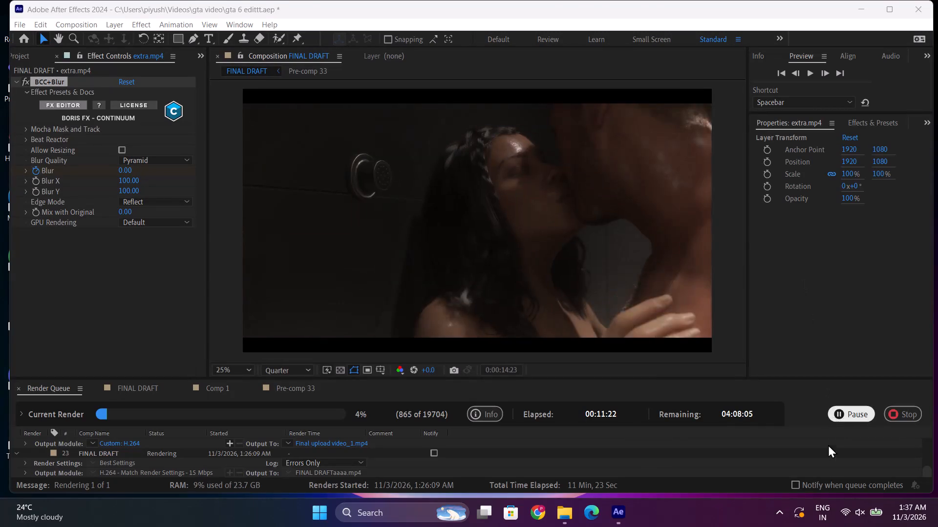
Turn off Wi-Fi in the system quick settings while the FINAL DRAFT render keeps running.
click(857, 520)
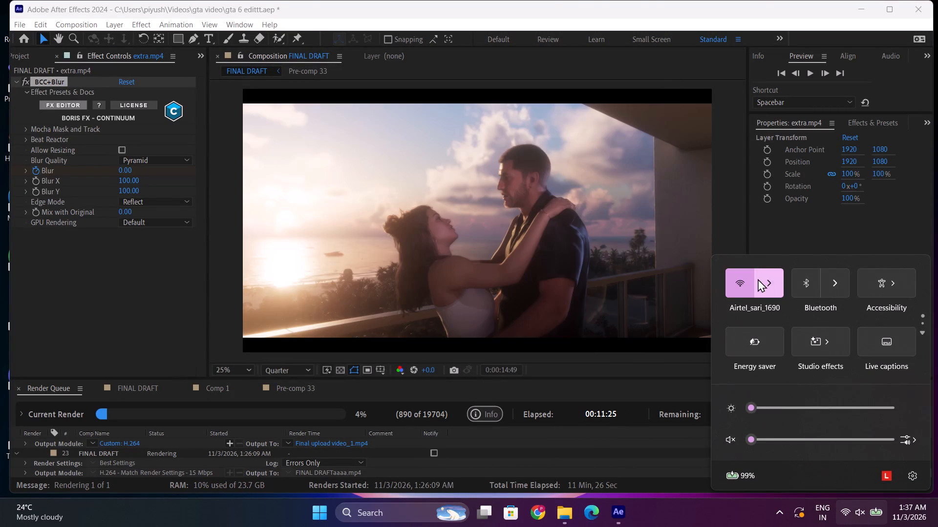
click(746, 280)
click(682, 508)
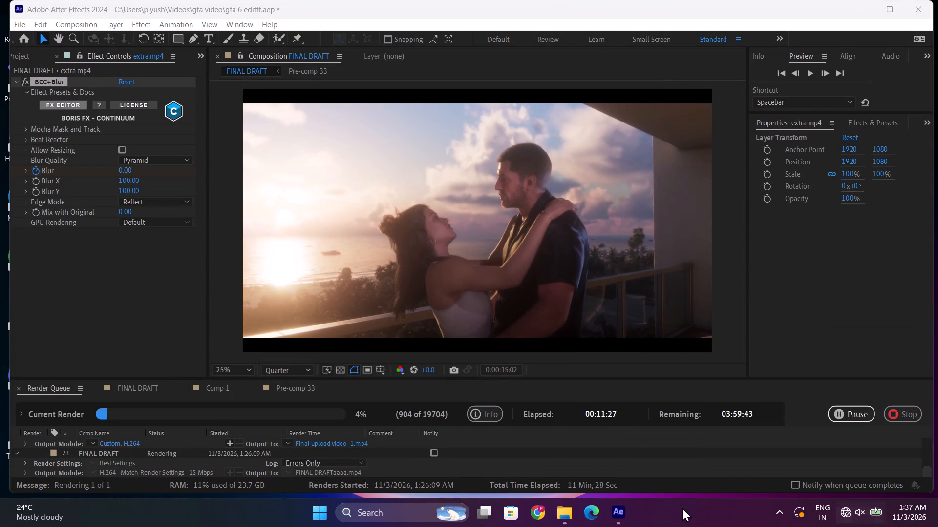
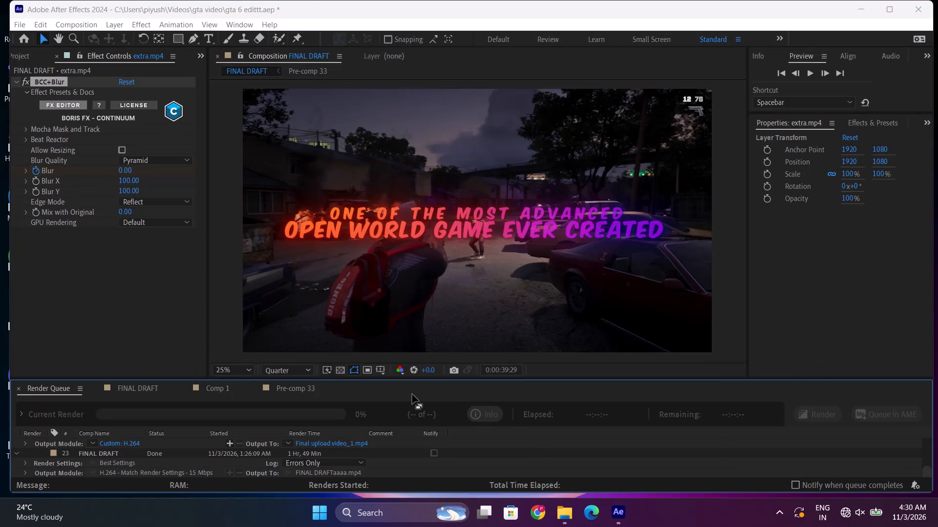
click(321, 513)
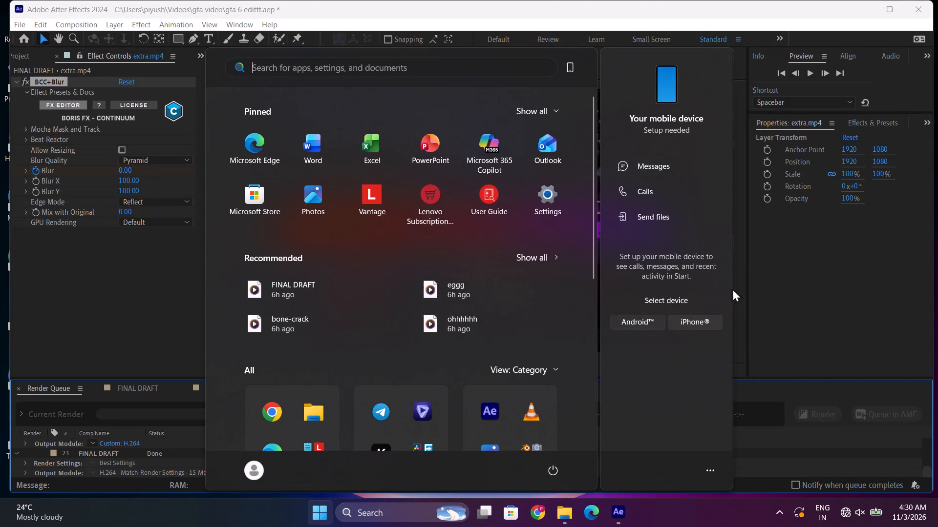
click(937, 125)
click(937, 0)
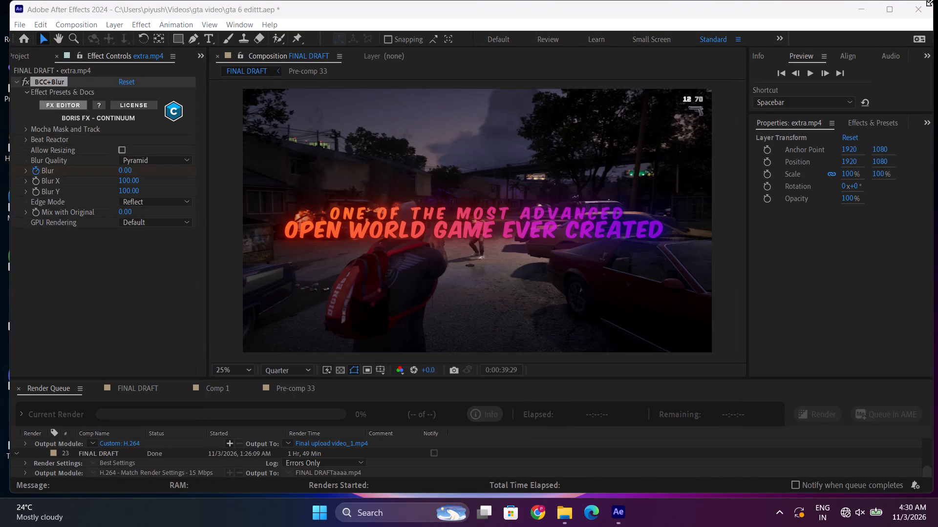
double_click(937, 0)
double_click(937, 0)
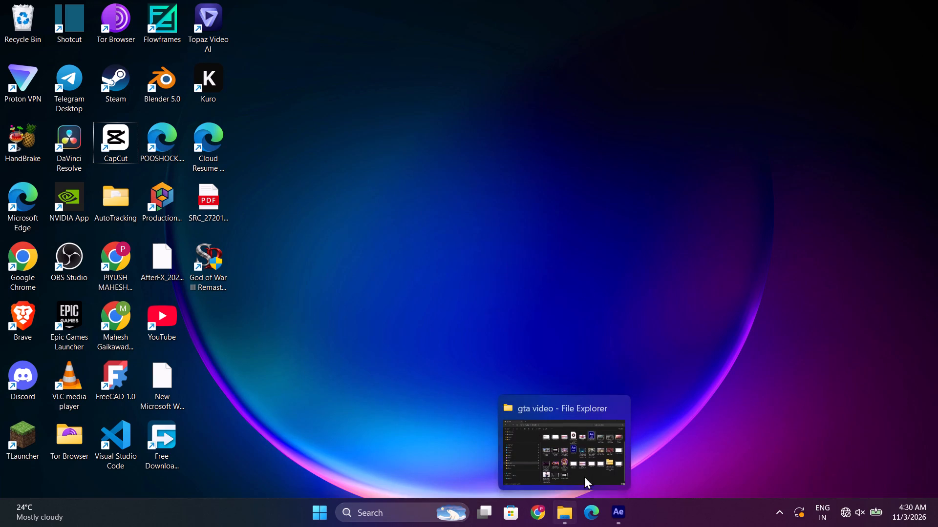
Close the "gta video" File Explorer window.
click(616, 404)
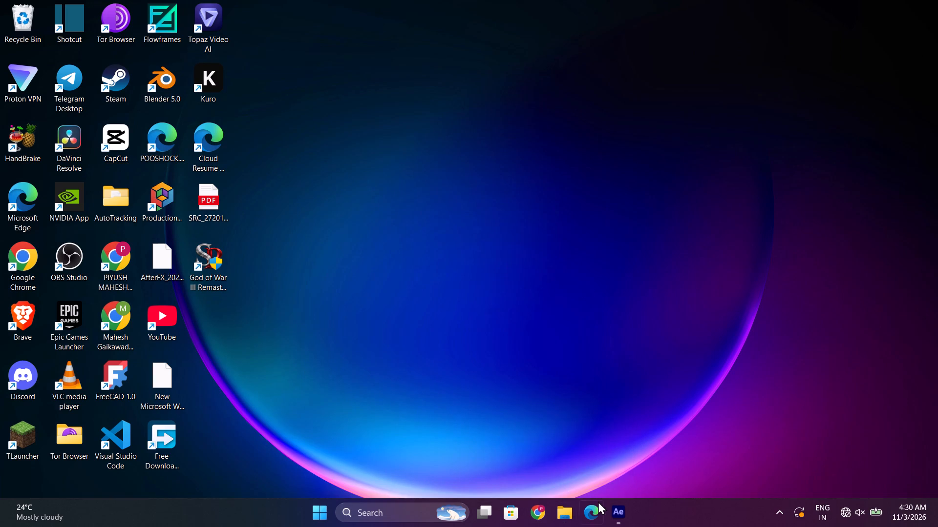
Return to After Effects and close it, saving the changes to the "gta 6 edittt.aep" project.
click(620, 469)
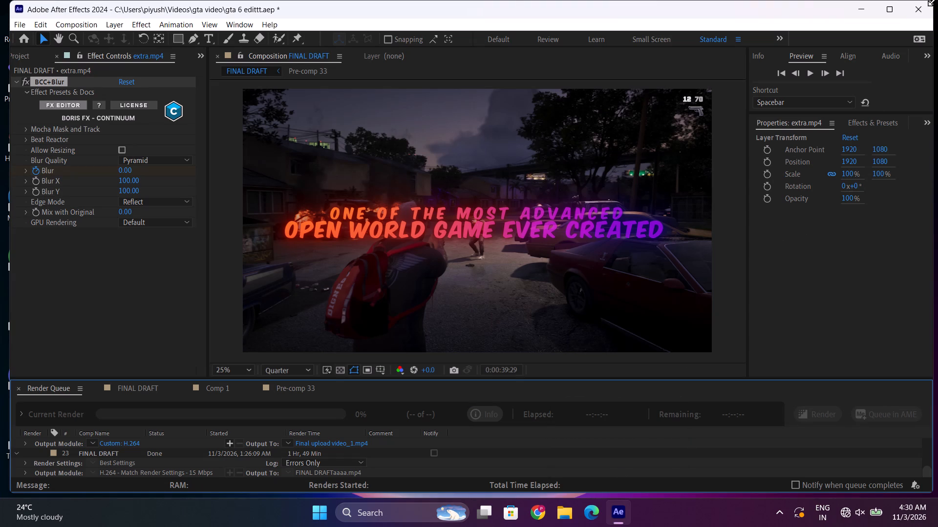
click(915, 8)
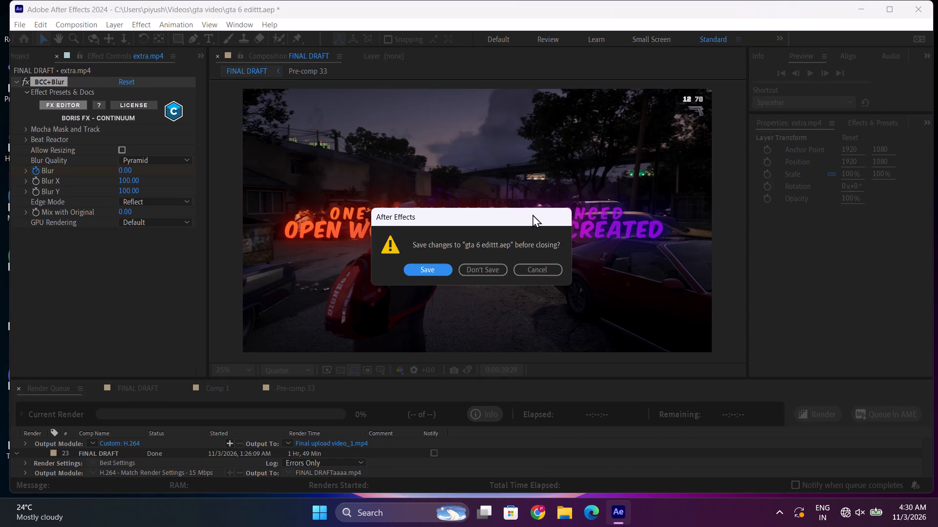
click(524, 267)
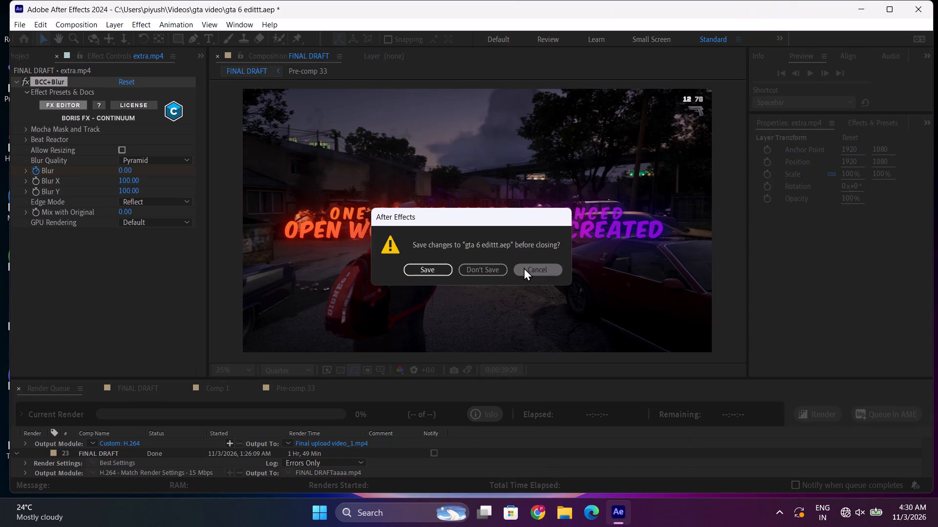
click(910, 10)
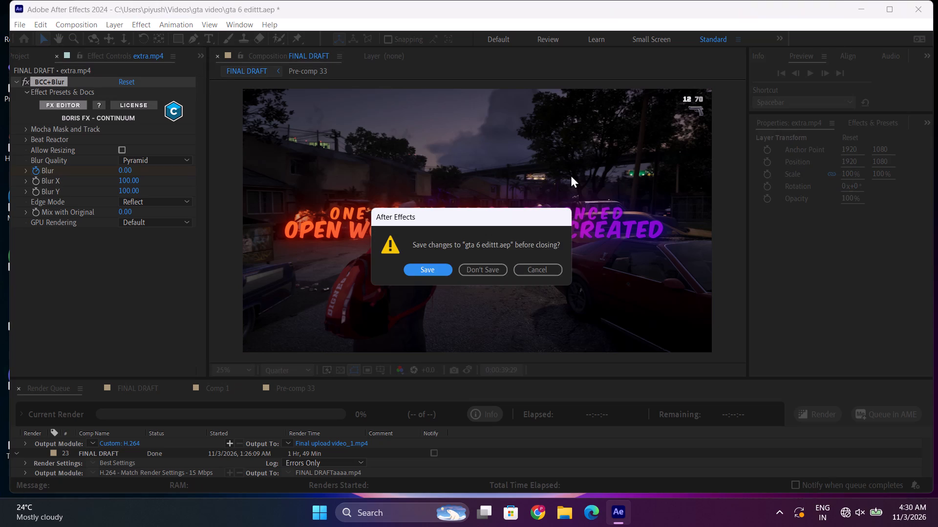
click(423, 265)
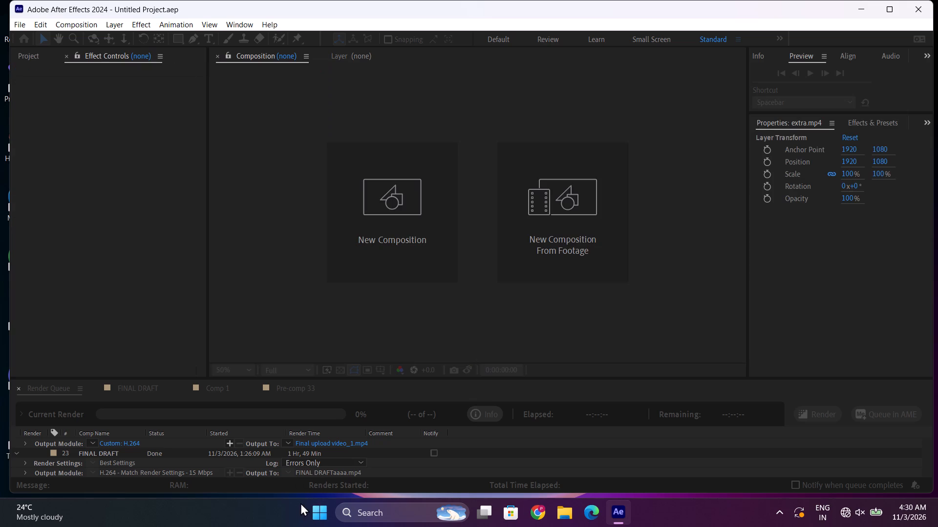
Shut down the computer.
click(310, 515)
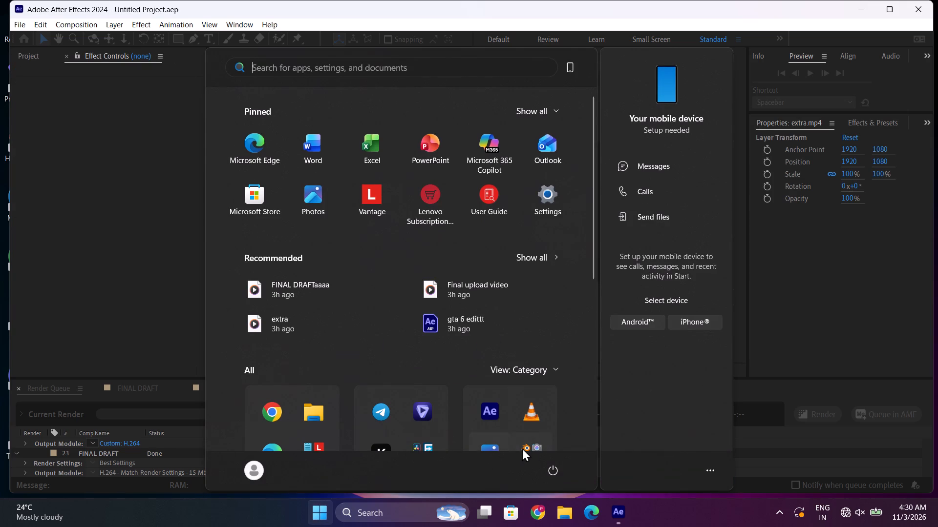
click(551, 466)
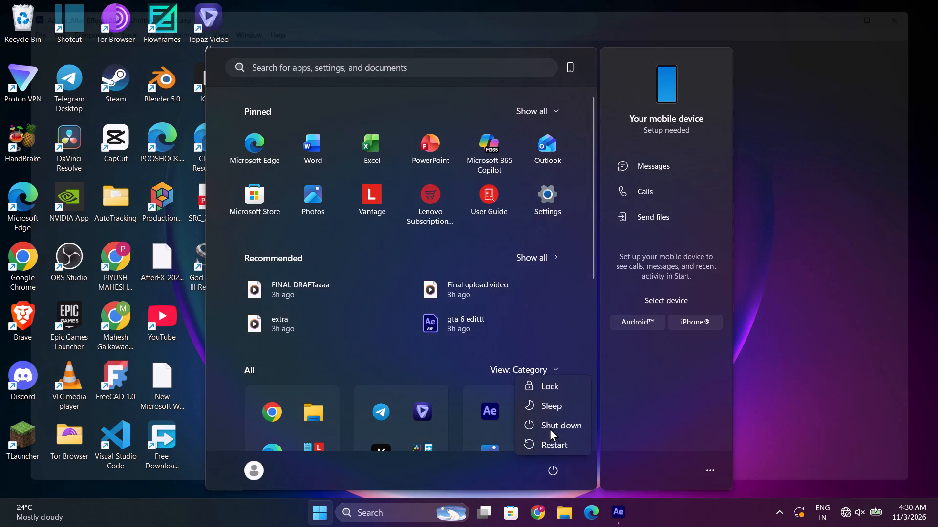
double_click(550, 428)
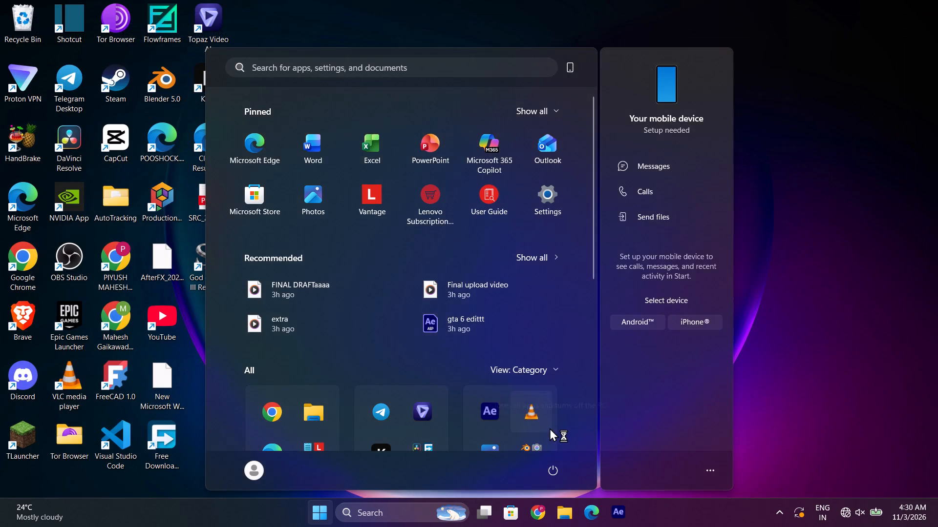